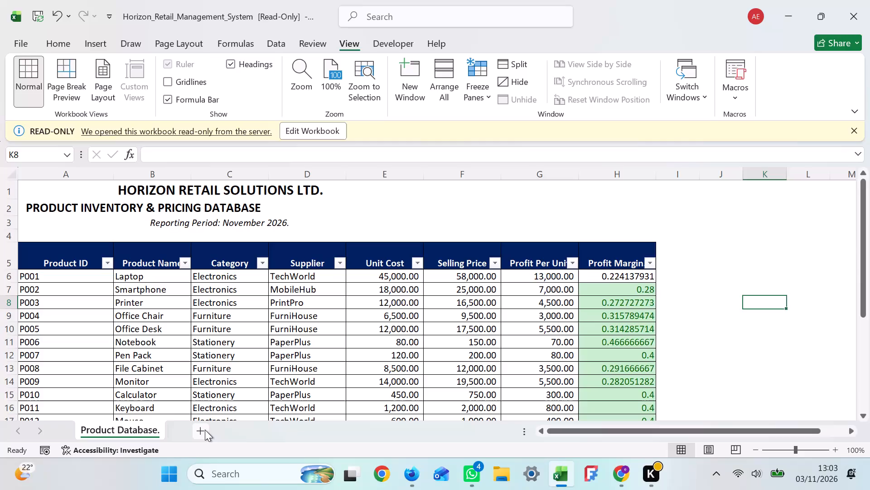
# Add a new worksheet after Product Database and name it "STAFF PAYROLL.".
pyautogui.click(205, 430)
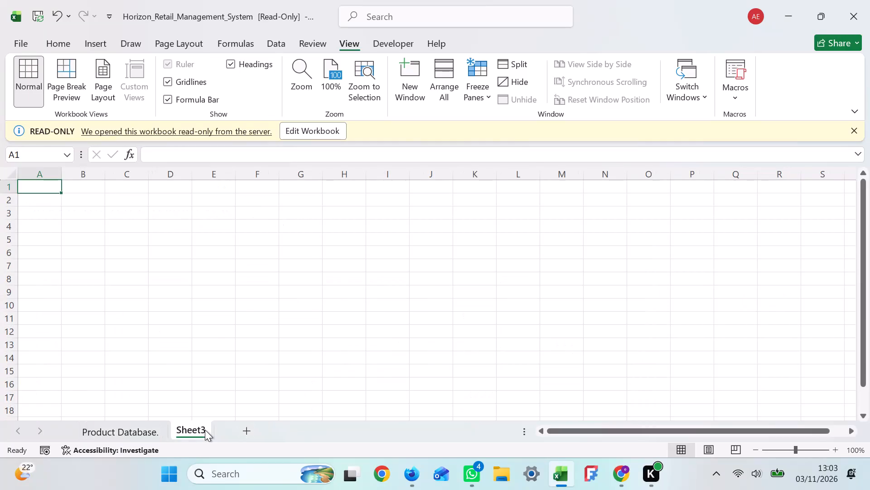
pyautogui.rightClick(205, 430)
pyautogui.click(240, 278)
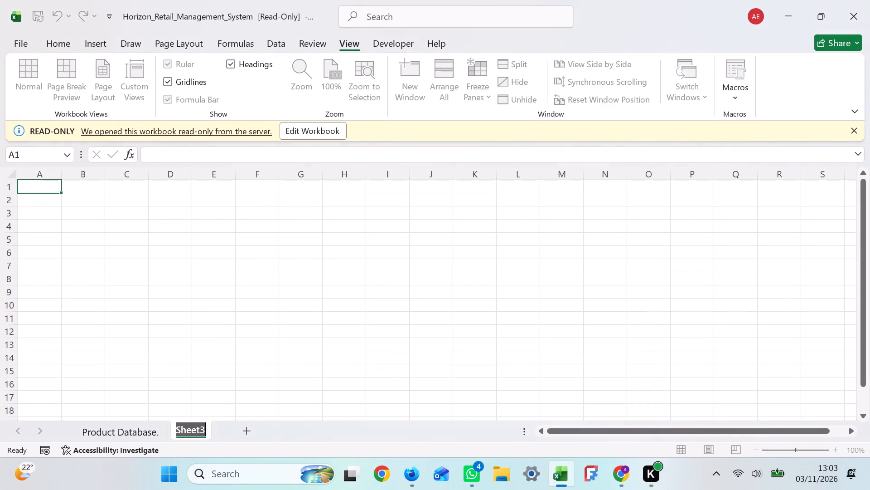
pyautogui.press('BackSpace')
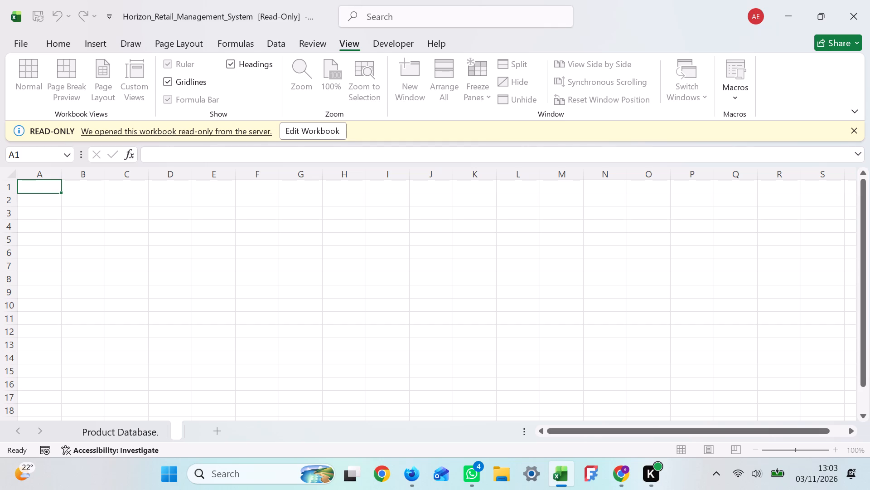
pyautogui.press('s')
pyautogui.write('TA')
pyautogui.write('FF')
pyautogui.press('space')
pyautogui.press('p')
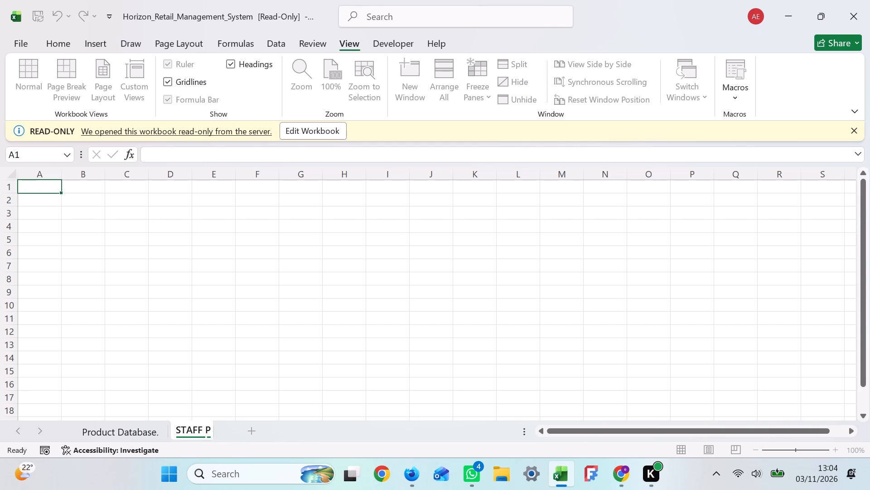
pyautogui.write('AYR')
pyautogui.press('o')
pyautogui.write('LL')
pyautogui.press('.')
pyautogui.press('Return')
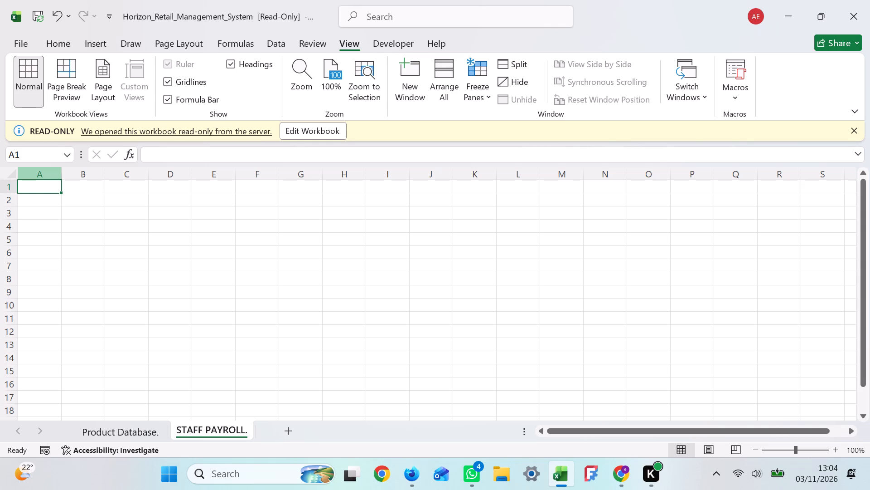
# Enter the company title "HORIZON RETAIL SOLUTIONS LTD" in cell A1 of the STAFF PAYROLL. sheet.
pyautogui.click(36, 188)
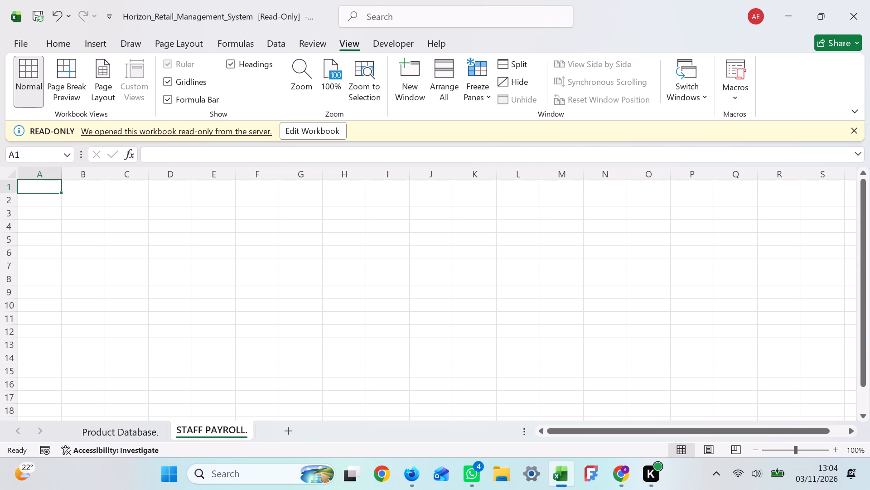
pyautogui.press('h')
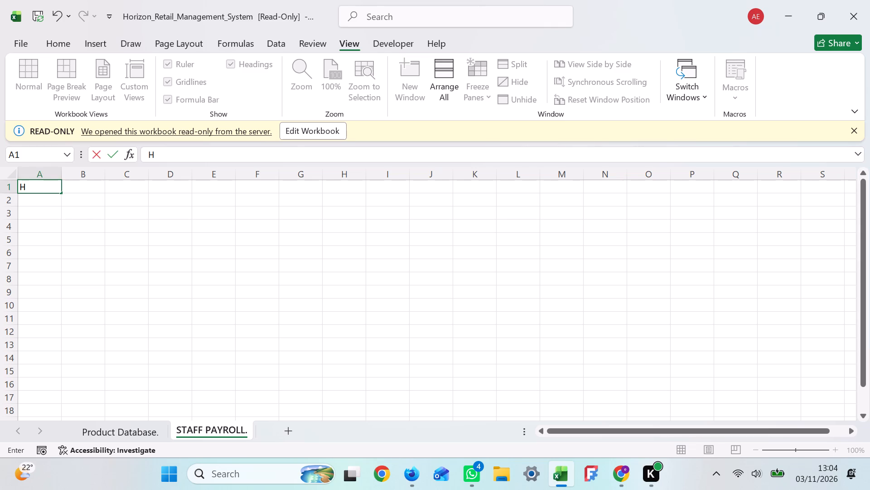
pyautogui.write('ORIZO')
pyautogui.write('N RETAIL')
pyautogui.press('space')
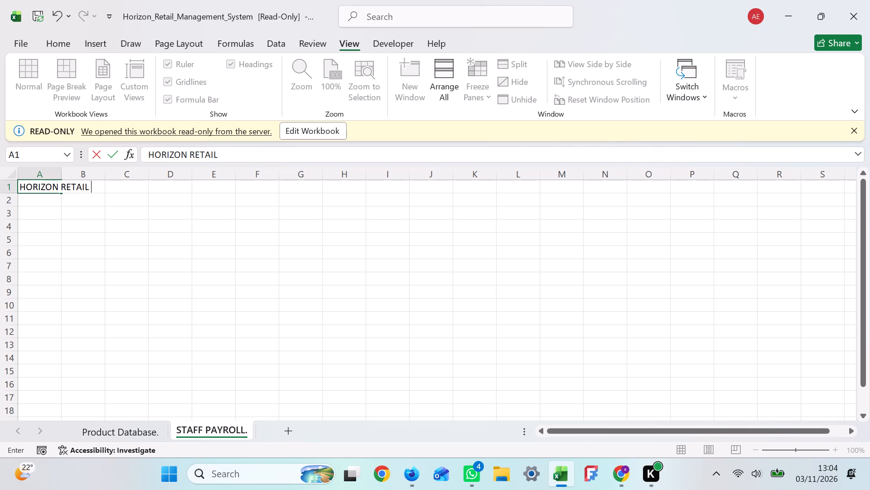
pyautogui.press('s')
pyautogui.write('OLUTIO')
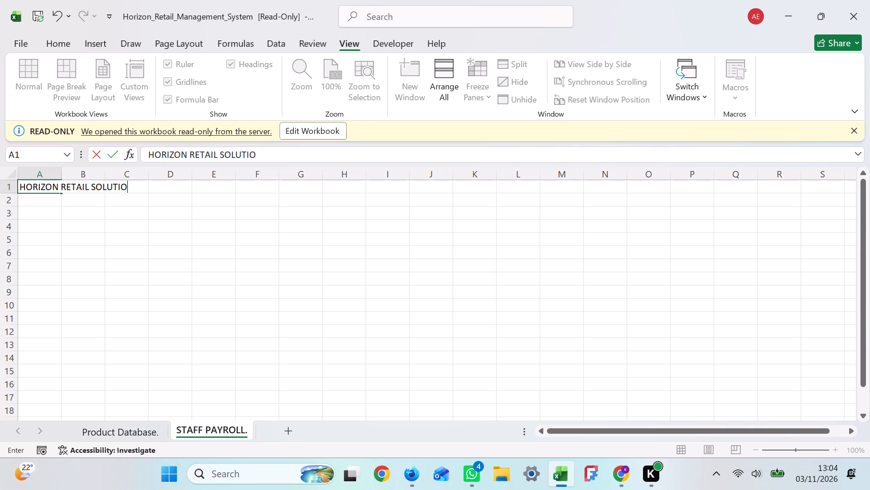
pyautogui.press('n')
pyautogui.write('S')
pyautogui.press('space')
pyautogui.press('l')
pyautogui.write('TD')
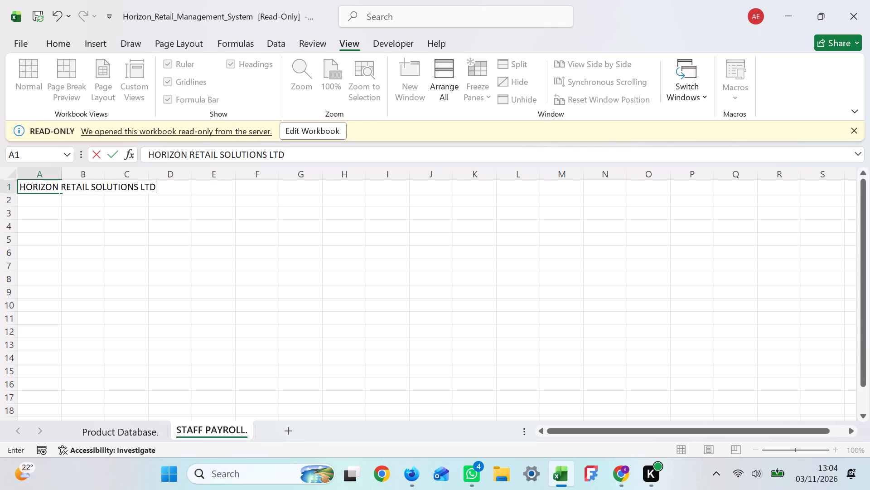
pyautogui.press('Return')
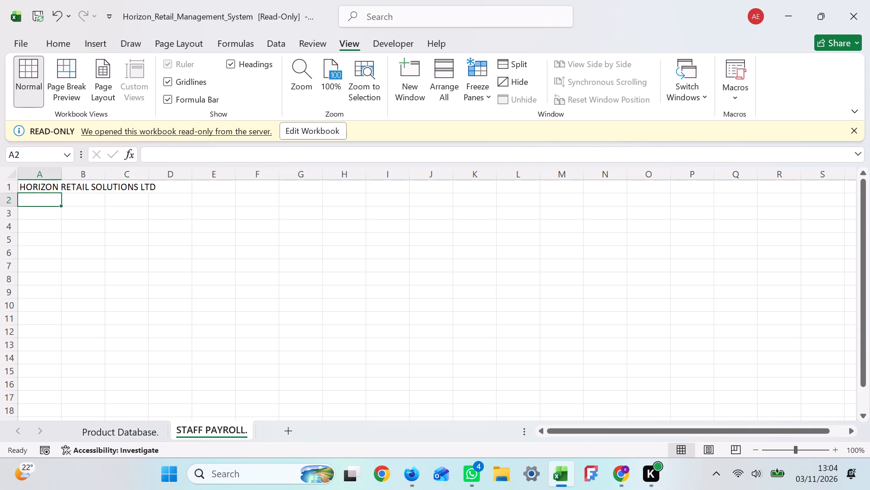
# Enter the subtitle "STAFF PERFORMANCE & PAYROLL MANAGEMENT." in cell A2.
pyautogui.press('s')
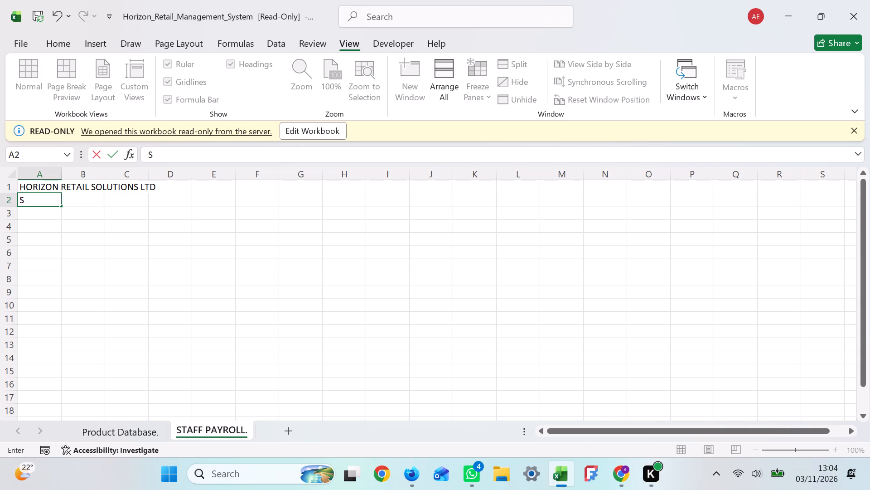
pyautogui.write('TAFF')
pyautogui.press('space')
pyautogui.write('PER')
pyautogui.press('f')
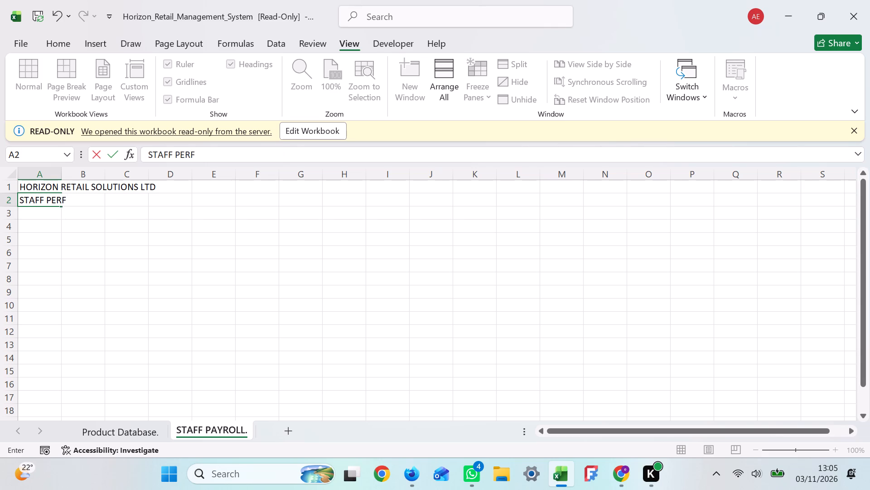
pyautogui.press('o')
pyautogui.press('r')
pyautogui.press('m')
pyautogui.press('a')
pyautogui.write('NC')
pyautogui.write('E')
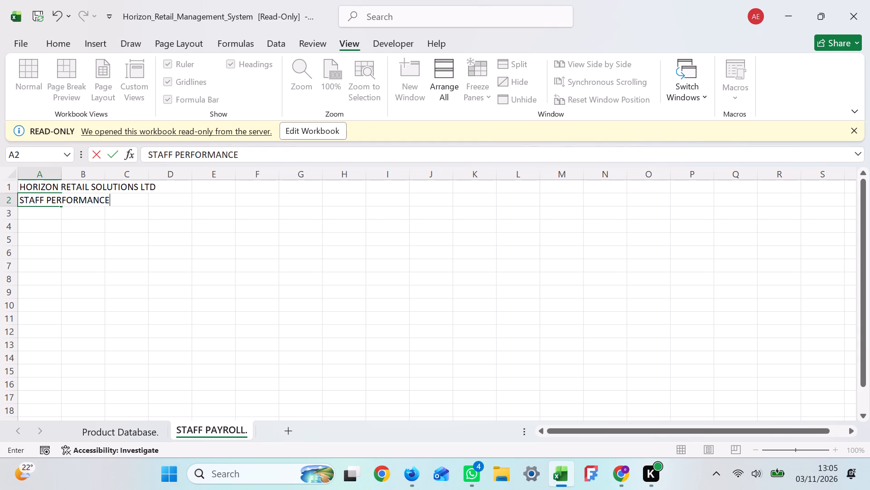
pyautogui.press('space')
pyautogui.hotkey('shift', '&')
pyautogui.press('space')
pyautogui.write('PAYROLL')
pyautogui.press('space')
pyautogui.write('MA')
pyautogui.write('NAG')
pyautogui.press('e')
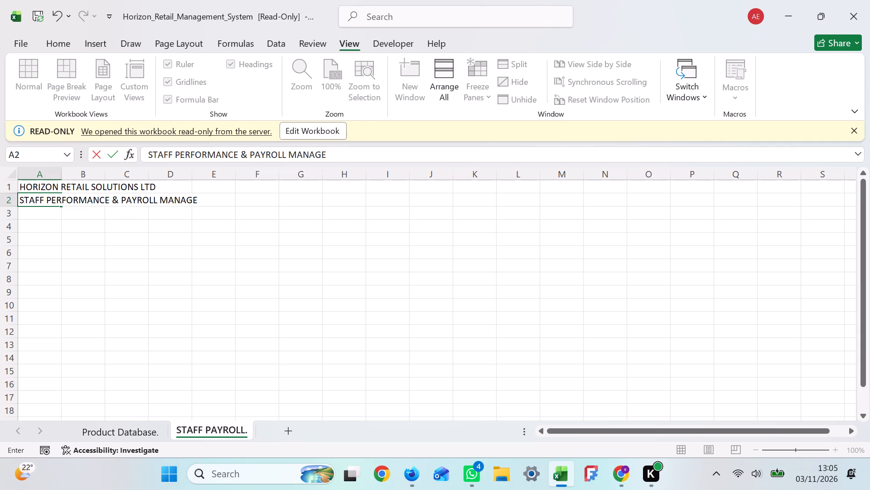
pyautogui.write('ME')
pyautogui.write('NT')
pyautogui.press('.')
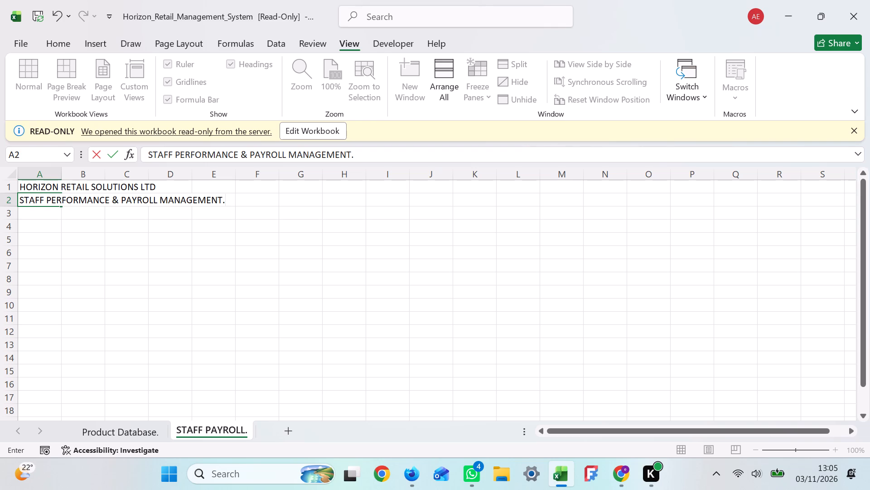
pyautogui.press('Return')
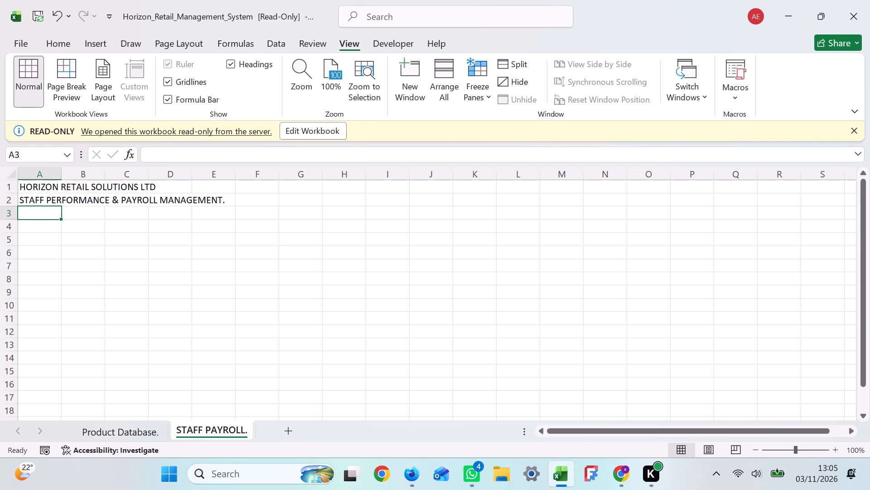
# Enter the line "Reporting Period: November 2026." in cell A3.
pyautogui.press('r')
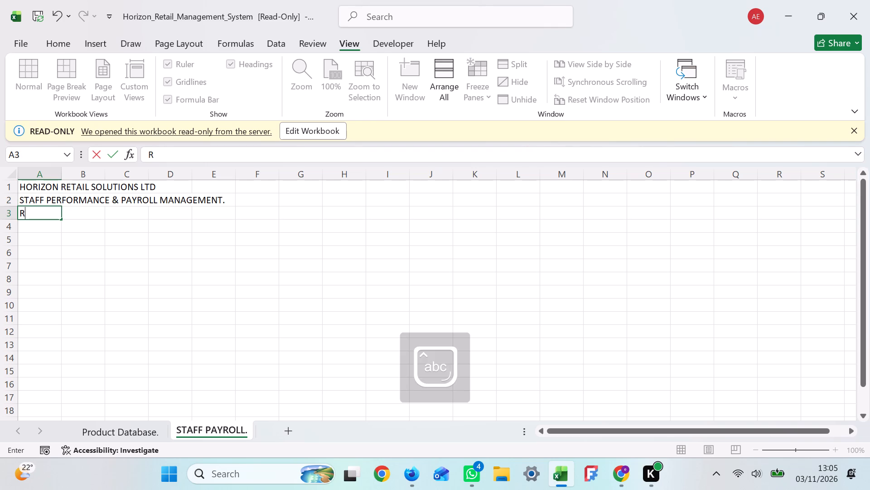
pyautogui.write('eportin')
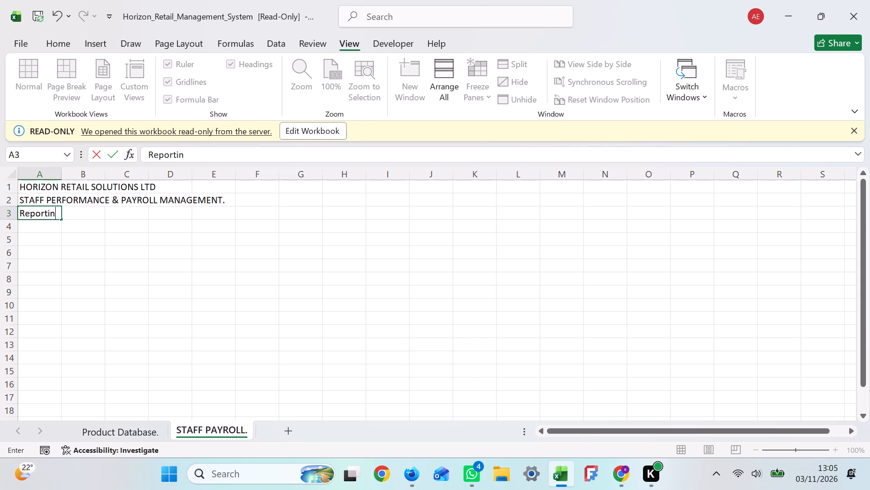
pyautogui.write('g')
pyautogui.press('space')
pyautogui.press('p')
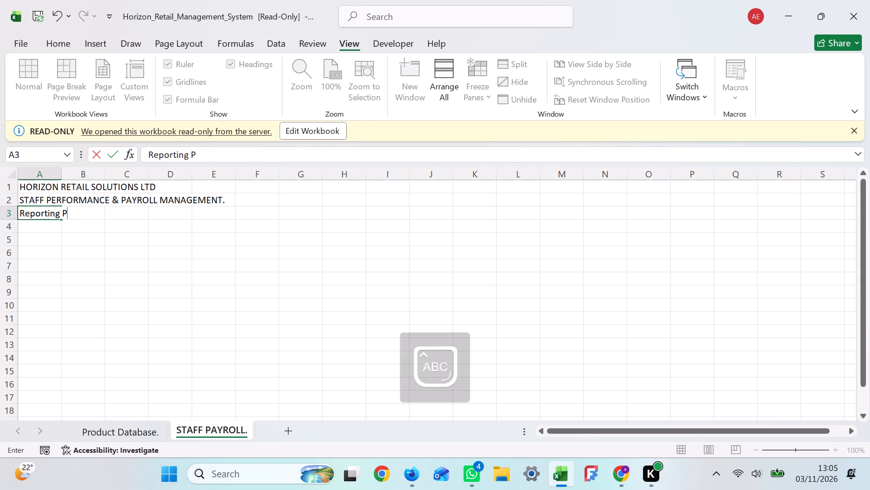
pyautogui.write('erio')
pyautogui.press('d')
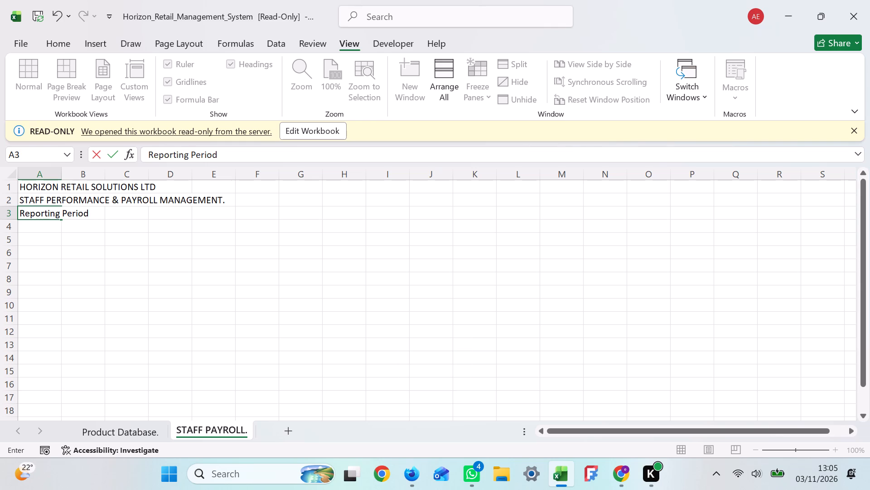
pyautogui.write(':')
pyautogui.press('space')
pyautogui.press('n')
pyautogui.press('o')
pyautogui.press('BackSpace')
pyautogui.press('BackSpace')
pyautogui.press('n')
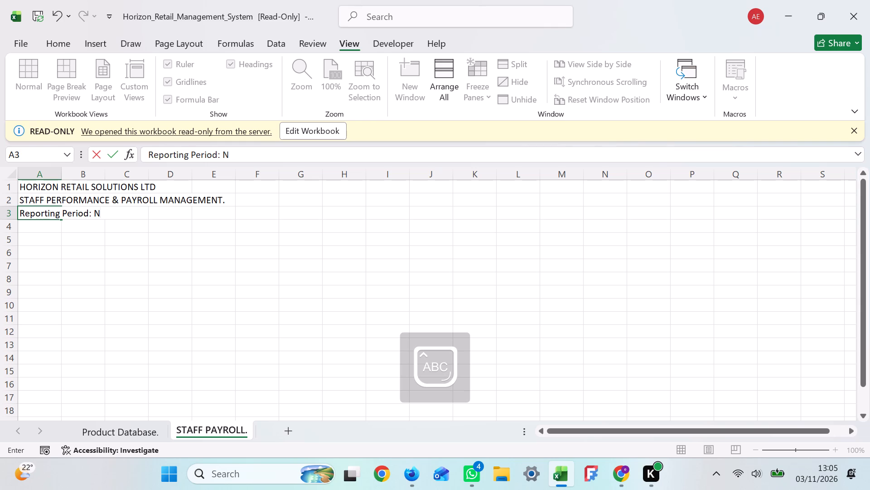
pyautogui.write('ovember')
pyautogui.press('space')
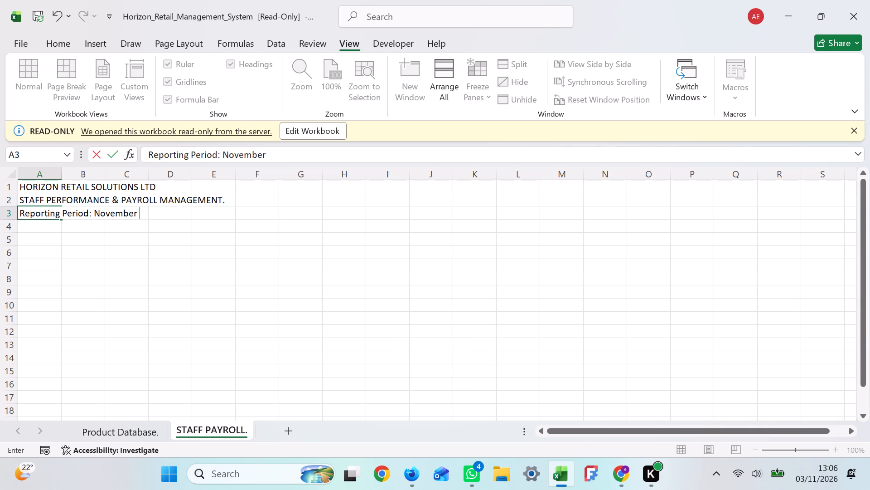
pyautogui.press('2')
pyautogui.press('0')
pyautogui.write('26')
pyautogui.press('.')
pyautogui.press('Return')
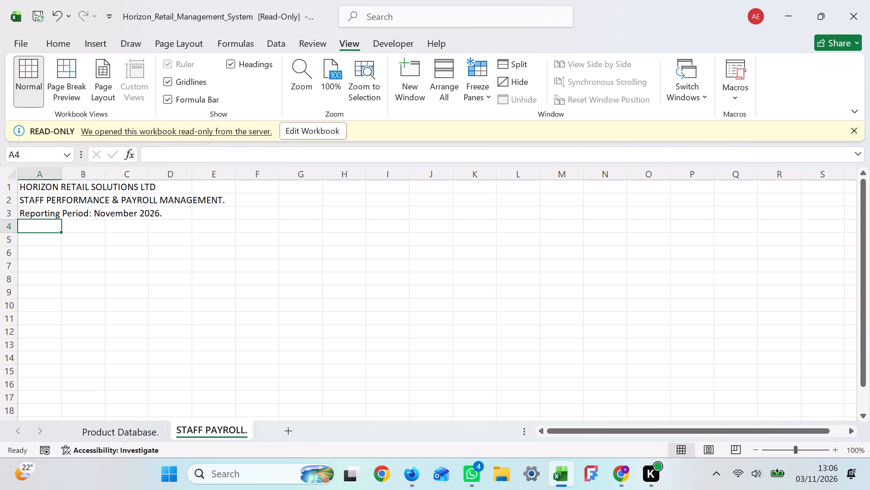
# Format the company title in row 1 as bold, merged and centred across A1:M1, at font size 18.
pyautogui.click(47, 191)
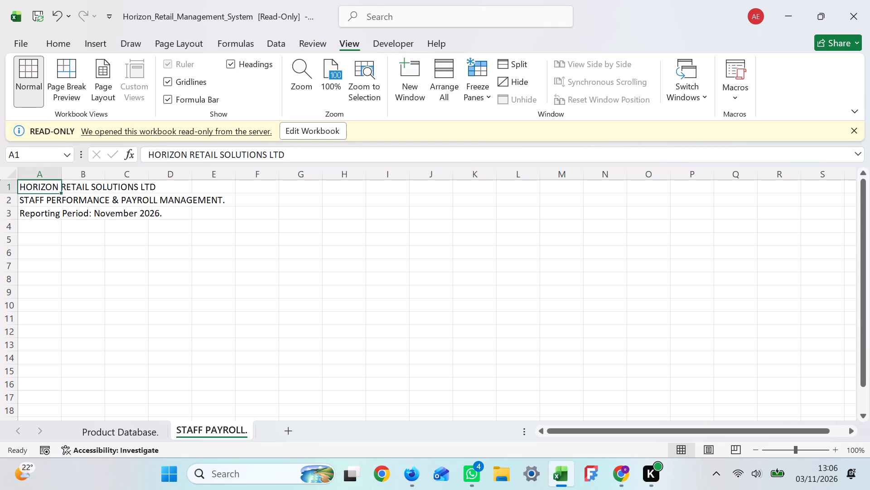
pyautogui.keyDown('shift'); pyautogui.click(551, 192); pyautogui.keyUp('shift')
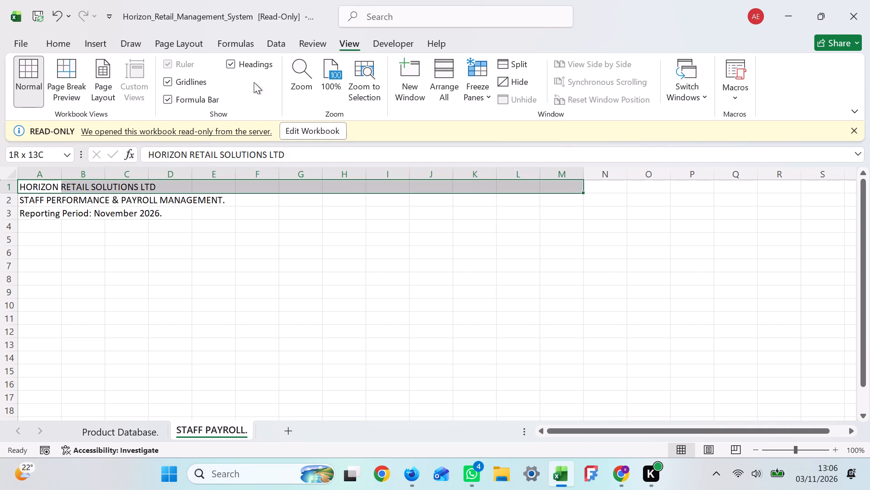
pyautogui.click(58, 48)
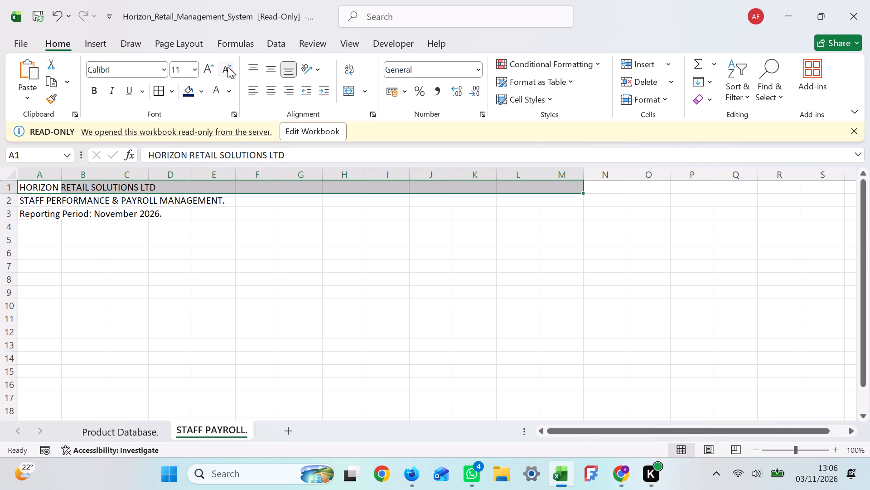
pyautogui.click(97, 87)
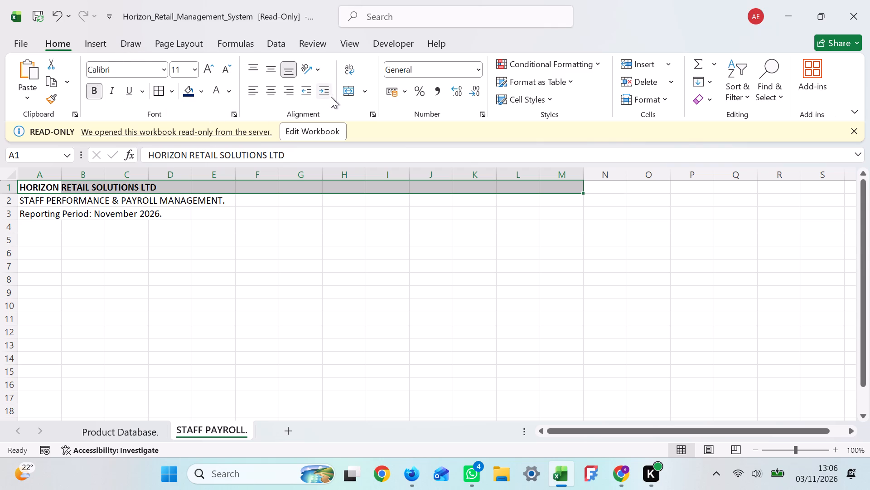
pyautogui.click(366, 93)
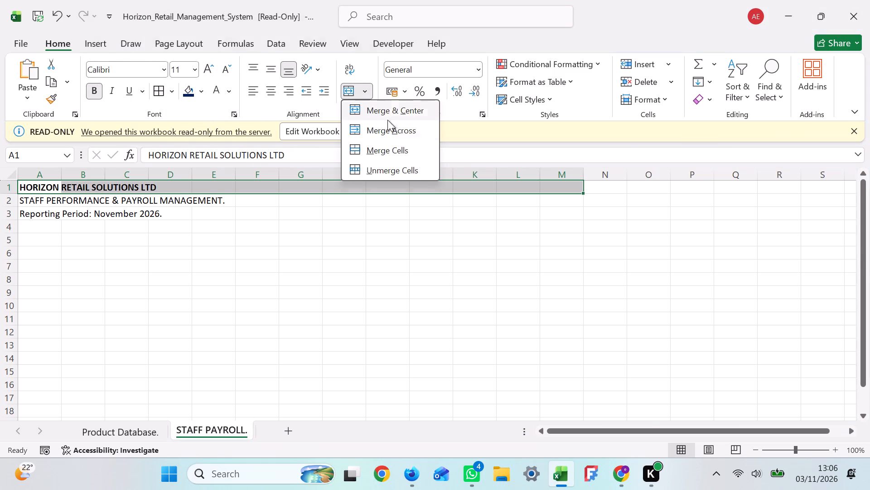
pyautogui.click(398, 113)
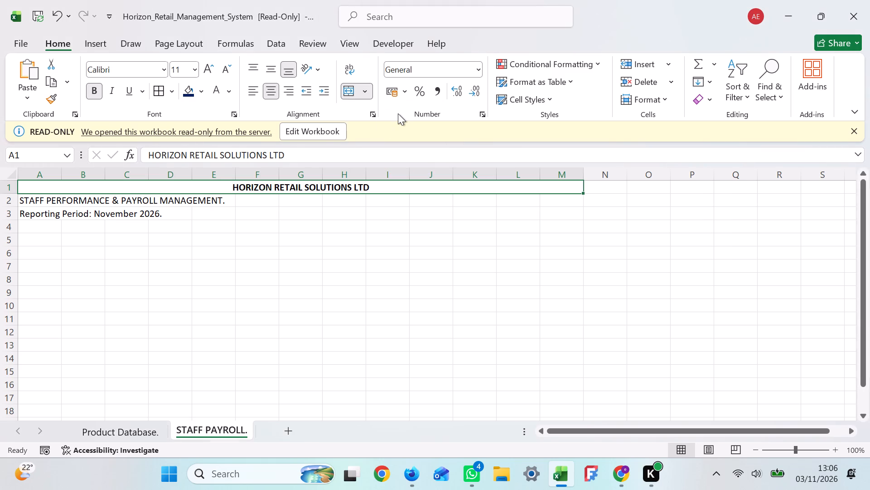
pyautogui.click(193, 70)
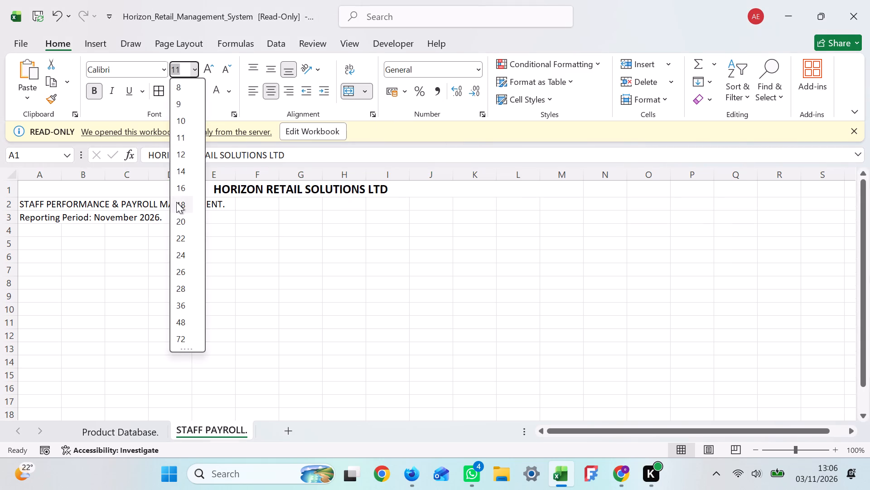
pyautogui.click(182, 201)
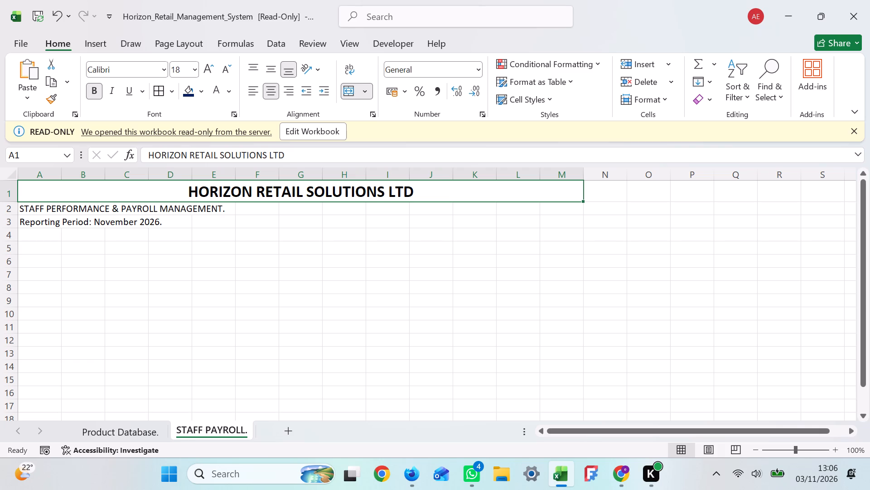
# Merge and centre the subtitle across A2:M2 and format it bold at font size 14.
pyautogui.click(55, 210)
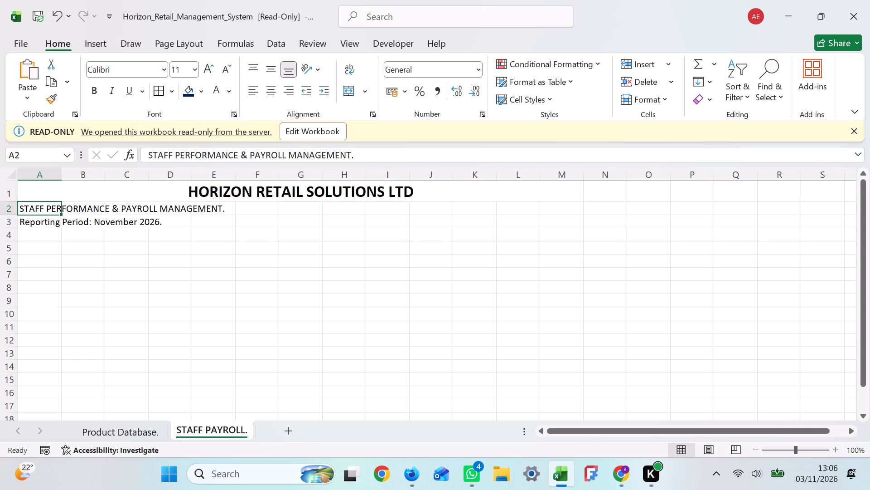
pyautogui.keyDown('shift'); pyautogui.click(573, 210); pyautogui.keyUp('shift')
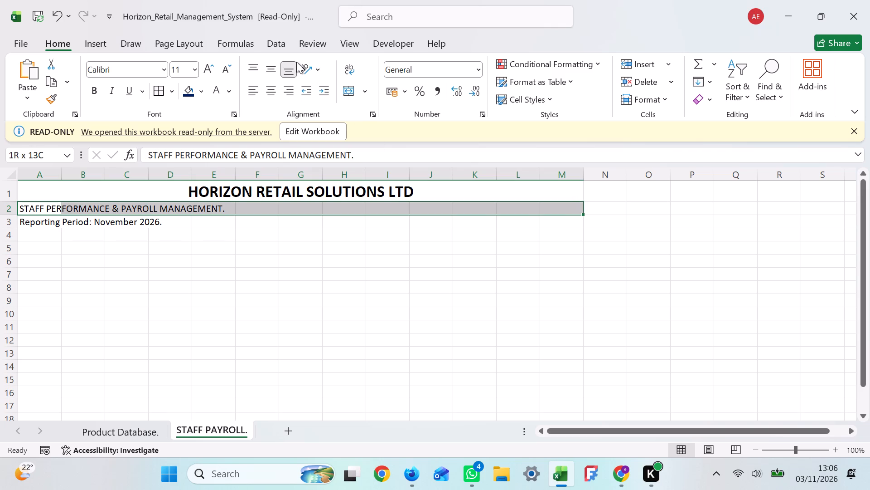
pyautogui.click(365, 87)
pyautogui.click(391, 112)
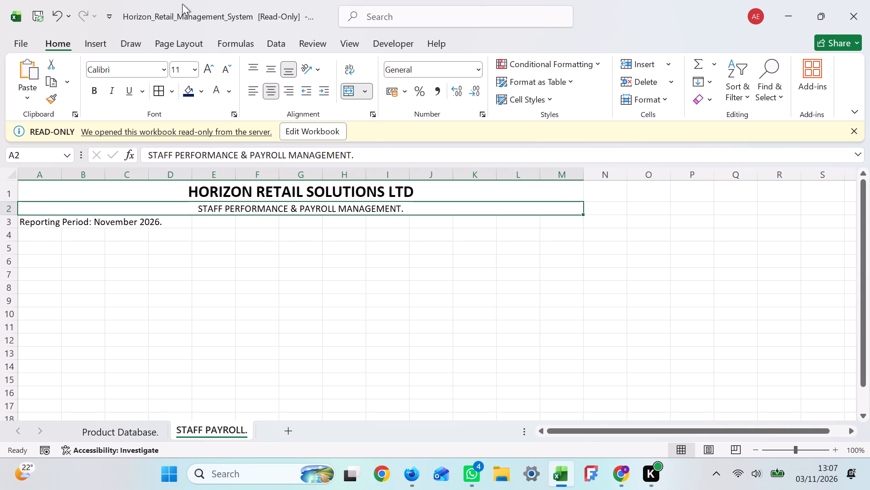
pyautogui.click(93, 88)
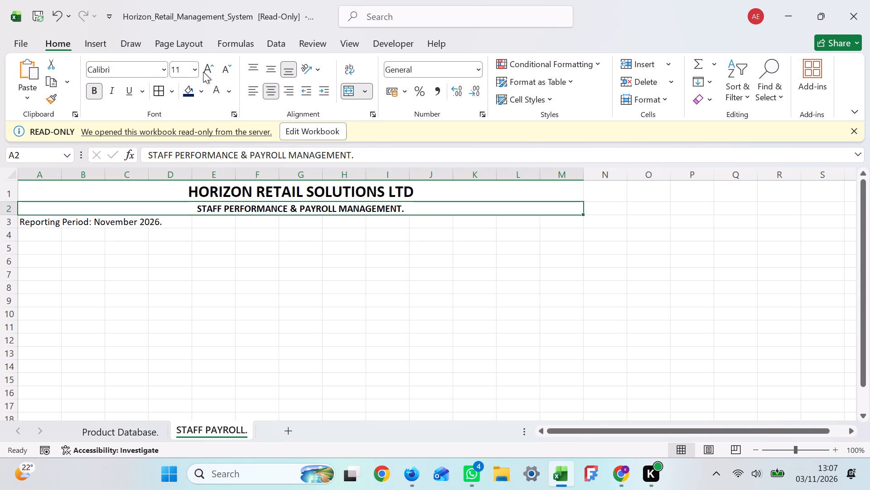
pyautogui.click(195, 66)
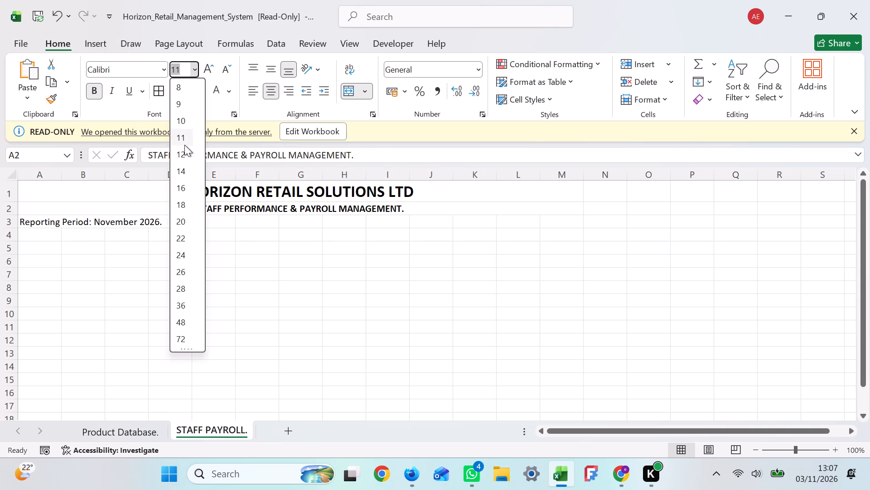
pyautogui.click(184, 172)
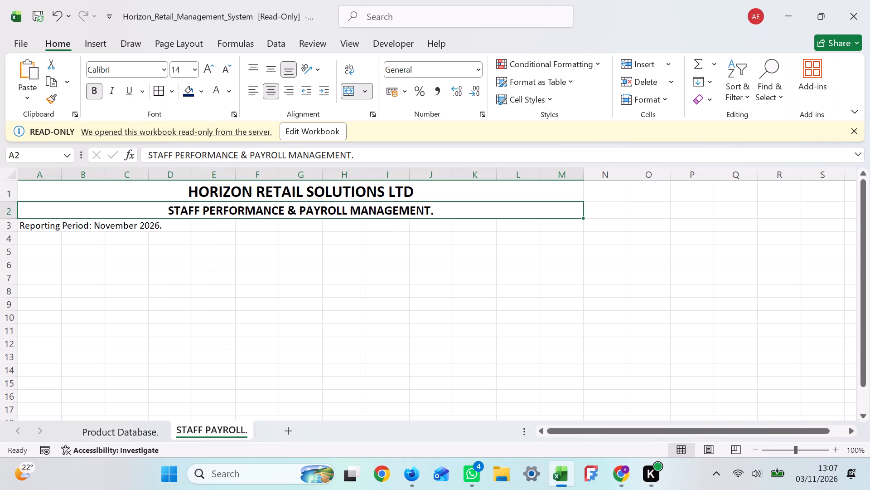
# Merge and centre the reporting period line across A3:M3 and make it italic.
pyautogui.click(48, 227)
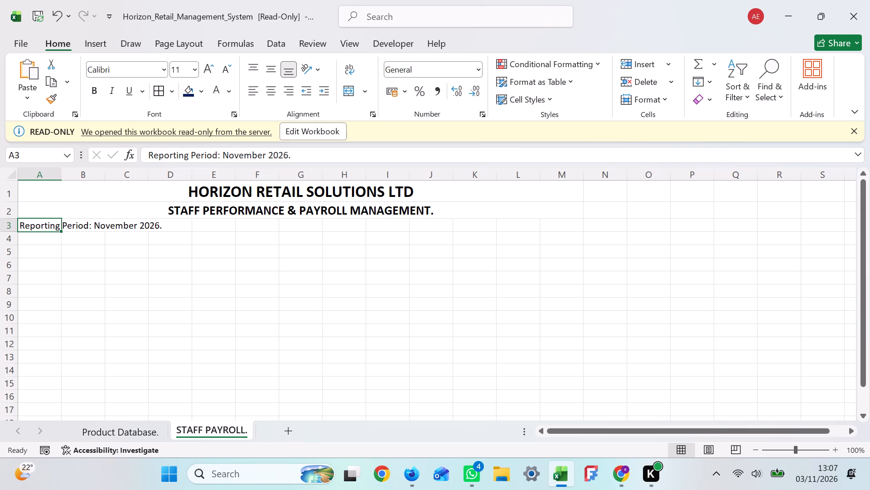
pyautogui.keyDown('shift'); pyautogui.click(556, 224); pyautogui.keyUp('shift')
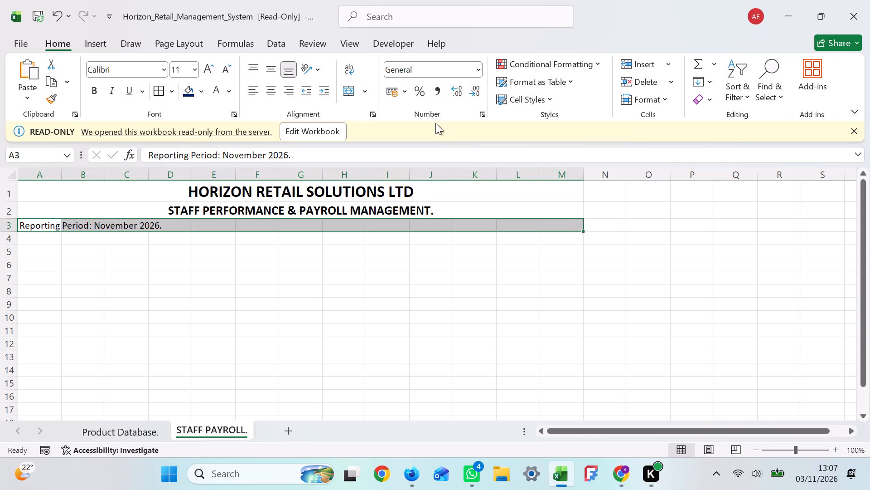
pyautogui.click(360, 92)
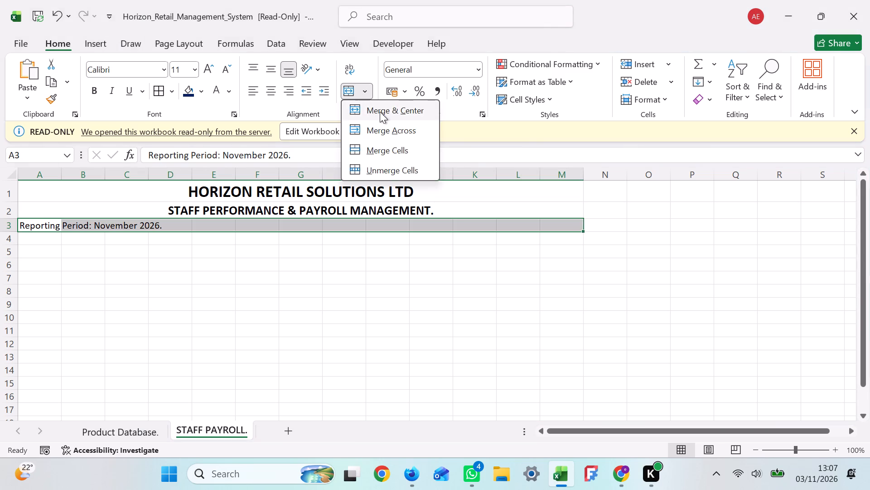
pyautogui.click(393, 109)
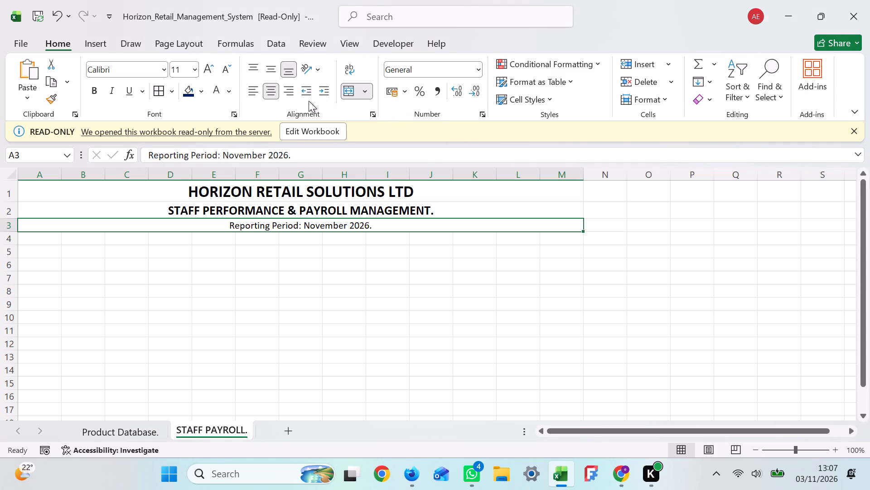
pyautogui.click(112, 94)
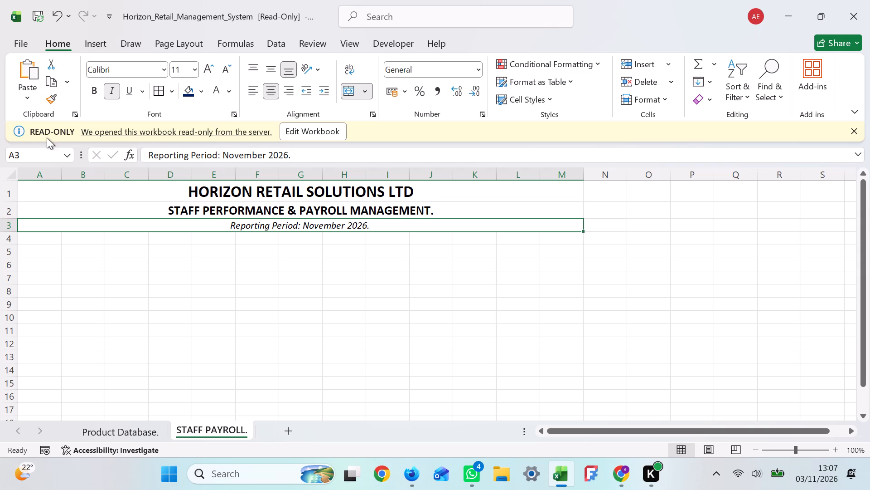
# Set the height of row 1, which holds the company title, to 35.
pyautogui.click(10, 193)
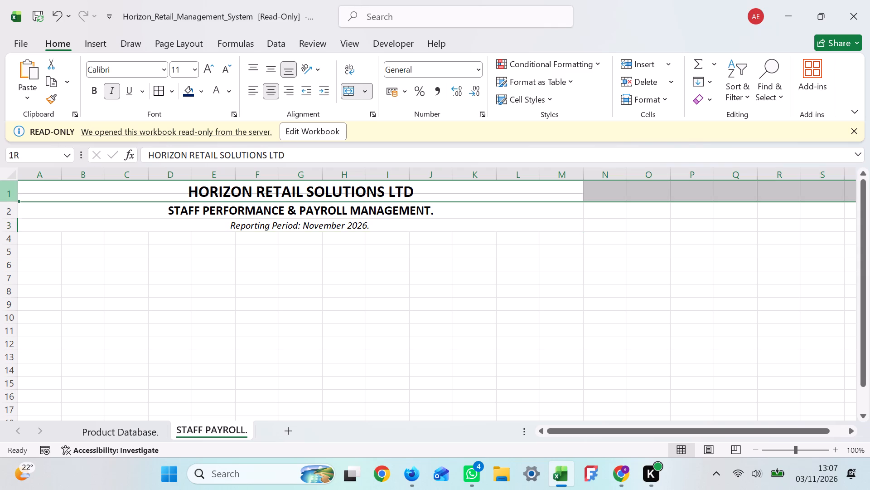
pyautogui.rightClick(10, 193)
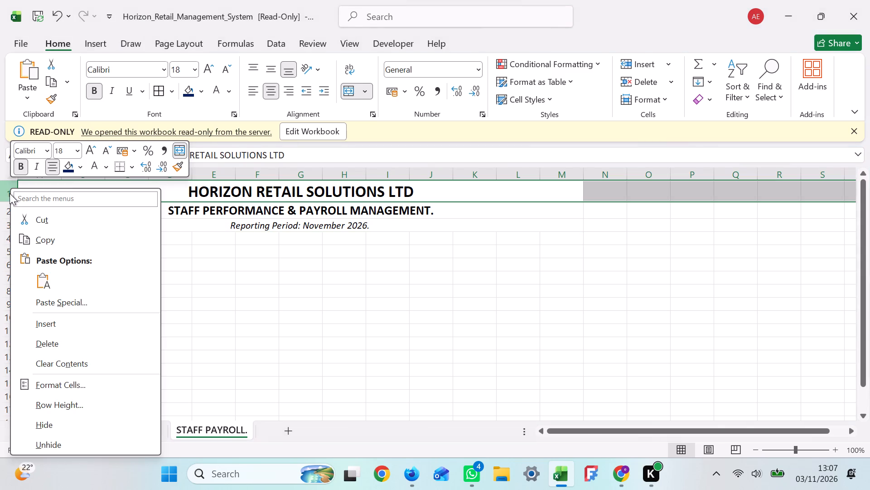
pyautogui.click(84, 403)
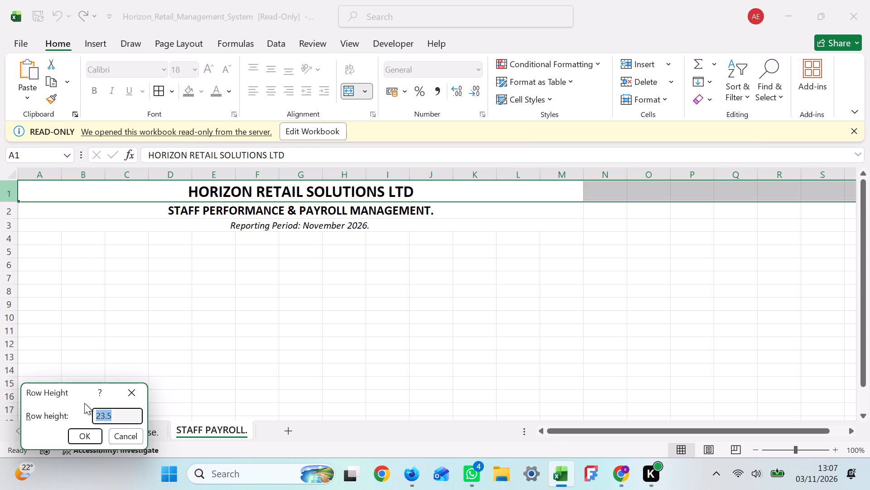
pyautogui.press('BackSpace')
pyautogui.press('3')
pyautogui.press('5')
pyautogui.press('Return')
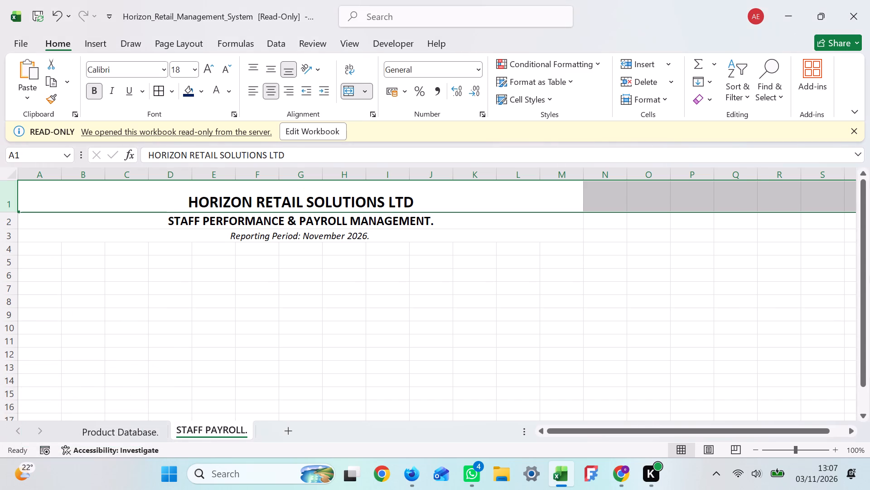
# Set the height of row 2, which holds the staff performance and payroll subtitle, to 28.
pyautogui.click(12, 225)
pyautogui.rightClick(12, 225)
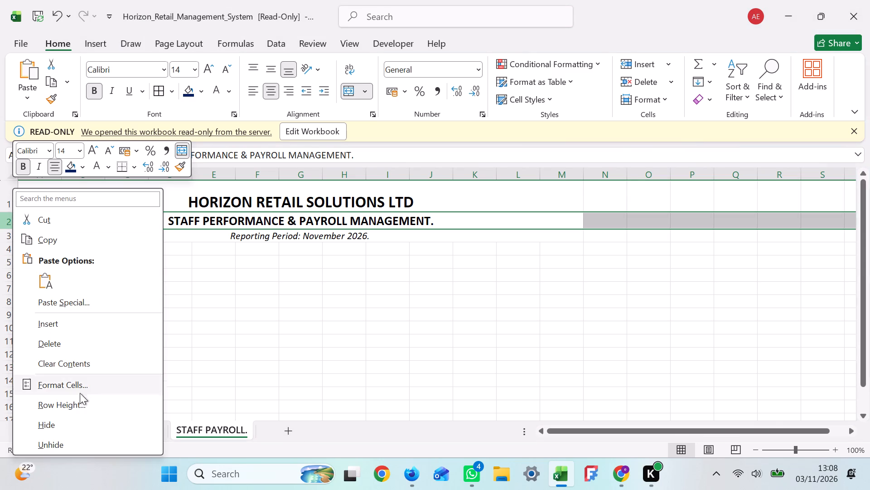
pyautogui.click(83, 407)
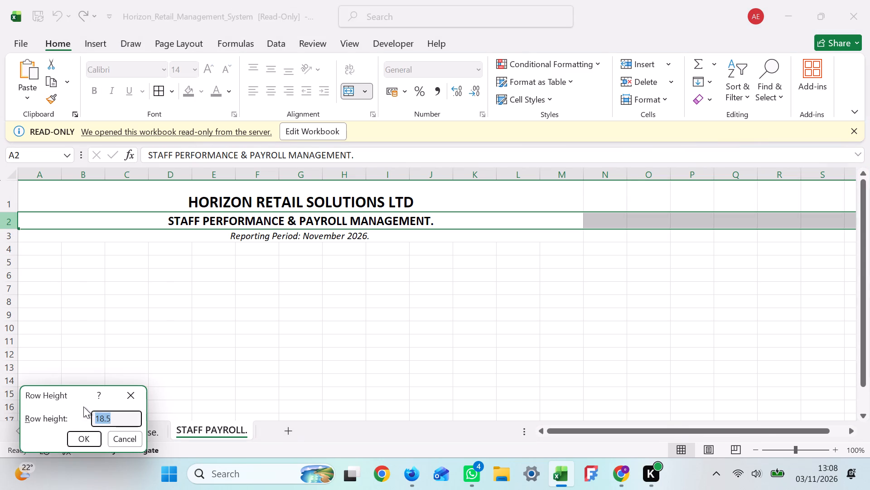
pyautogui.press('BackSpace')
pyautogui.write('28')
pyautogui.press('Return')
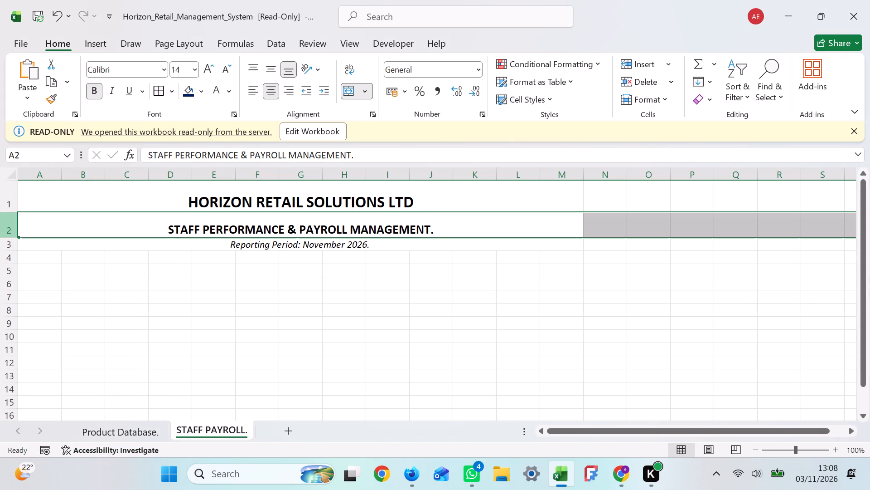
# Set the height of row 3, which holds the reporting period line, to 23.
pyautogui.click(14, 244)
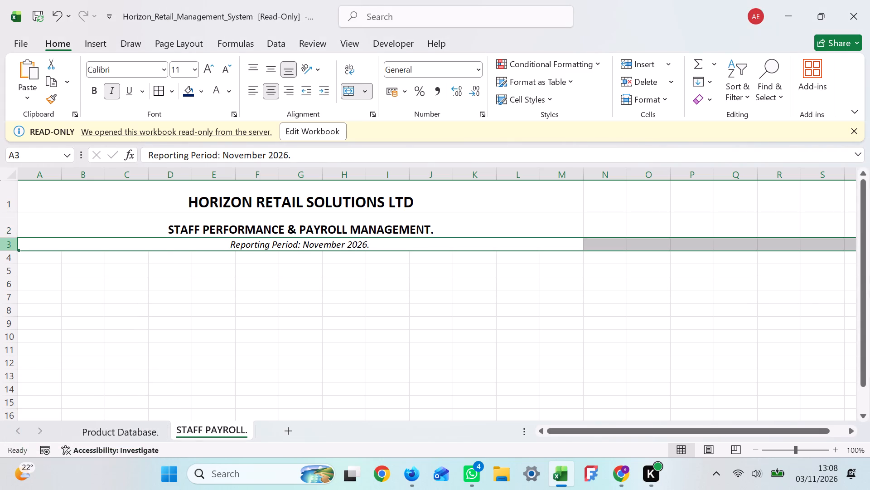
pyautogui.rightClick(14, 244)
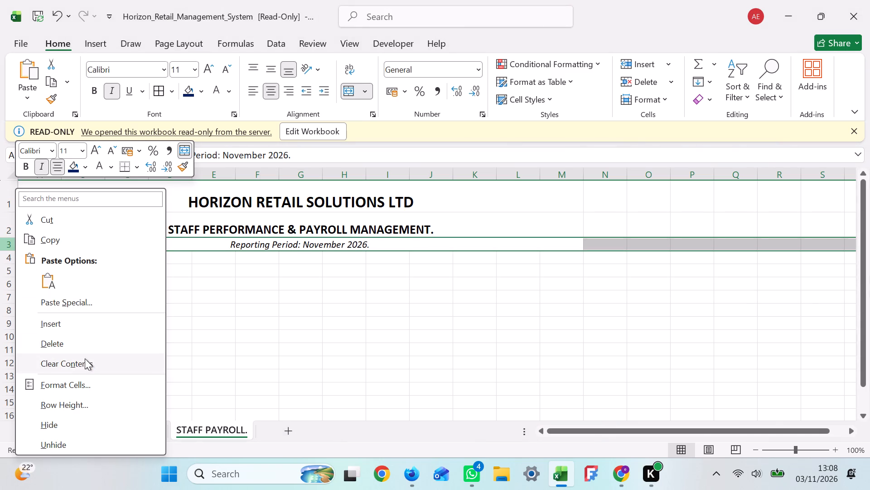
pyautogui.click(100, 412)
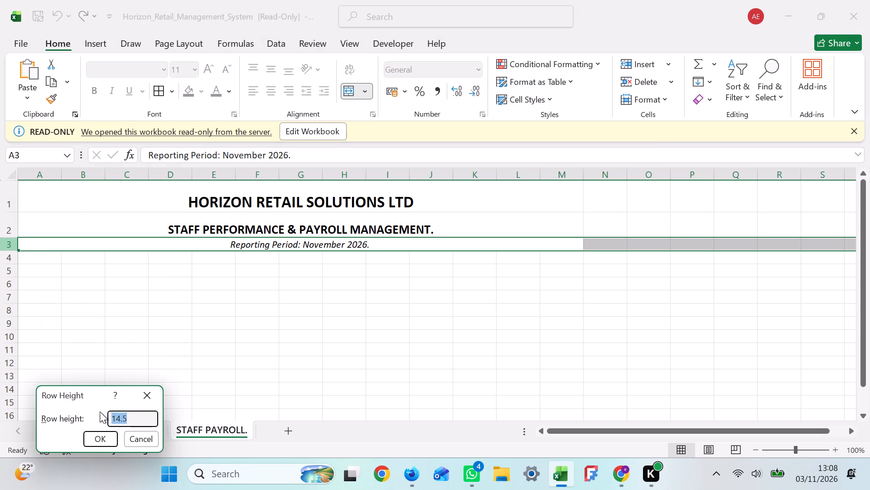
pyautogui.press('BackSpace')
pyautogui.write('23')
pyautogui.press('Return')
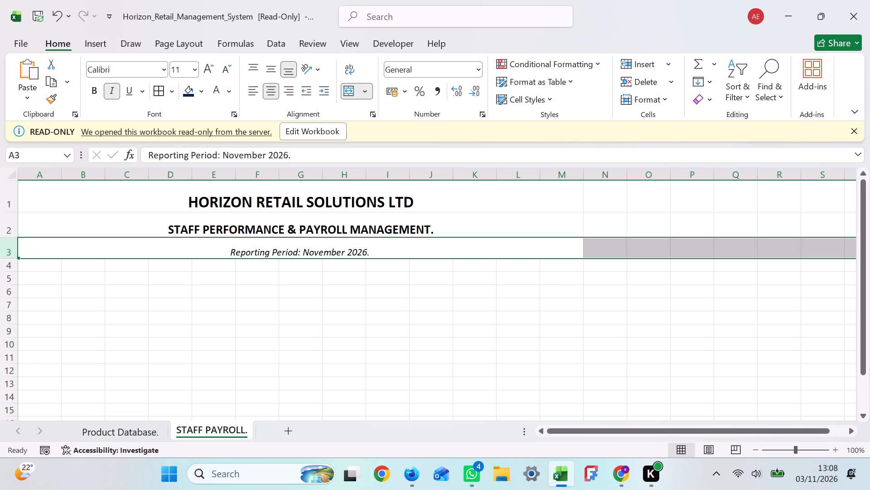
# Enter the column header "Employee ID" in cell A5.
pyautogui.click(52, 284)
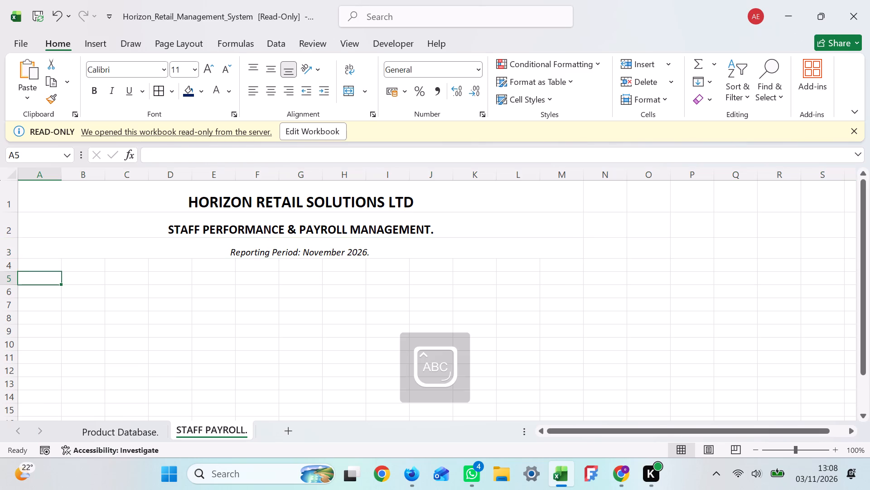
pyautogui.press('e')
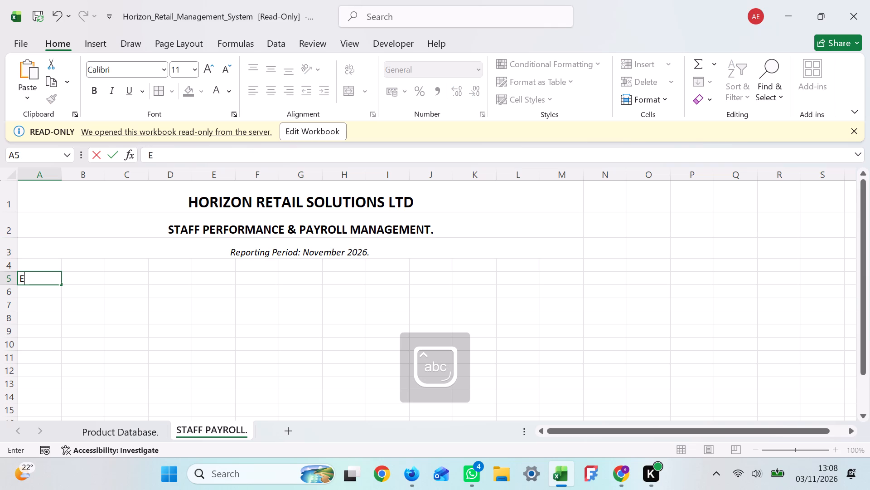
pyautogui.write('mplo')
pyautogui.press('y')
pyautogui.write('ee')
pyautogui.press('space')
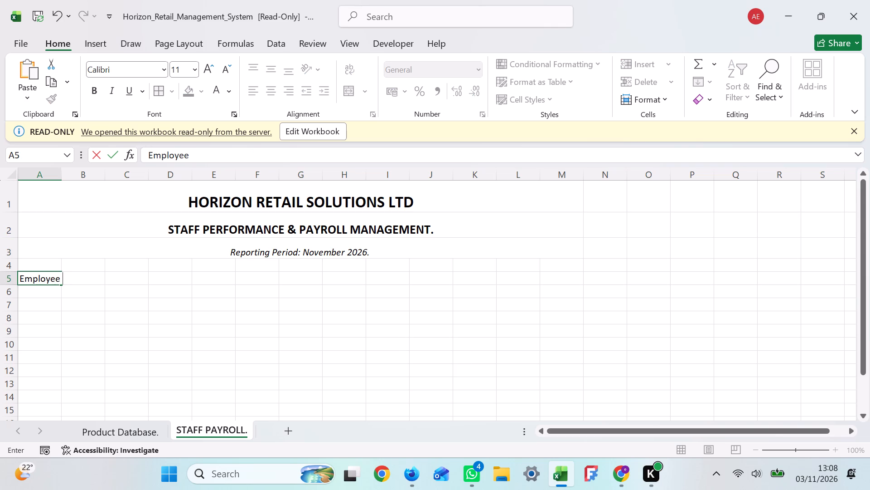
pyautogui.write('ID')
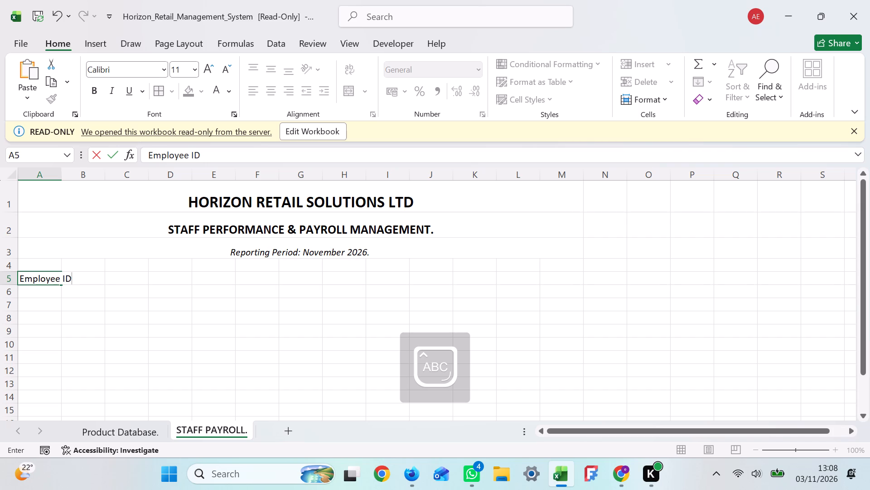
pyautogui.press('Tab')
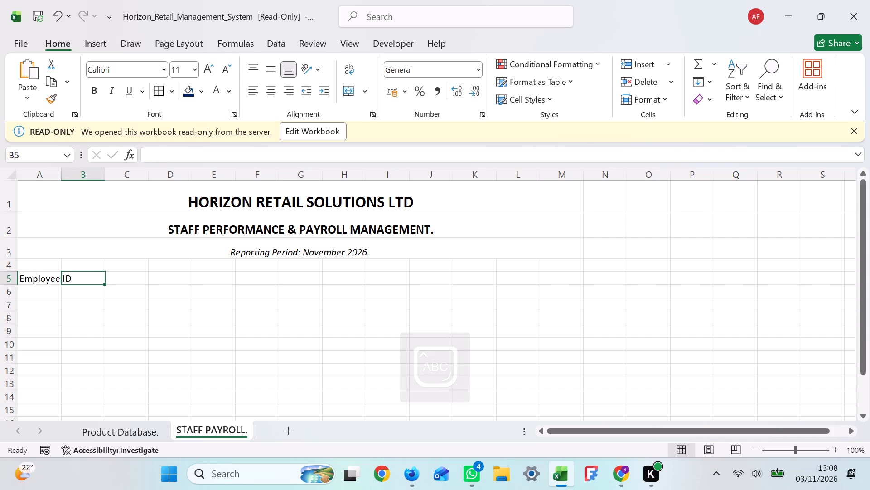
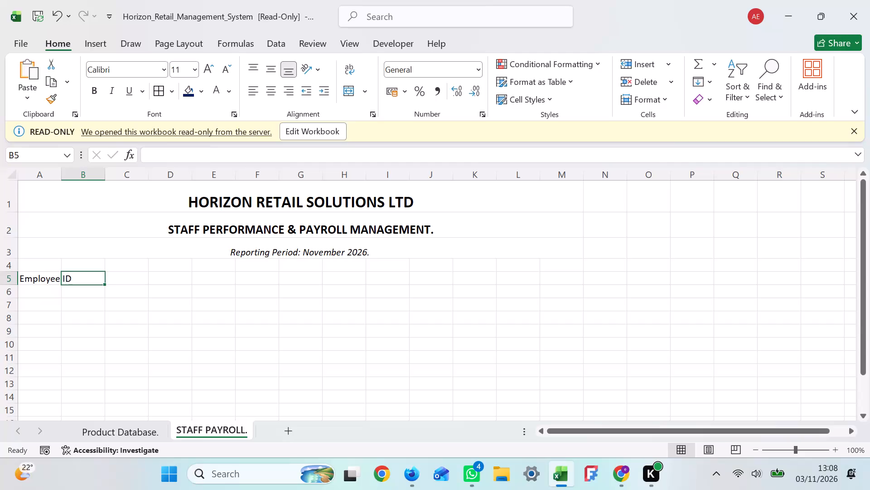
# Widen column A just enough to fit the "Employee ID" header.
pyautogui.moveTo(60, 168); pyautogui.dragTo(70, 171)
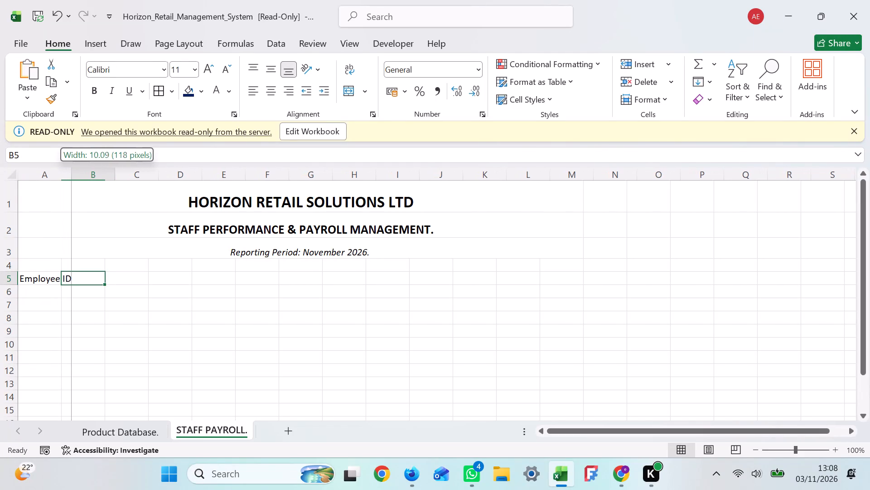
pyautogui.moveTo(70, 171); pyautogui.dragTo(72, 171)
# Enter the column header "Employee Name" in cell B5 and widen column B to fit it.
pyautogui.click(104, 277)
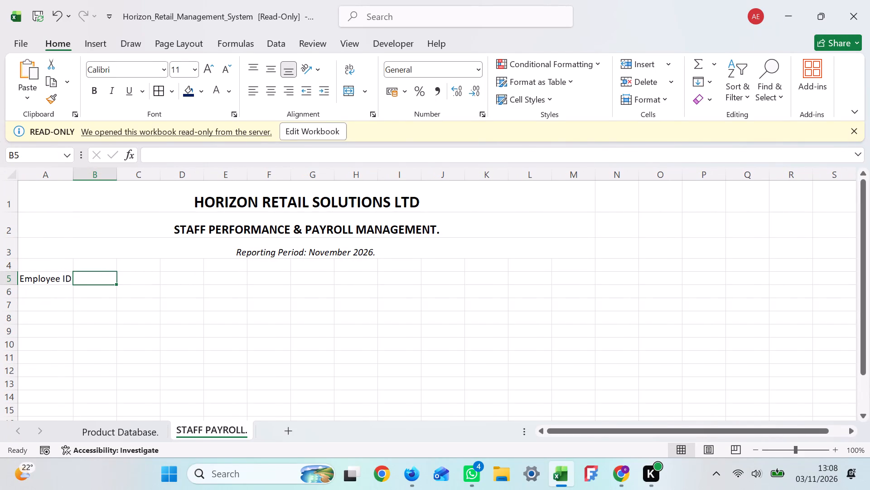
pyautogui.press('e')
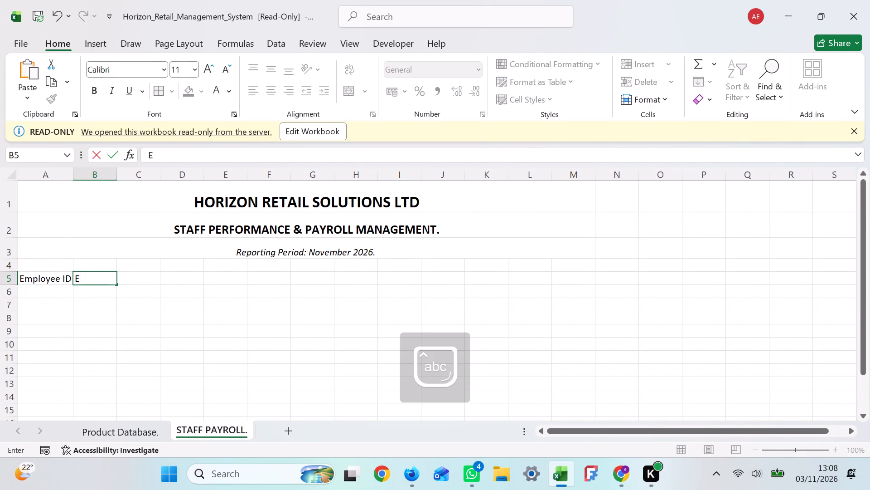
pyautogui.write('mployee')
pyautogui.press('space')
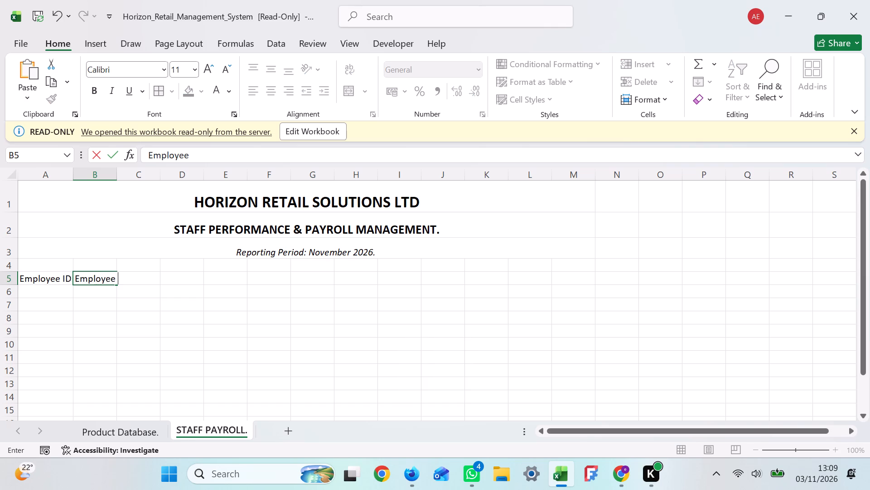
pyautogui.press('n')
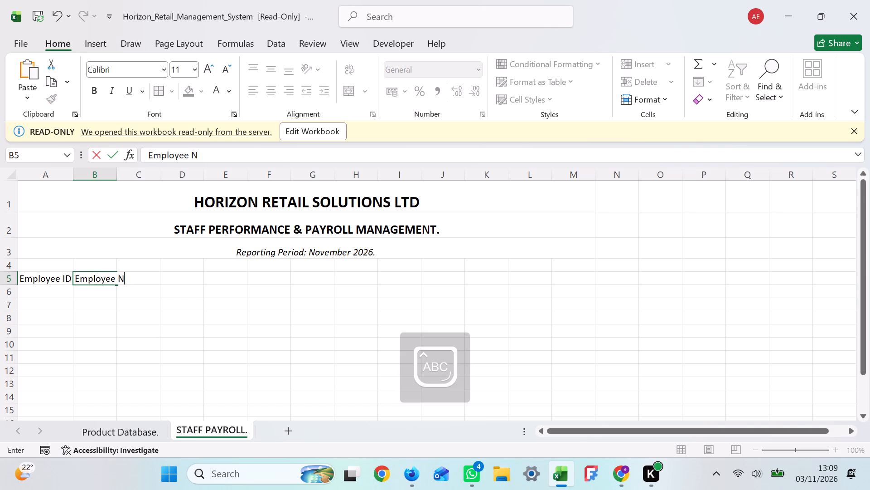
pyautogui.write('ame')
pyautogui.press('Return')
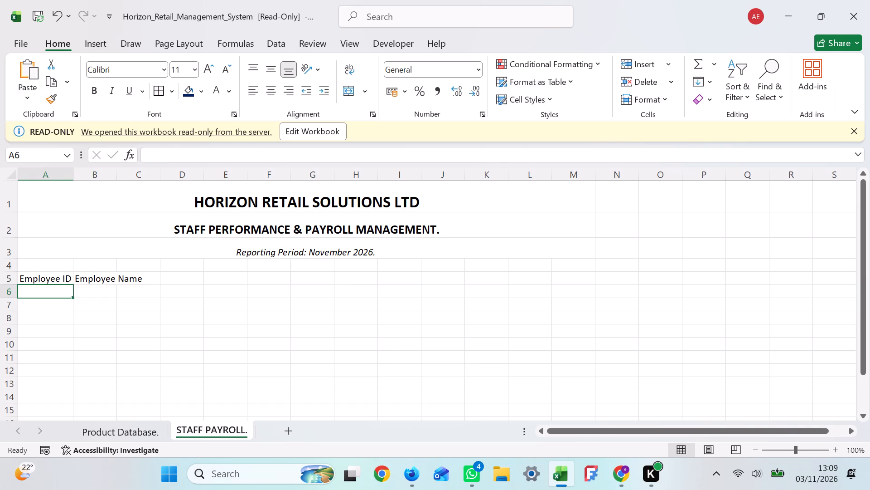
pyautogui.moveTo(117, 172); pyautogui.dragTo(146, 179)
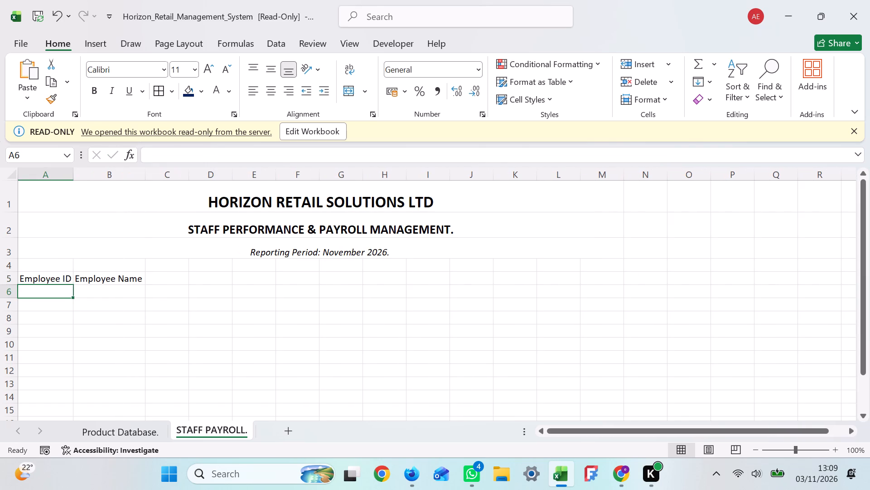
# Enter the column header "Department" in cell C5 and widen column C to fit it.
pyautogui.click(174, 278)
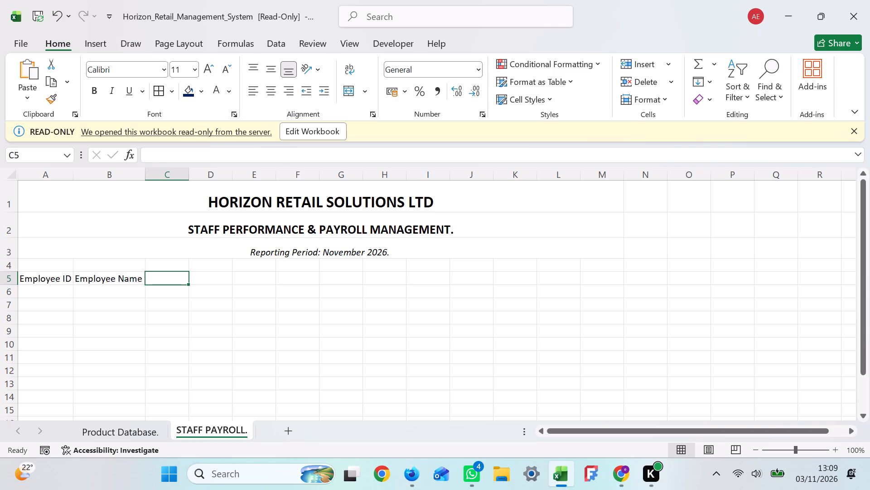
pyautogui.press('d')
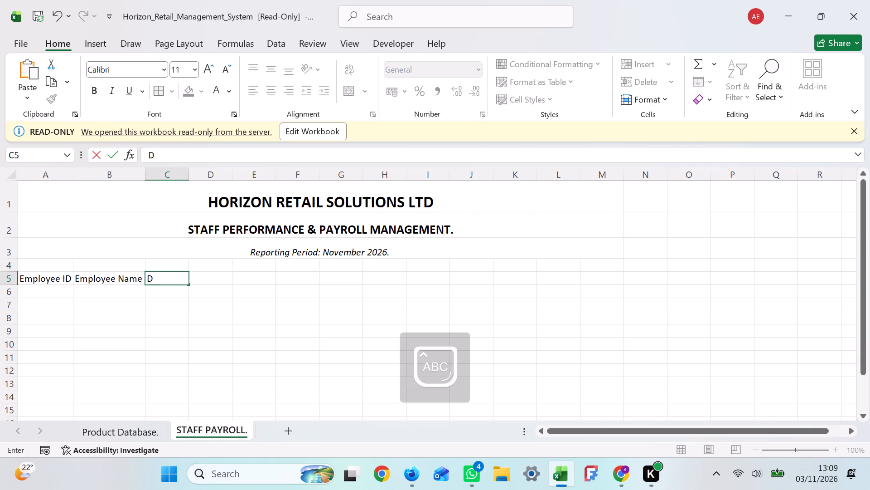
pyautogui.write('epartment')
pyautogui.press('Return')
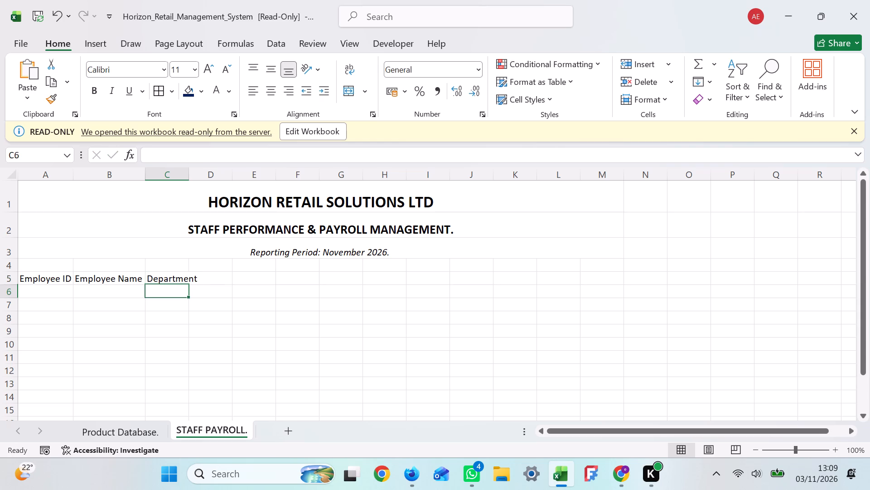
pyautogui.moveTo(191, 174); pyautogui.dragTo(200, 178)
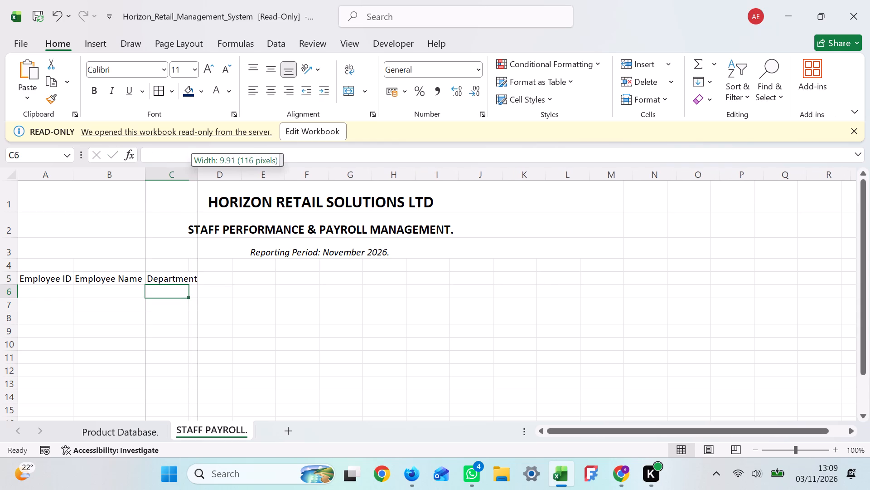
pyautogui.moveTo(200, 178); pyautogui.dragTo(202, 178)
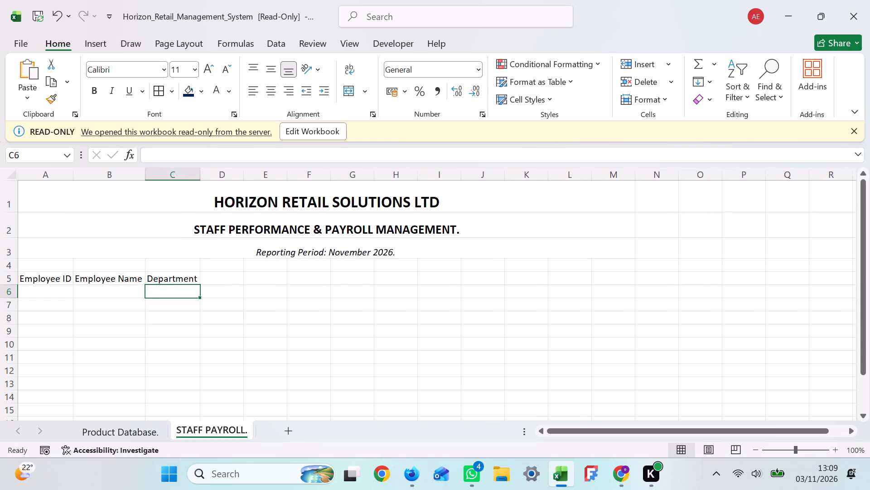
# Enter the column header "Job Title" in cell D5.
pyautogui.click(220, 283)
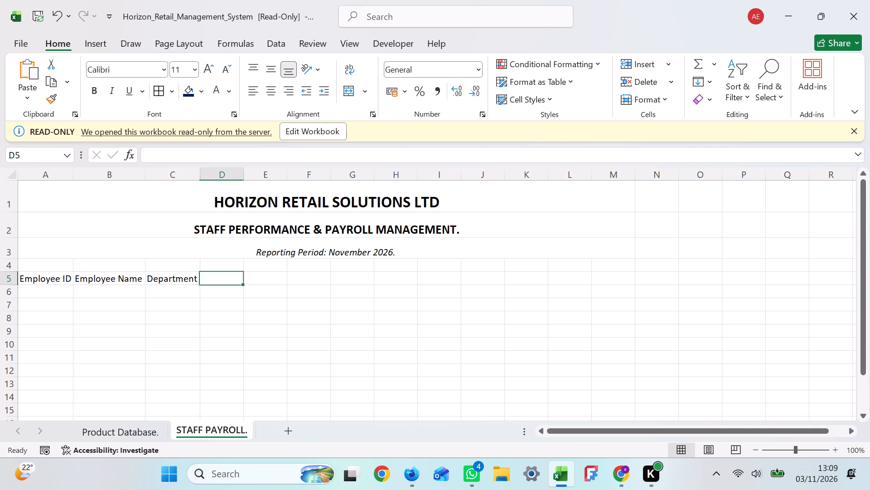
pyautogui.press('j')
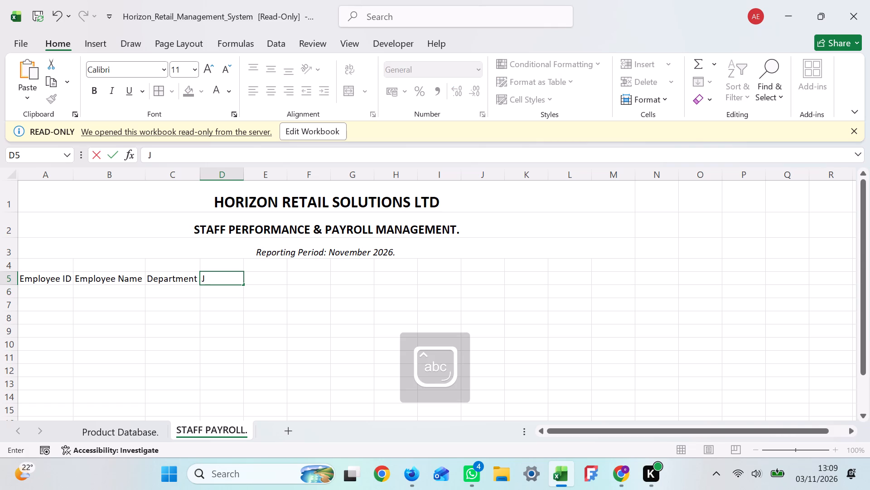
pyautogui.write('ob')
pyautogui.press('space')
pyautogui.press('t')
pyautogui.write('itle')
pyautogui.press('Tab')
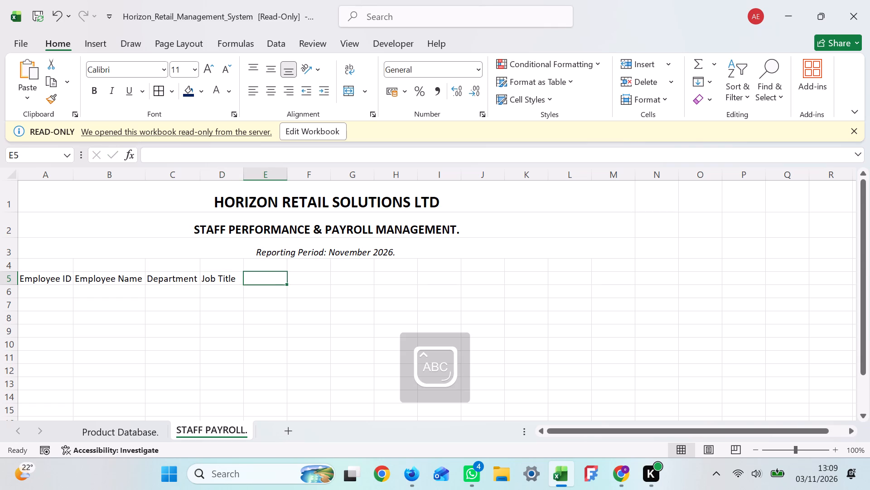
# Enter the column header "Basic Salary" in cell E5 and widen column E to fit it.
pyautogui.press('b')
pyautogui.write('asic')
pyautogui.press('space')
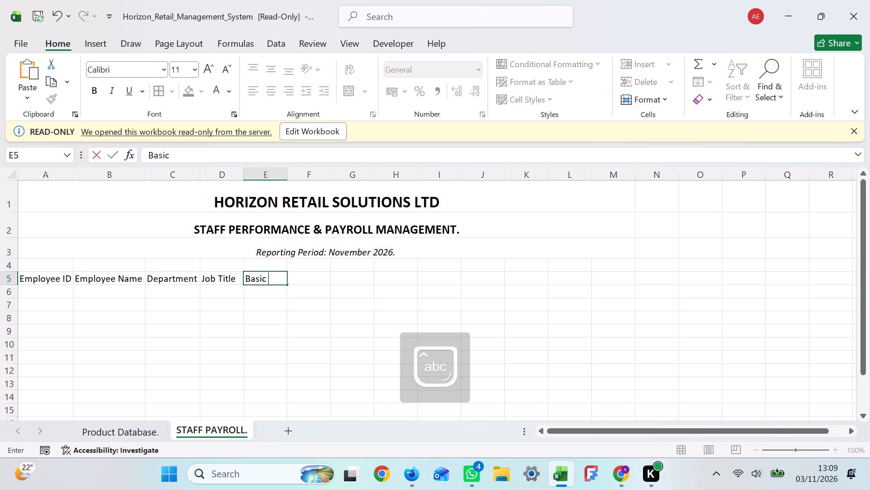
pyautogui.press('s')
pyautogui.write('alary')
pyautogui.press('Tab')
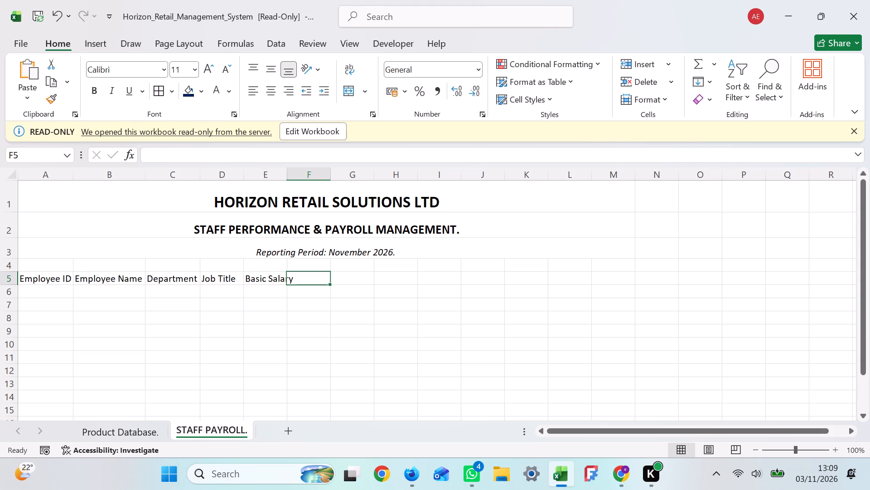
pyautogui.moveTo(287, 176); pyautogui.dragTo(292, 176)
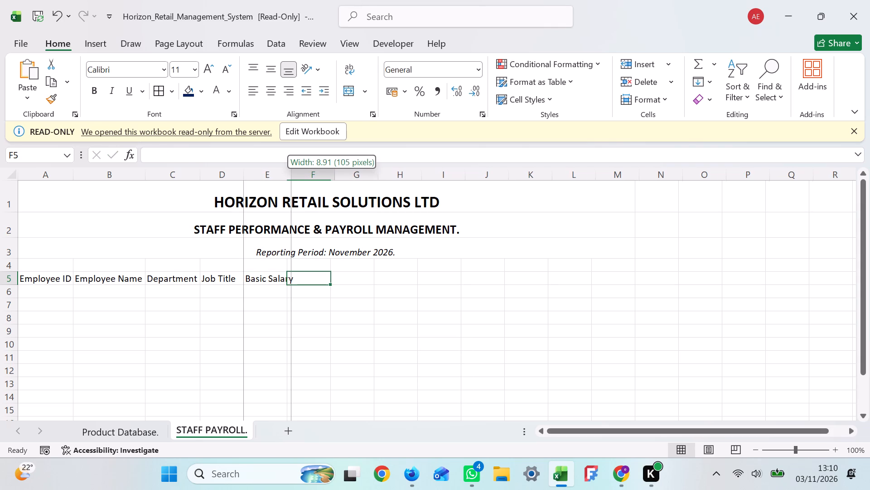
pyautogui.moveTo(292, 176); pyautogui.dragTo(296, 176)
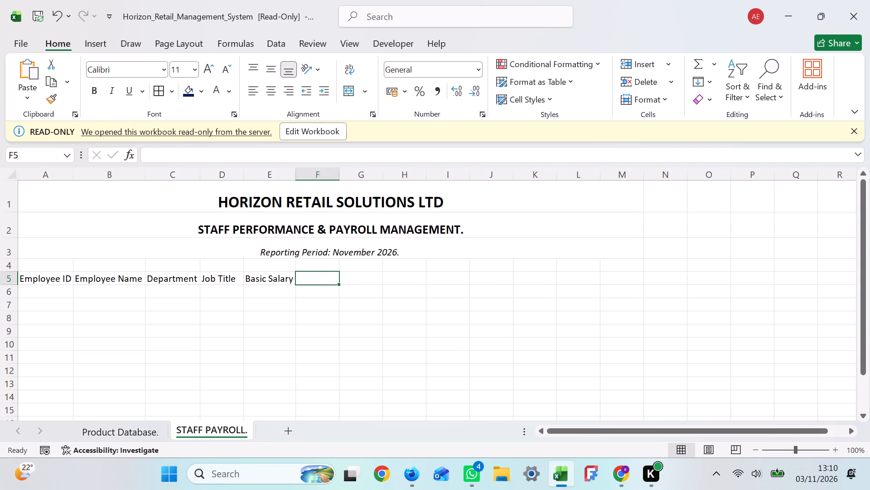
# Enter the column header "Housing Allowance" in cell F5 and widen column F to fit it.
pyautogui.click(331, 270)
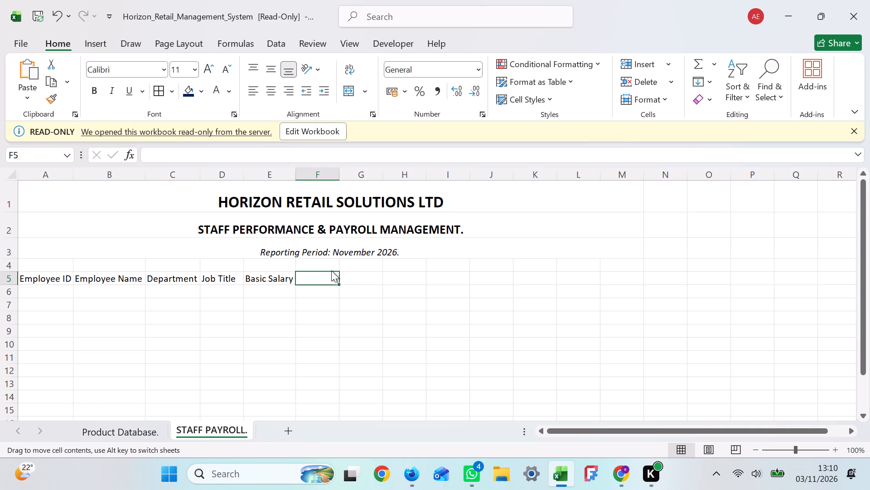
pyautogui.click(330, 278)
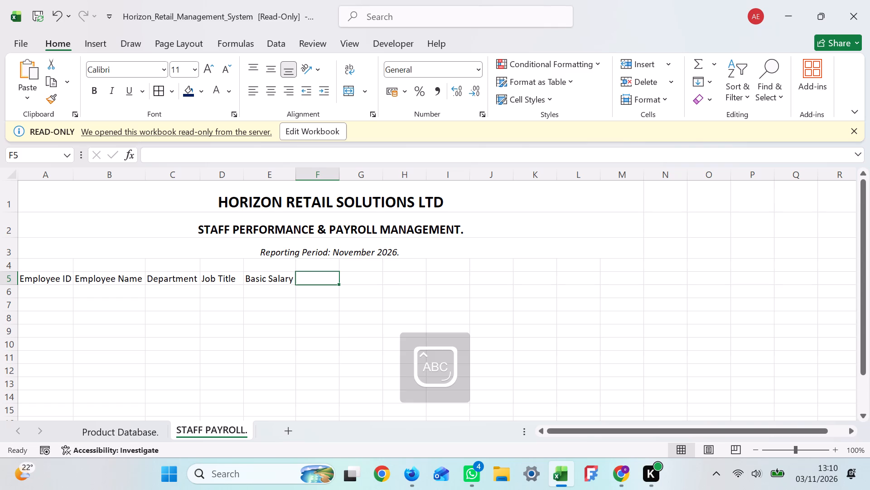
pyautogui.press('h')
pyautogui.write('ousin')
pyautogui.write('g')
pyautogui.press('space')
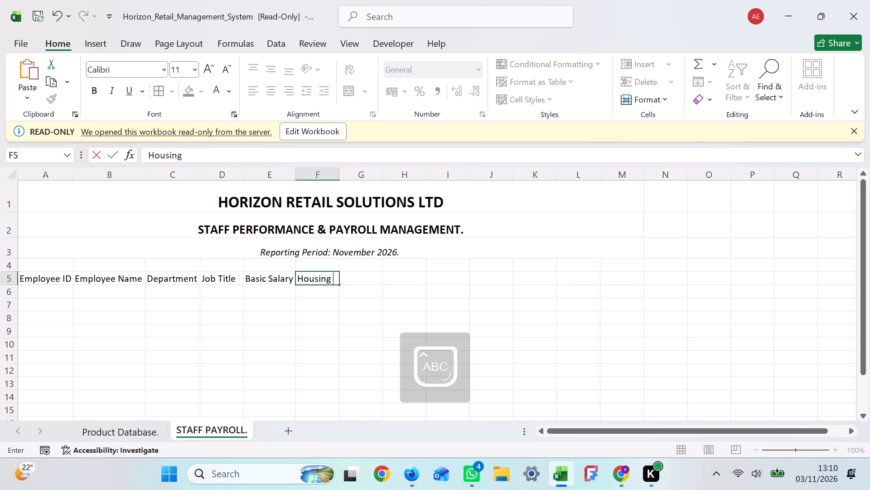
pyautogui.press('a')
pyautogui.write('llowa')
pyautogui.write('nce')
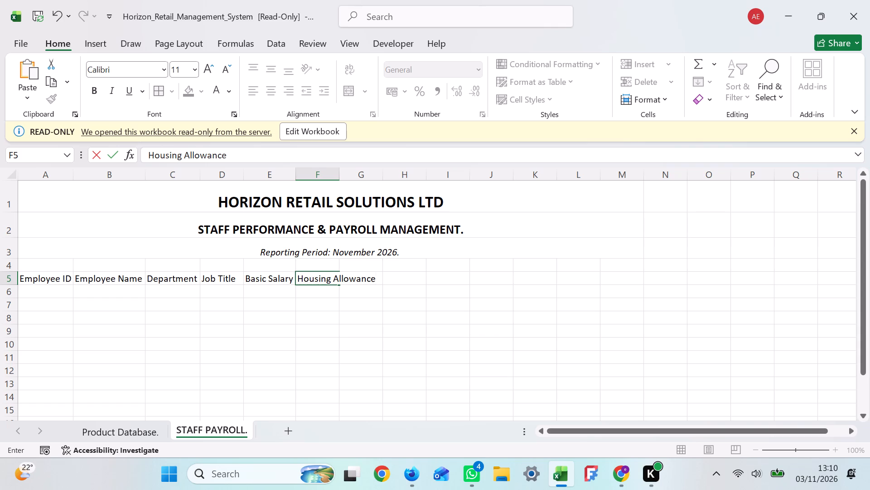
pyautogui.press('Tab')
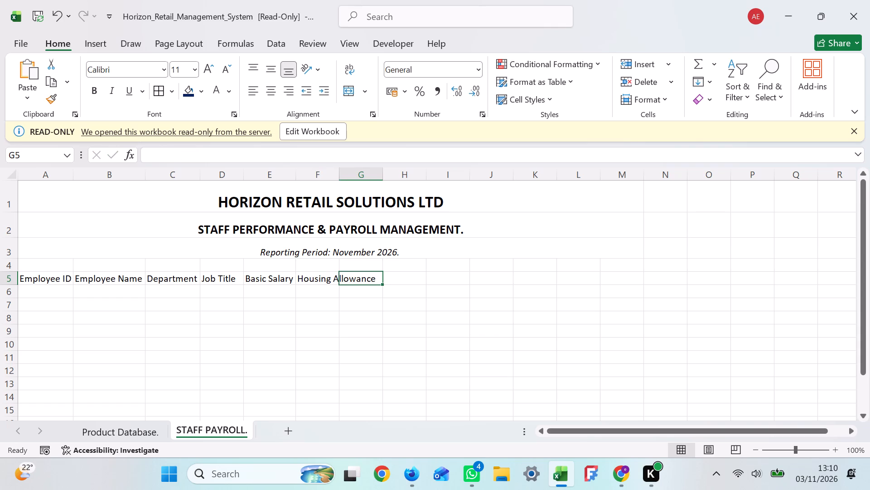
pyautogui.moveTo(338, 171); pyautogui.dragTo(342, 173)
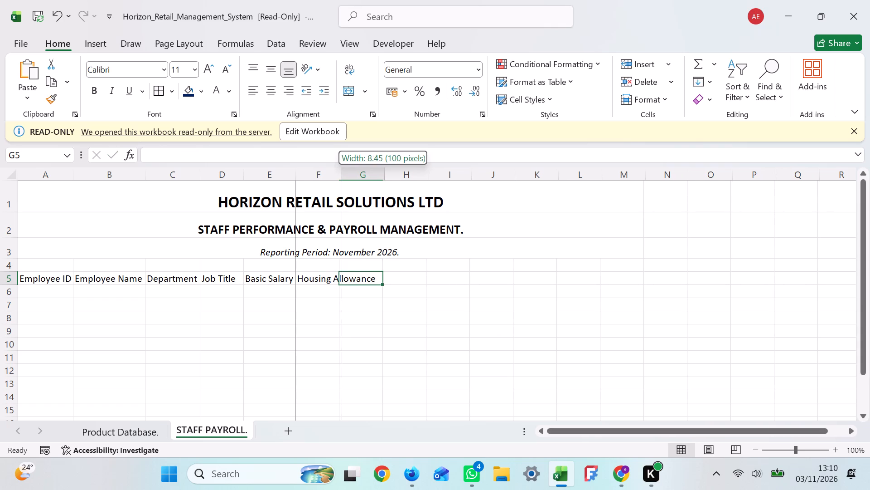
pyautogui.moveTo(342, 173); pyautogui.dragTo(377, 181)
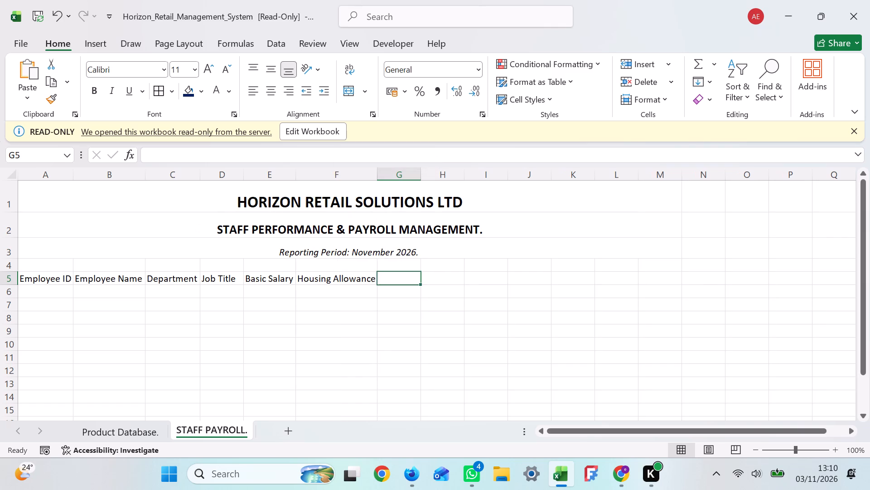
# Enter the column header "Trasport Allowance" in cell G5 and widen column G to fit it.
pyautogui.click(407, 279)
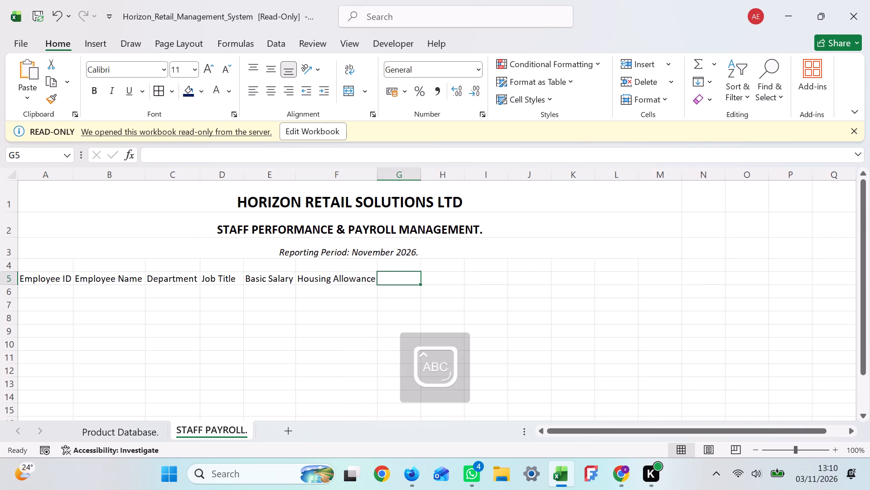
pyautogui.press('t')
pyautogui.write('ras')
pyautogui.write('port')
pyautogui.press('space')
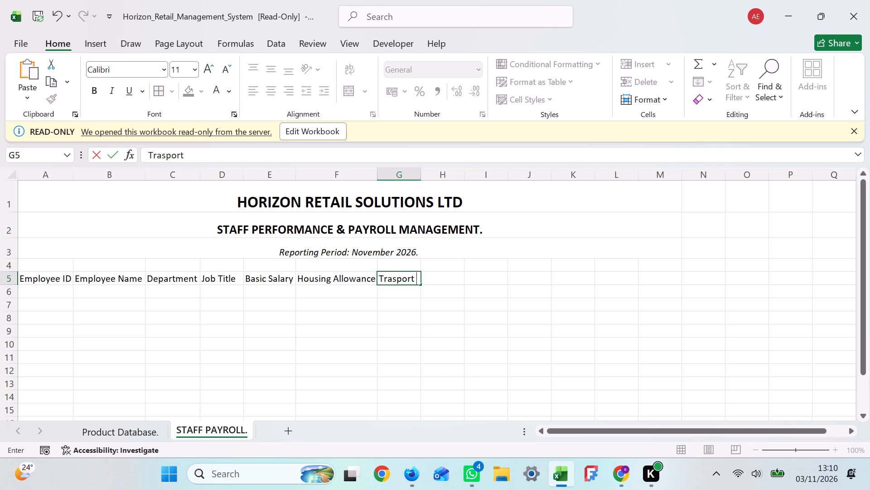
pyautogui.press('a')
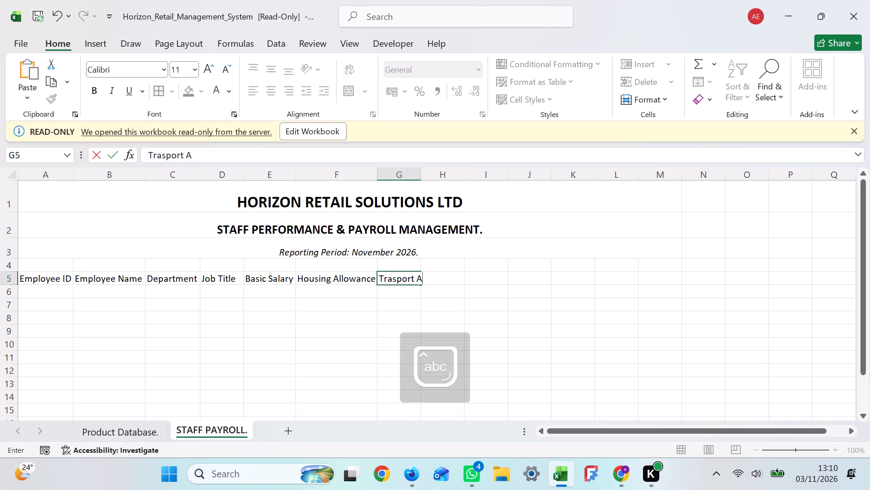
pyautogui.write('ll')
pyautogui.press('o')
pyautogui.press('w')
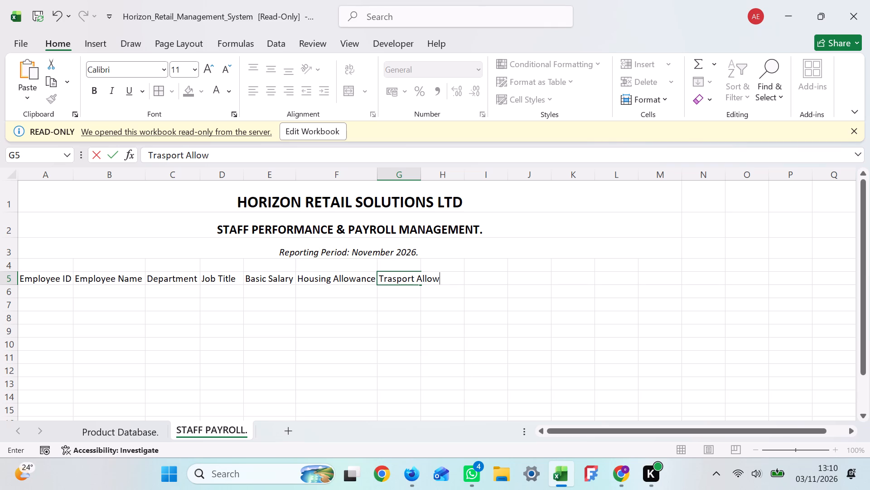
pyautogui.press('a')
pyautogui.press('n')
pyautogui.write('ce')
pyautogui.press('Tab')
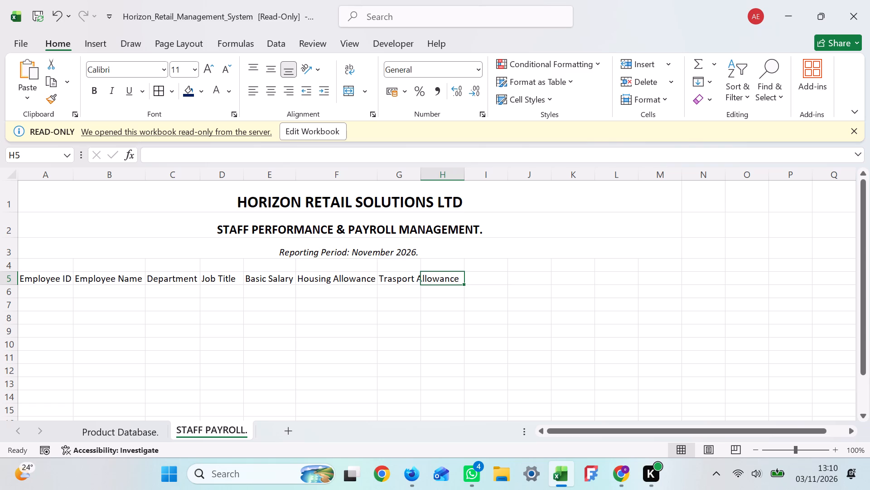
pyautogui.moveTo(421, 171); pyautogui.dragTo(453, 179)
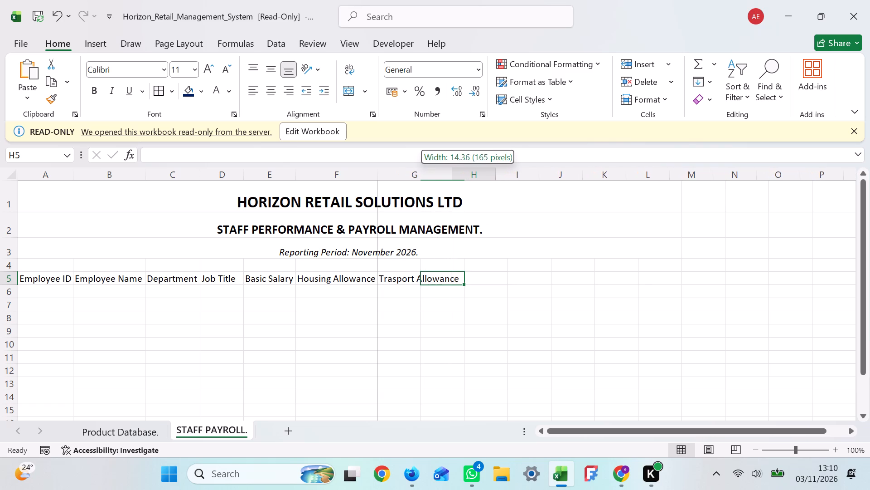
pyautogui.moveTo(453, 179); pyautogui.dragTo(461, 181)
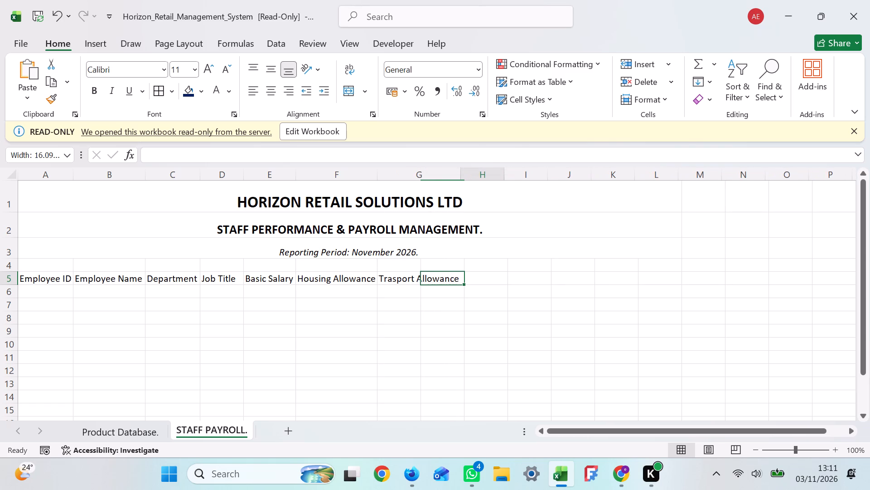
# Enter the column header "Gross Salary" in cell H5 and widen columns H and I together to fit it.
pyautogui.click(480, 279)
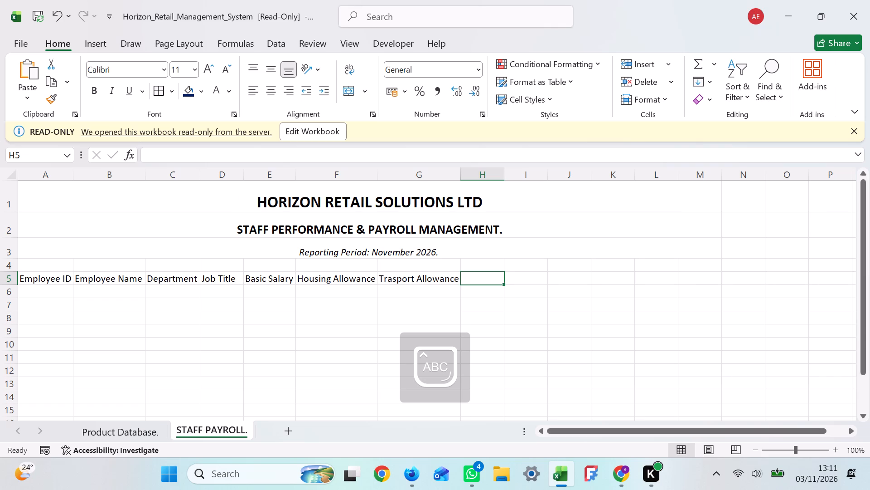
pyautogui.press('g')
pyautogui.press('r')
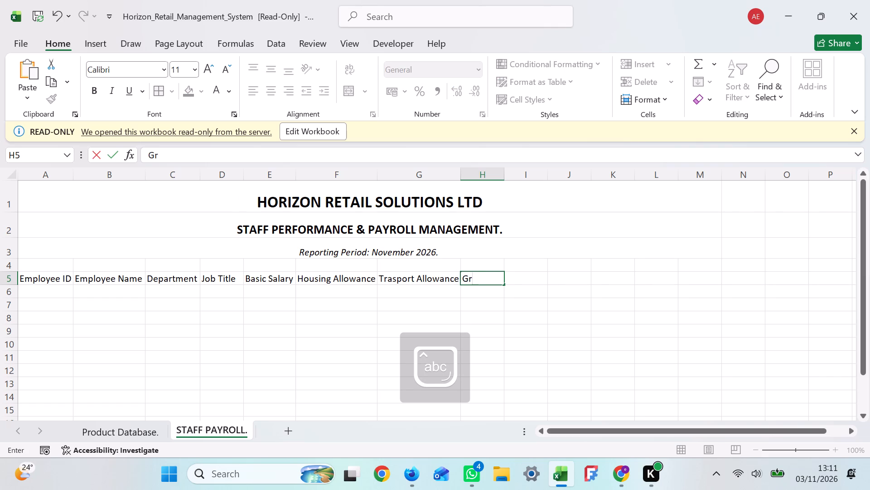
pyautogui.press('o')
pyautogui.write('ss')
pyautogui.press('space')
pyautogui.press('s')
pyautogui.write('alary')
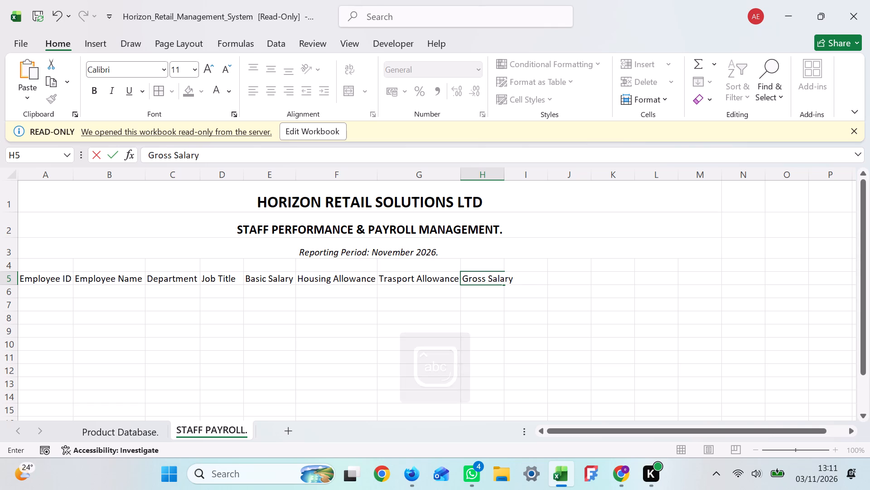
pyautogui.press('space')
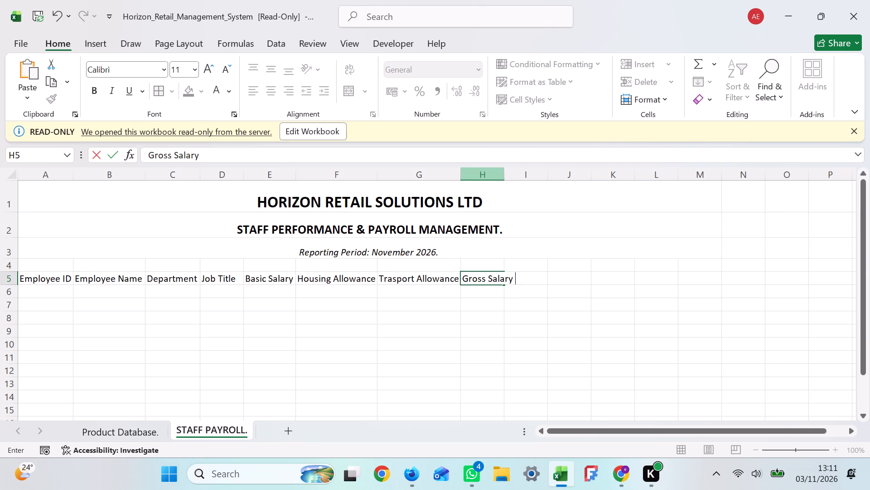
pyautogui.moveTo(503, 176); pyautogui.dragTo(505, 176)
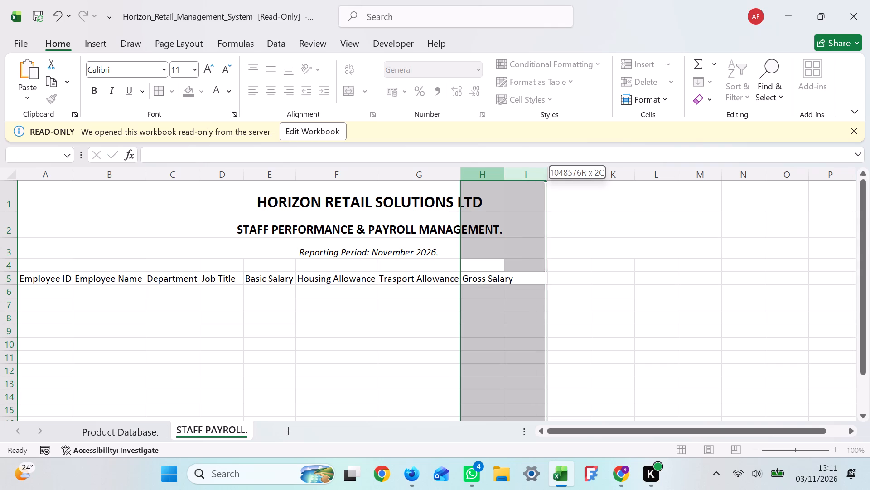
pyautogui.moveTo(505, 176); pyautogui.dragTo(511, 176)
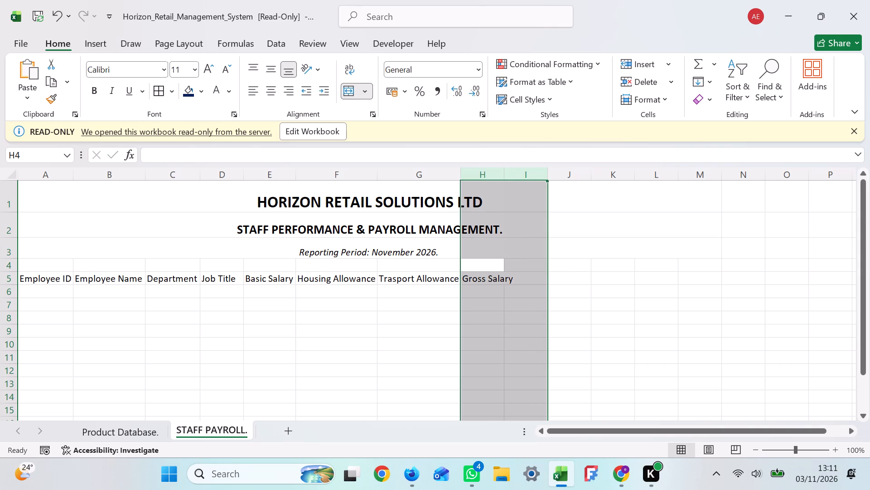
pyautogui.moveTo(503, 174); pyautogui.dragTo(512, 176)
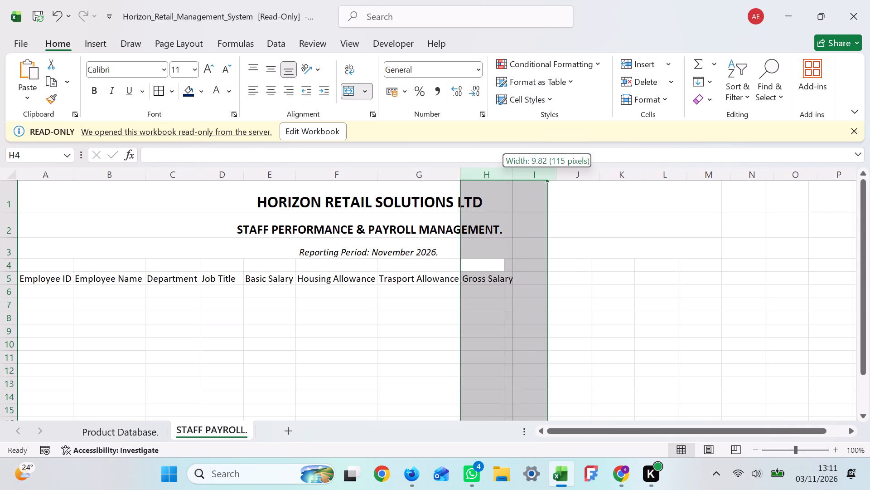
pyautogui.moveTo(512, 176); pyautogui.dragTo(514, 176)
# Enter the column header "Tax Estimate" in cell I5.
pyautogui.click(534, 283)
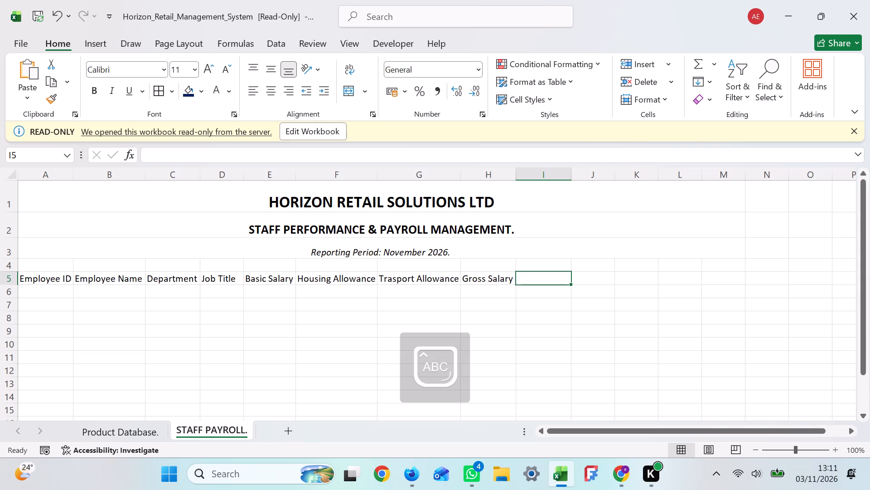
pyautogui.press('t')
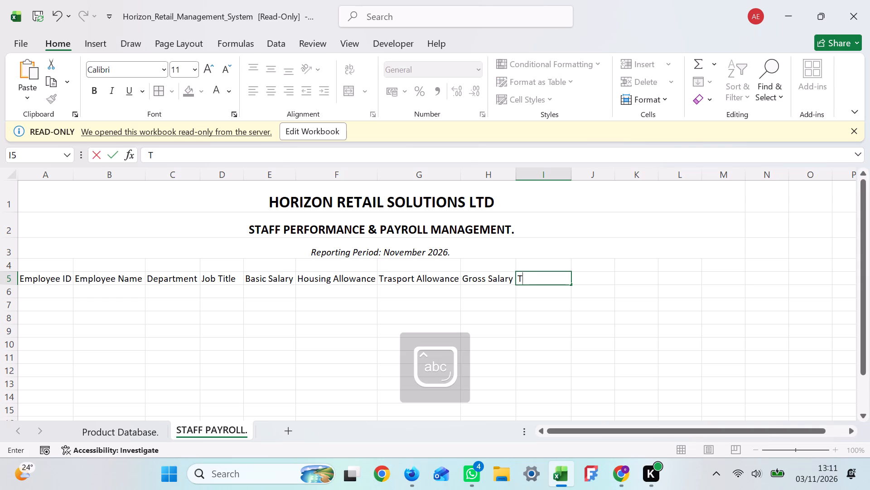
pyautogui.press('a')
pyautogui.write('x')
pyautogui.press('space')
pyautogui.press('e')
pyautogui.write('stimate')
pyautogui.press('Tab')
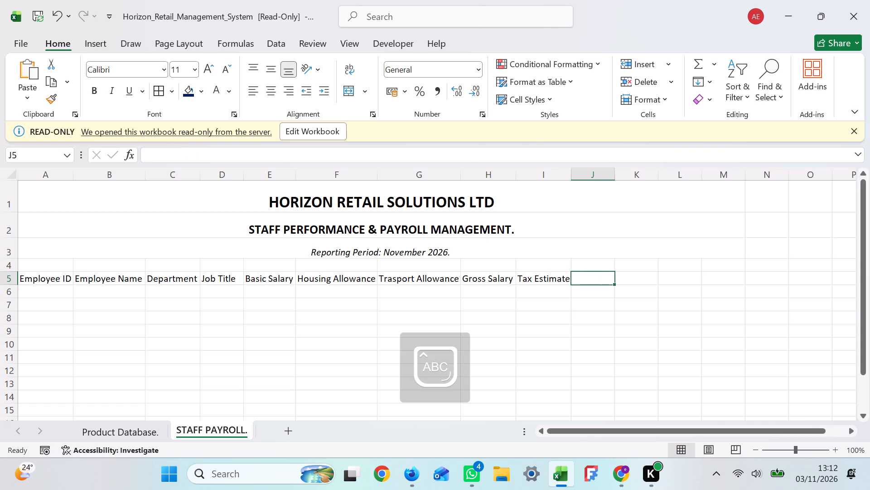
# Enter the partial column header "Other Ded" in cell J5 and widen column J to fit it.
pyautogui.press('o')
pyautogui.write('th')
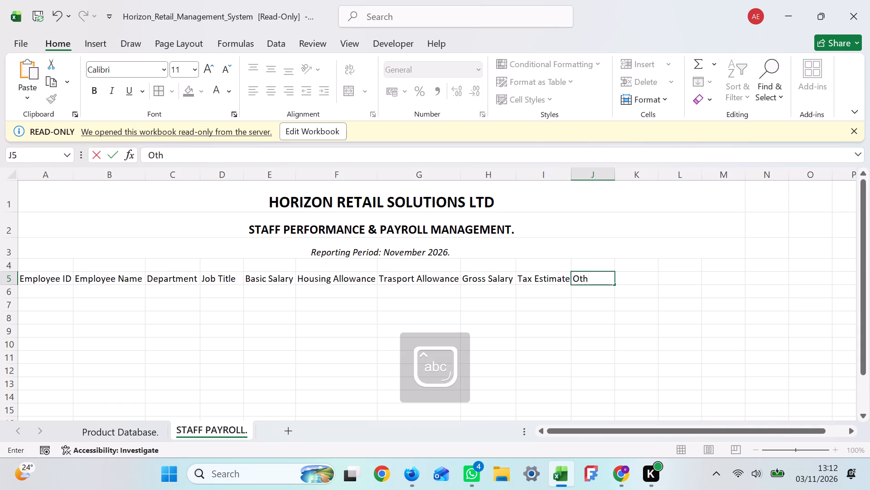
pyautogui.write('er')
pyautogui.press('space')
pyautogui.press('d')
pyautogui.press('e')
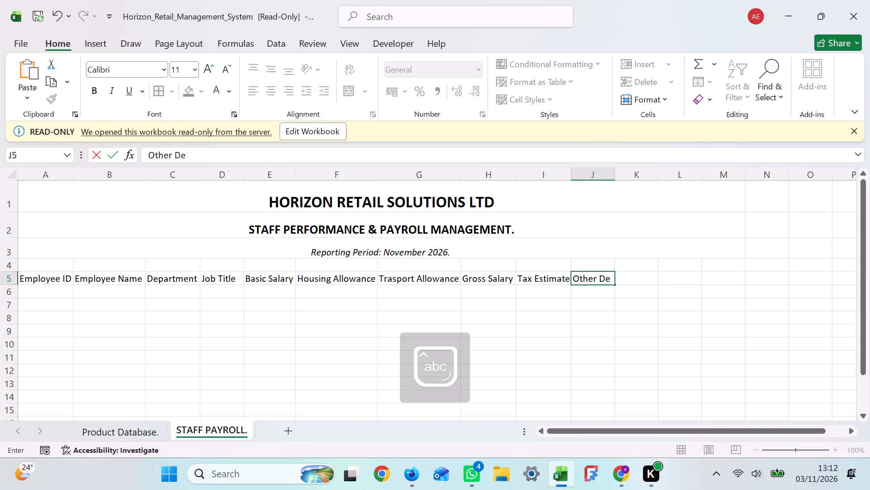
pyautogui.press('d')
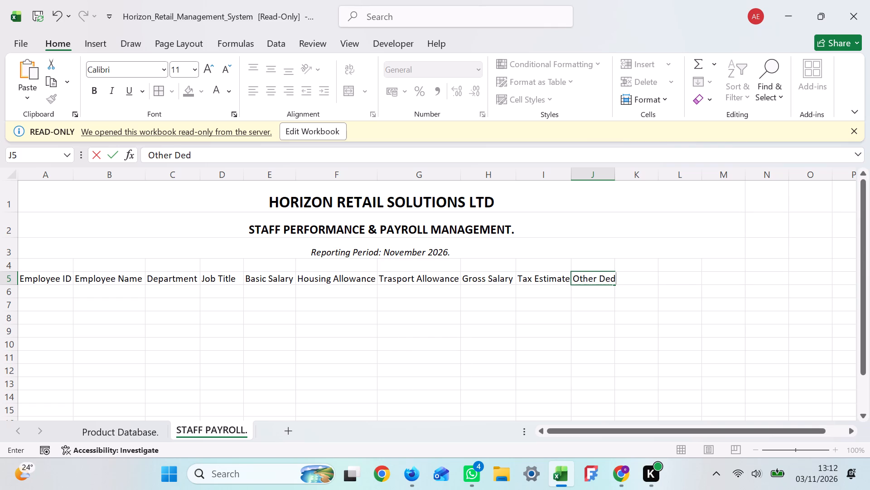
pyautogui.click(616, 181)
pyautogui.click(616, 181)
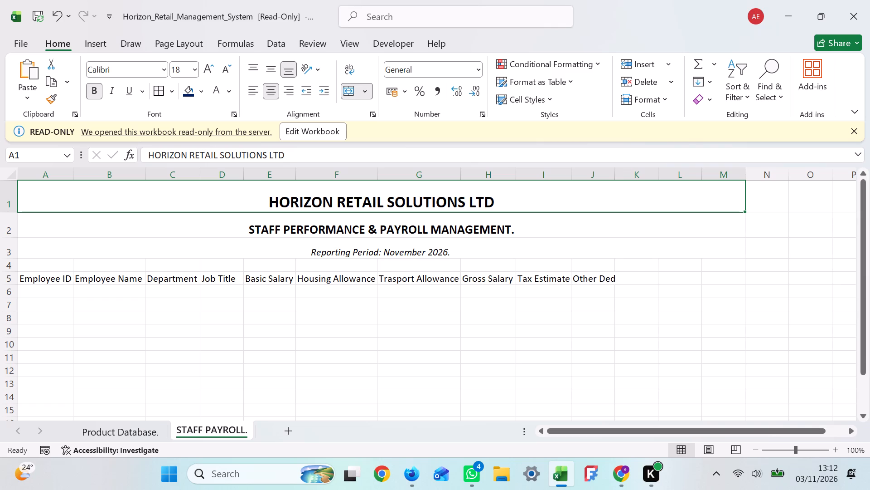
pyautogui.click(614, 169)
pyautogui.moveTo(614, 169); pyautogui.dragTo(621, 171)
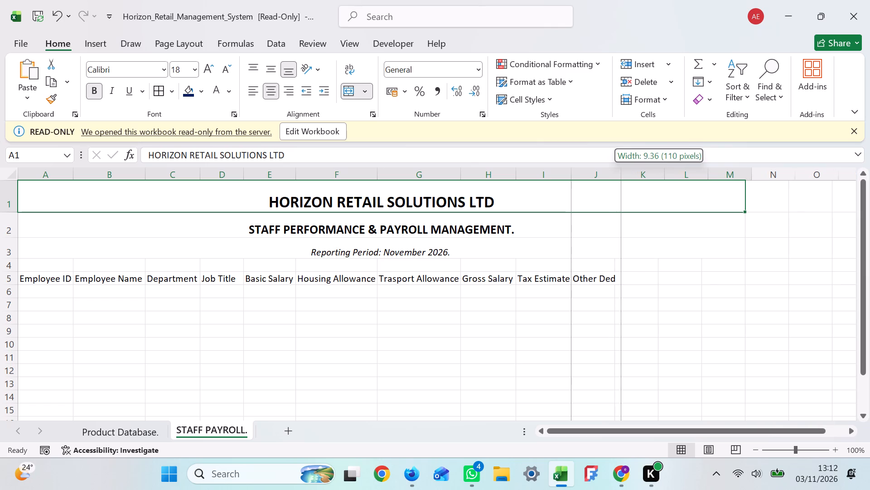
pyautogui.moveTo(621, 171); pyautogui.dragTo(622, 171)
pyautogui.click(622, 171)
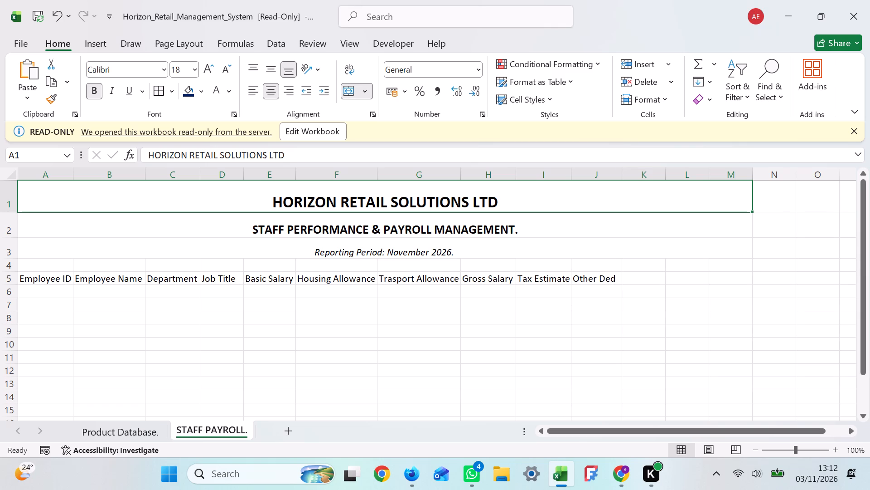
# Change the column header in cell J5 to "Deductions".
pyautogui.click(622, 274)
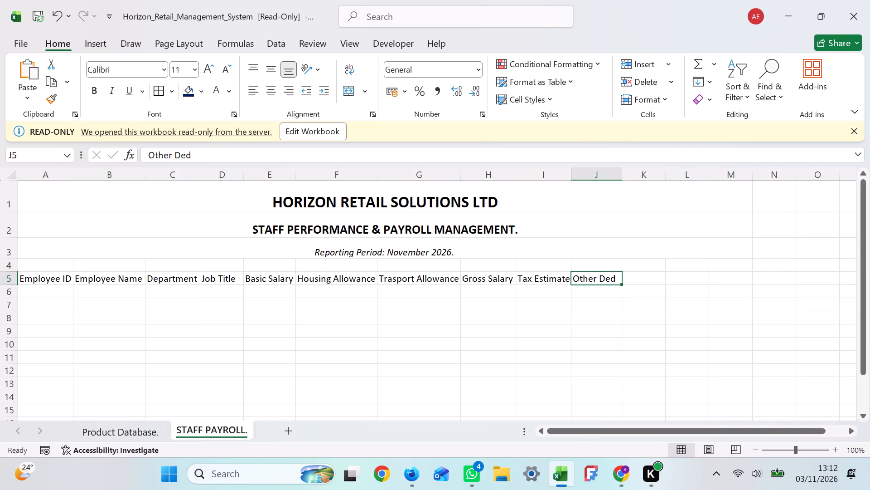
pyautogui.doubleClick(619, 275)
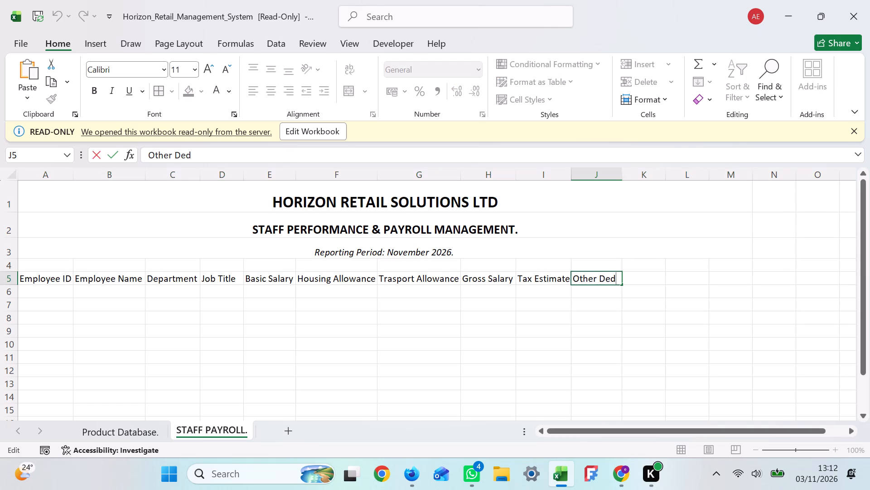
pyautogui.press('u')
pyautogui.write('ctiond')
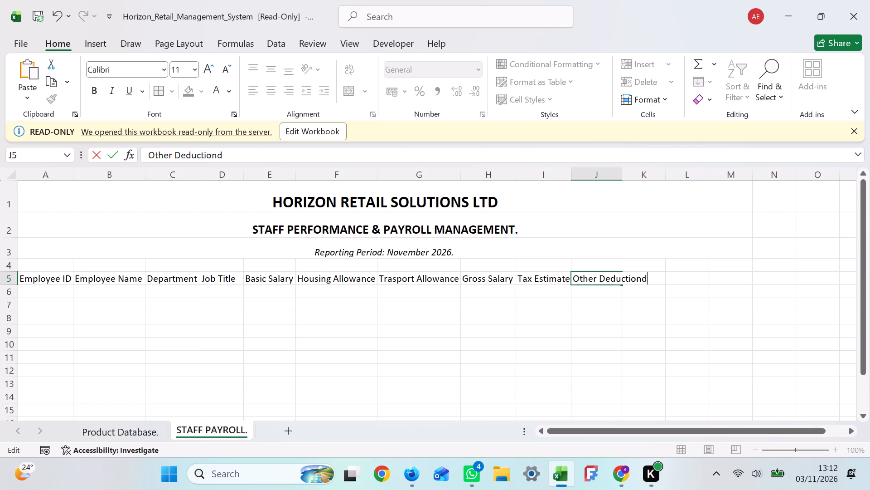
pyautogui.press('BackSpace')
pyautogui.press('s')
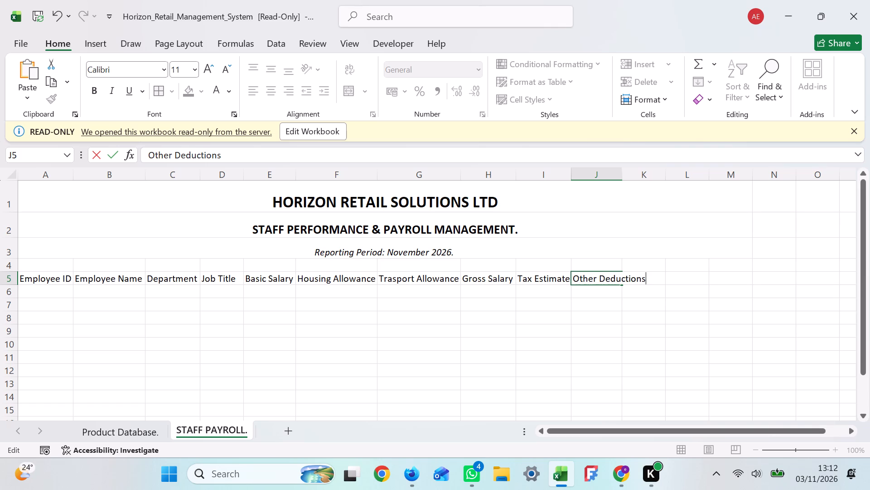
pyautogui.click(599, 274)
pyautogui.press('BackSpace')
pyautogui.press('BackSpace')
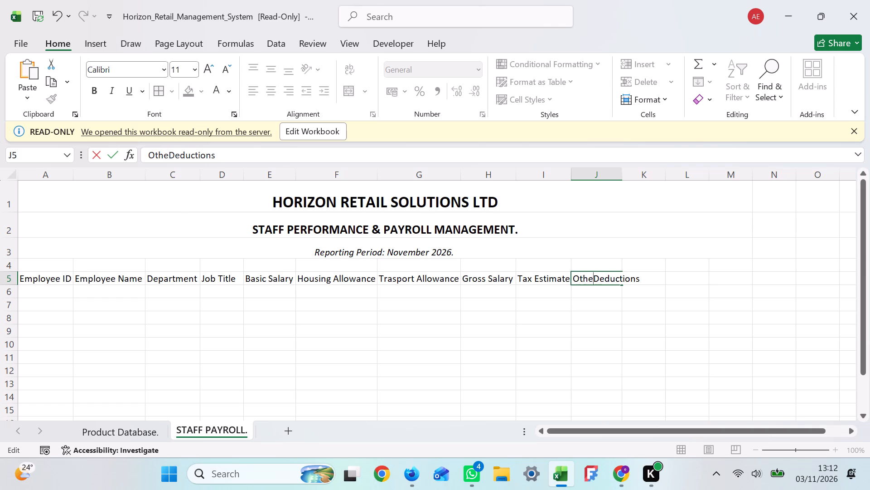
pyautogui.press('BackSpace')
pyautogui.press('BackSpace')
pyautogui.press('BackSpace')
pyautogui.press('BackSpace')
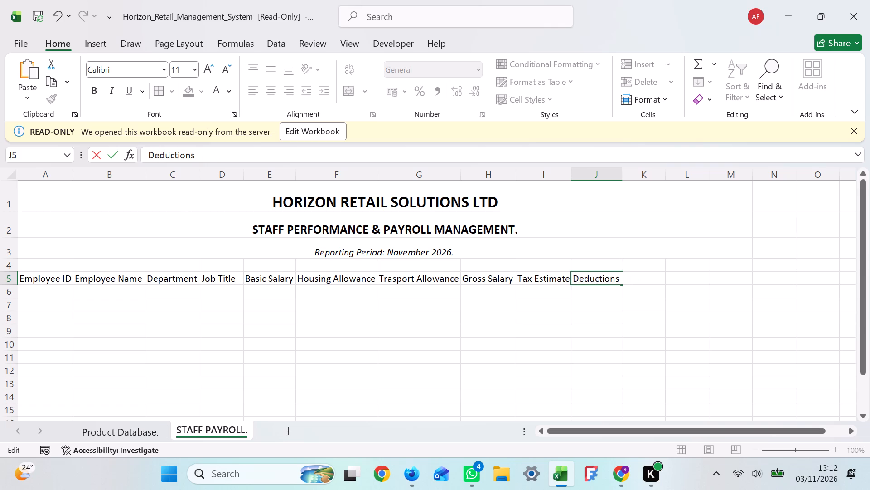
pyautogui.click(642, 282)
pyautogui.press('Tab')
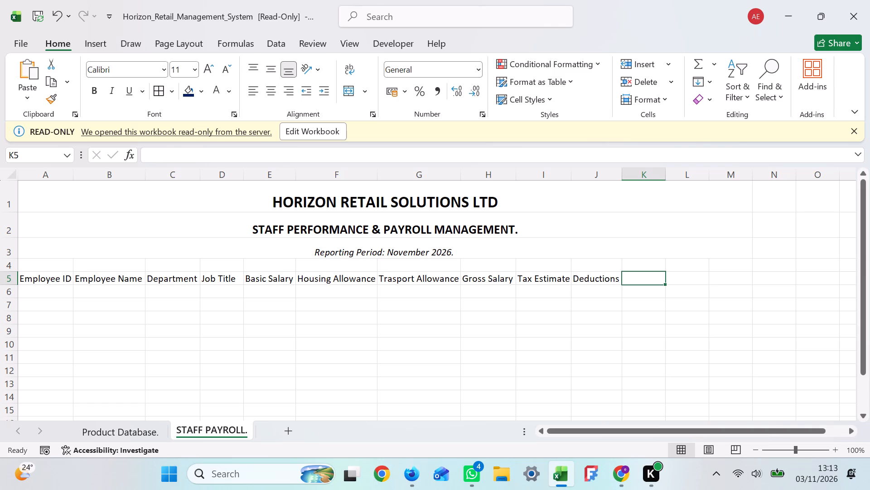
# Enter the column header "Net Salary" in cell K5.
pyautogui.write('et')
pyautogui.press('space')
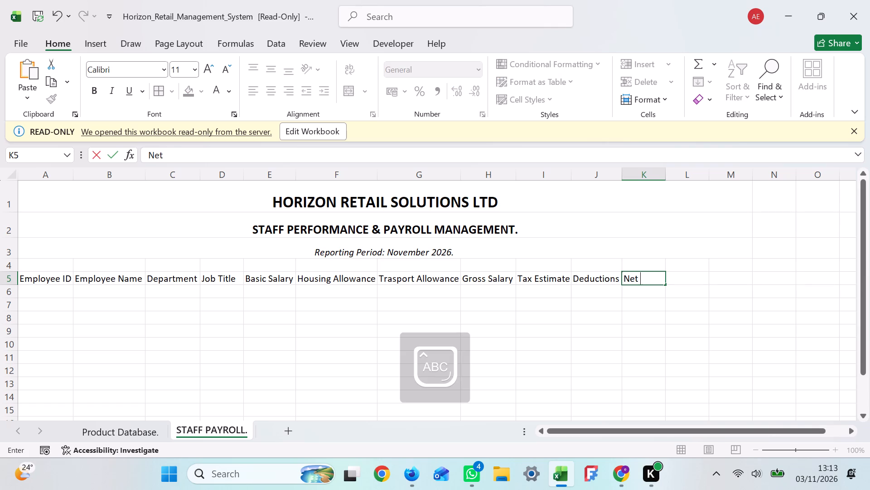
pyautogui.press('s')
pyautogui.write('al')
pyautogui.write('ar')
pyautogui.press('y')
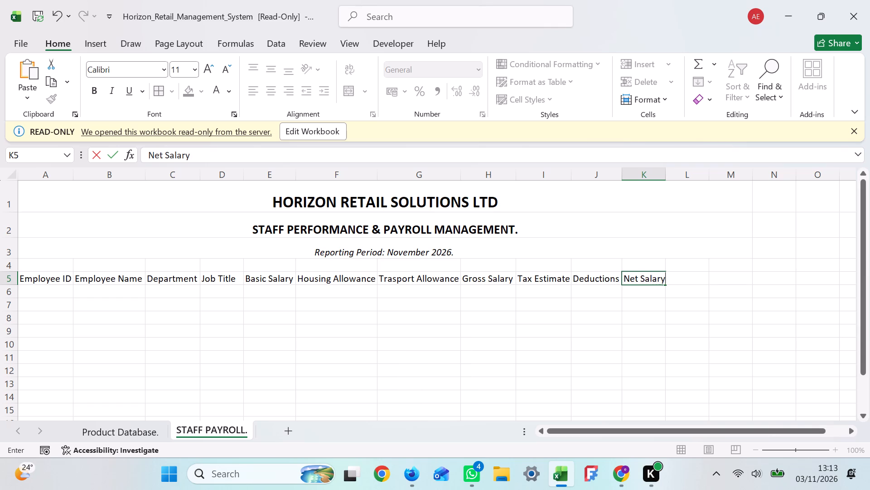
pyautogui.press('Tab')
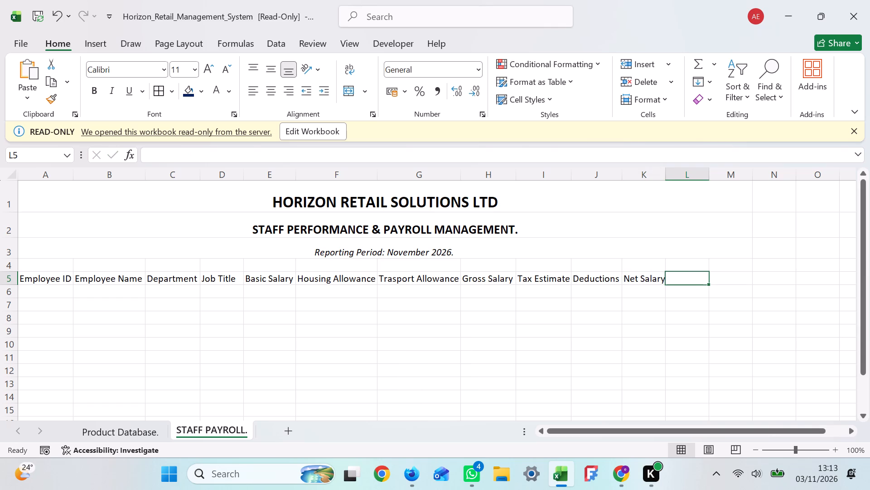
# Enter the column header "Performance Score" in cell L5 and widen column L to fit it.
pyautogui.press('p')
pyautogui.write('er')
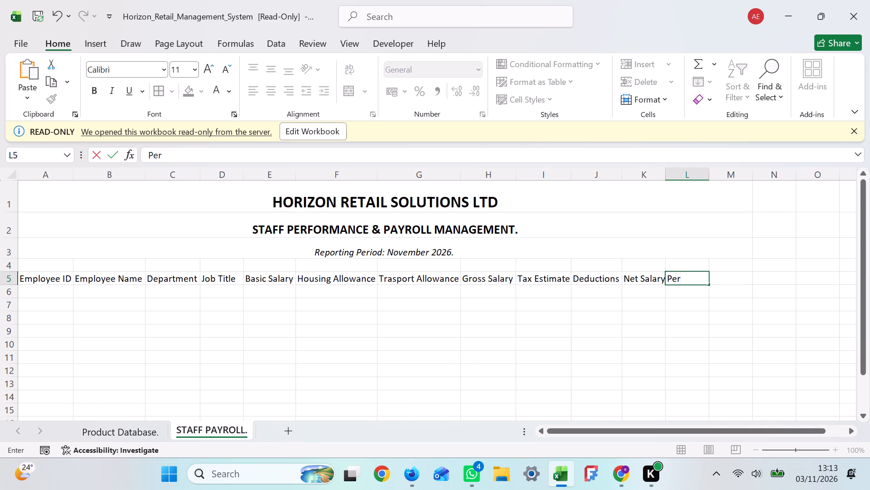
pyautogui.write('formance')
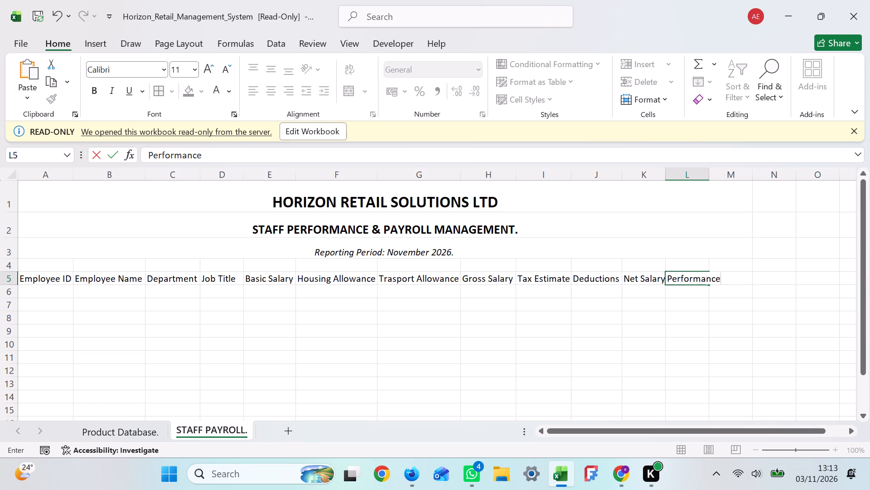
pyautogui.press('s')
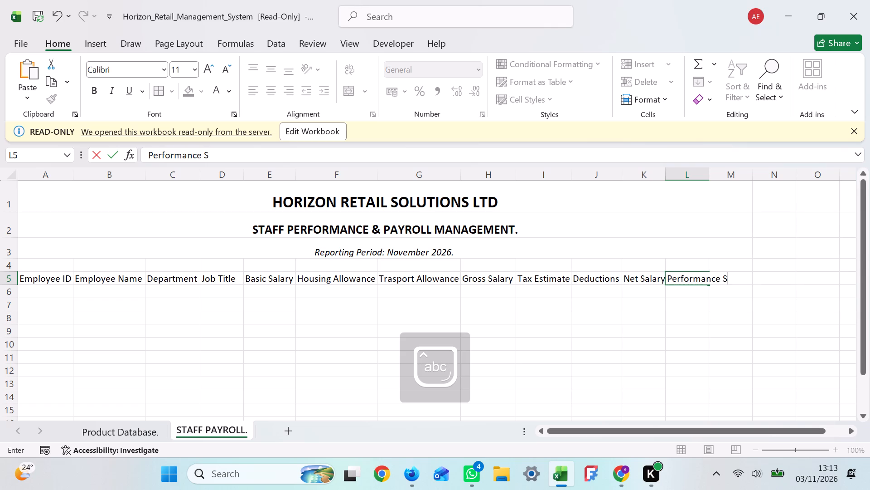
pyautogui.write('core')
pyautogui.press('Tab')
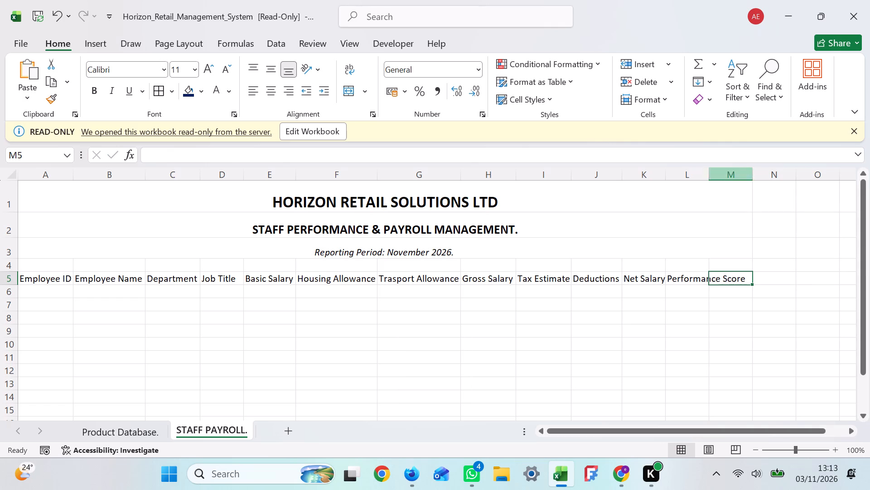
pyautogui.moveTo(706, 178); pyautogui.dragTo(710, 179)
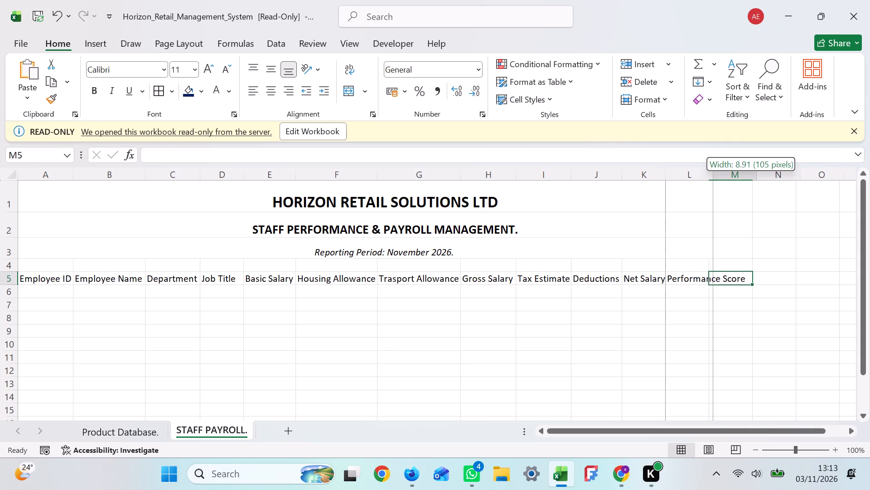
pyautogui.moveTo(710, 179); pyautogui.dragTo(745, 183)
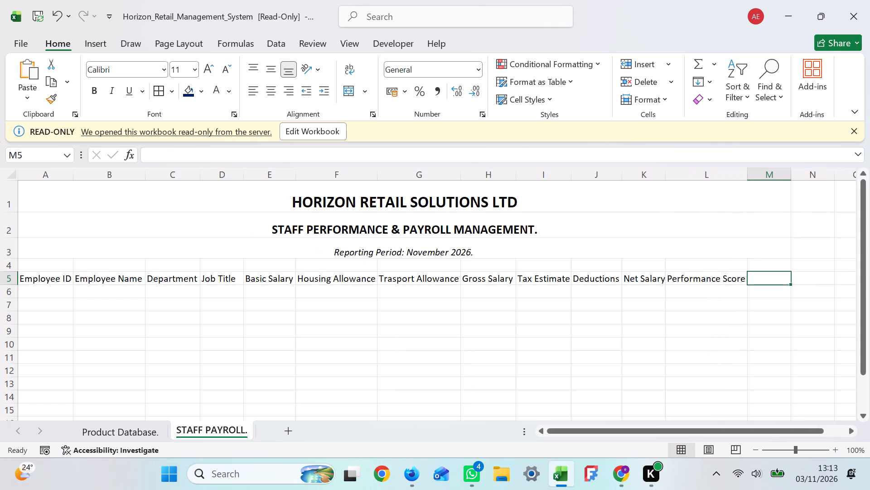
# Enter the column header "Rating" in cell M5.
pyautogui.click(768, 274)
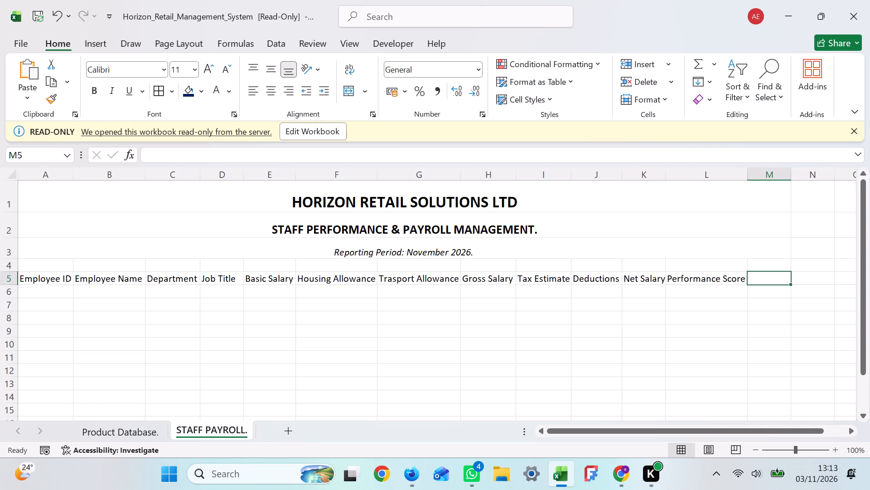
pyautogui.click(768, 279)
pyautogui.press('r')
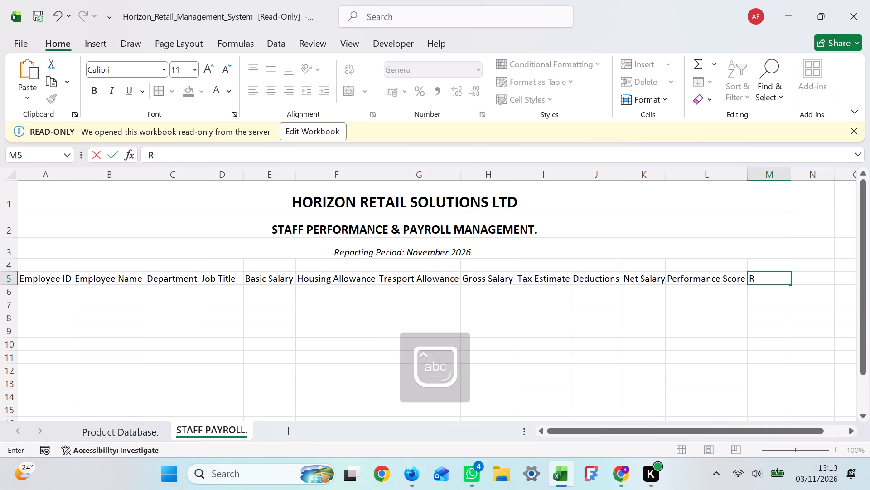
pyautogui.press('a')
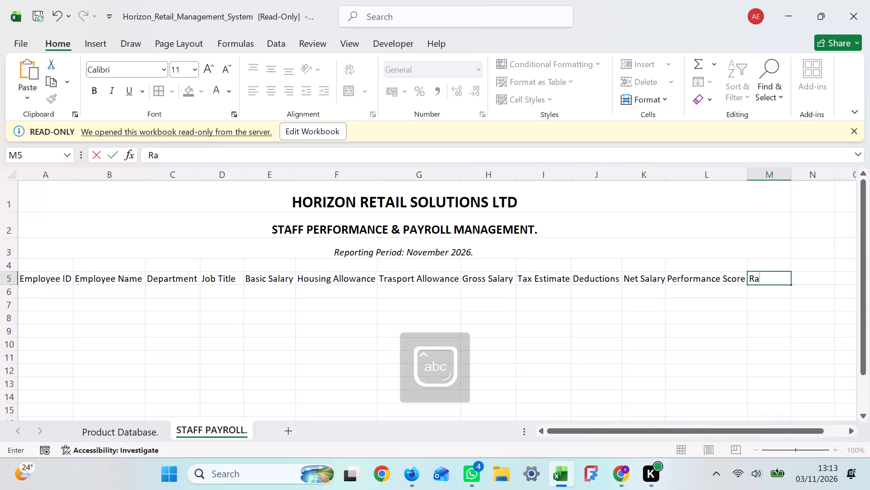
pyautogui.press('t')
pyautogui.write('ing')
pyautogui.press('Return')
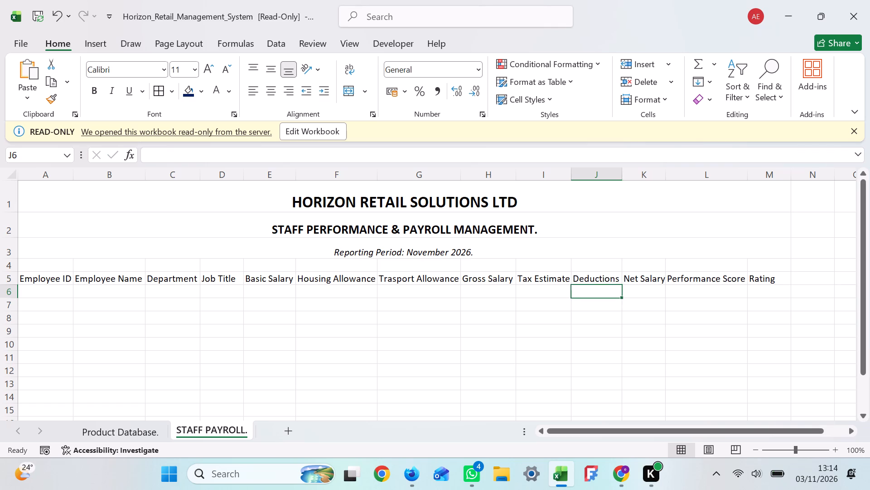
# Enter the employee IDs H001 in cell A6 and H002 in cell A7.
pyautogui.click(51, 291)
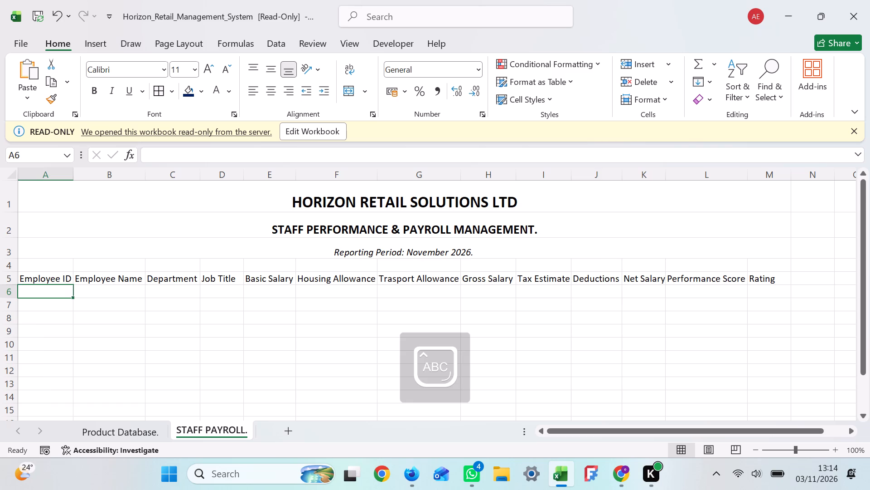
pyautogui.press('h')
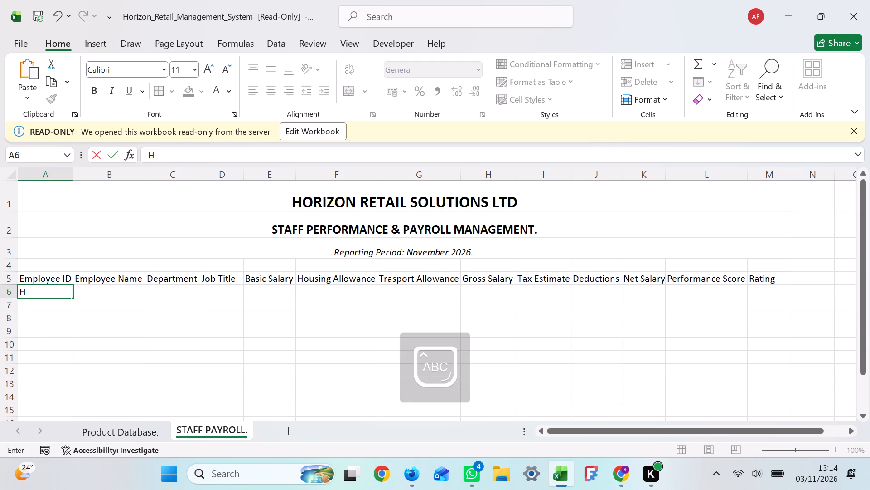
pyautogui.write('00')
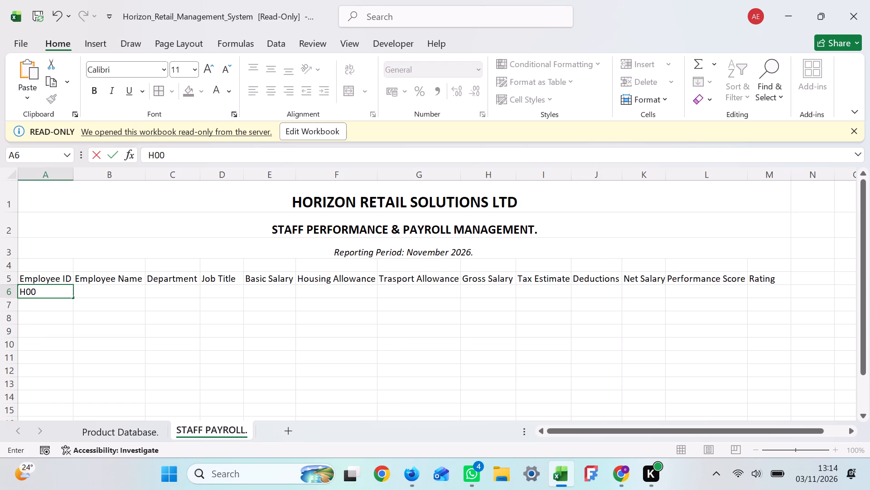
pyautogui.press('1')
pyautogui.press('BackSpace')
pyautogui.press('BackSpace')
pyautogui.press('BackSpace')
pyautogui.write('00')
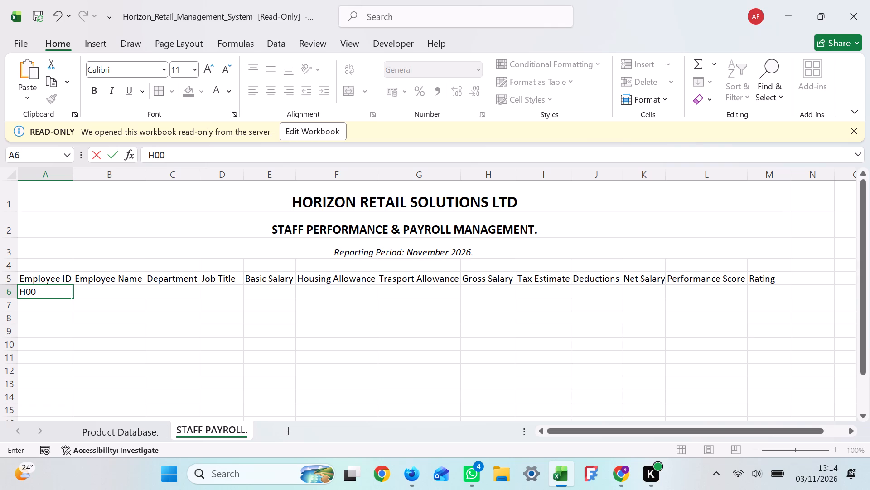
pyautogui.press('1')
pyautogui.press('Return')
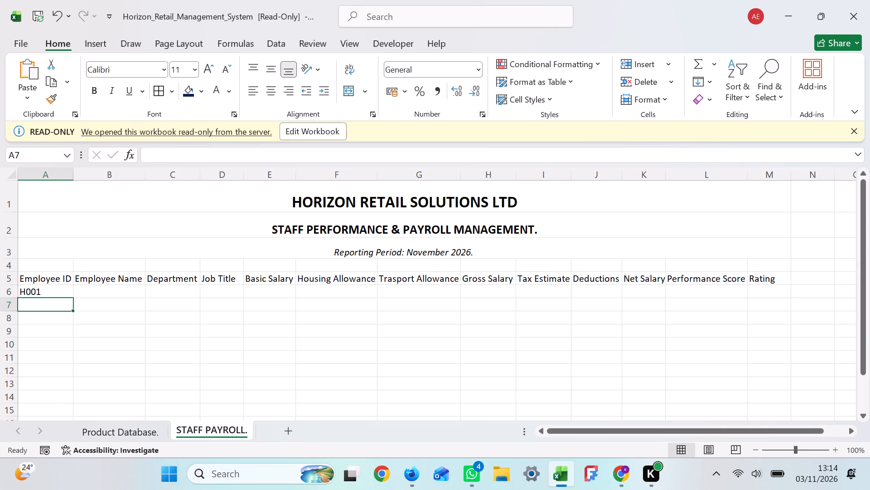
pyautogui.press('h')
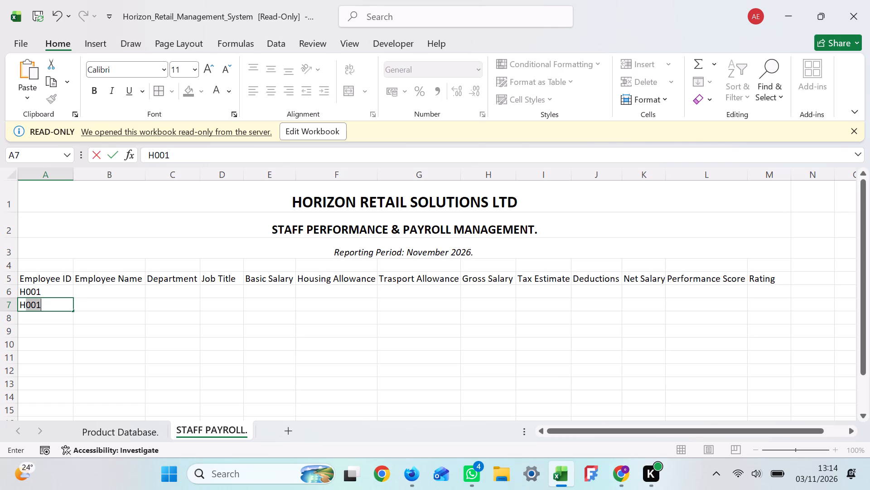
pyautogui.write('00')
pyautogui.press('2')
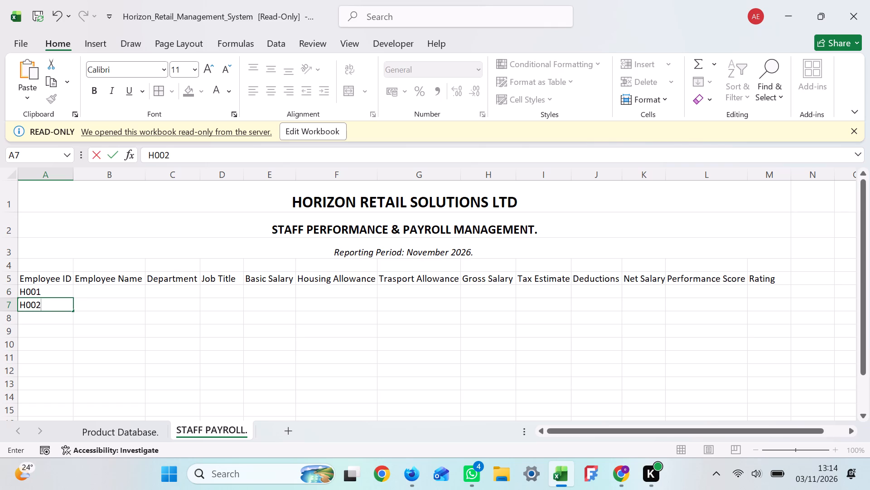
# Fill the employee ID series from A6 down to A20 so it runs from H001 through H015.
pyautogui.click(51, 291)
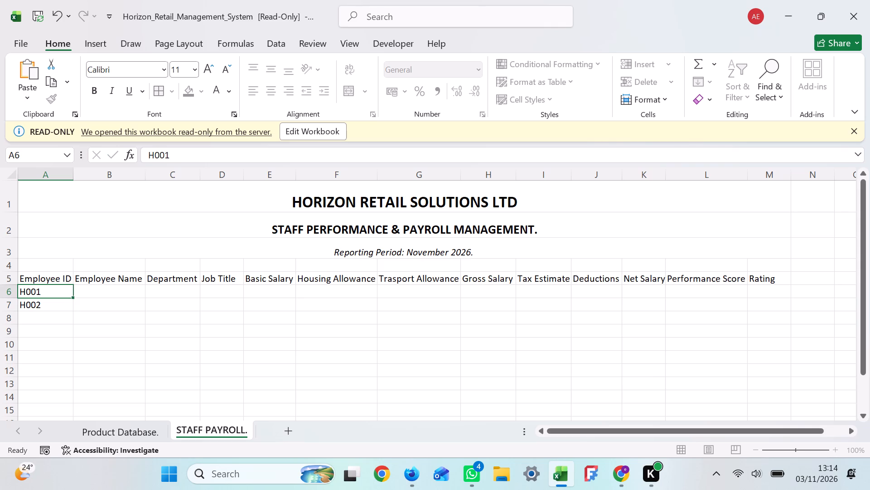
pyautogui.click(862, 290)
pyautogui.moveTo(862, 290); pyautogui.dragTo(862, 316)
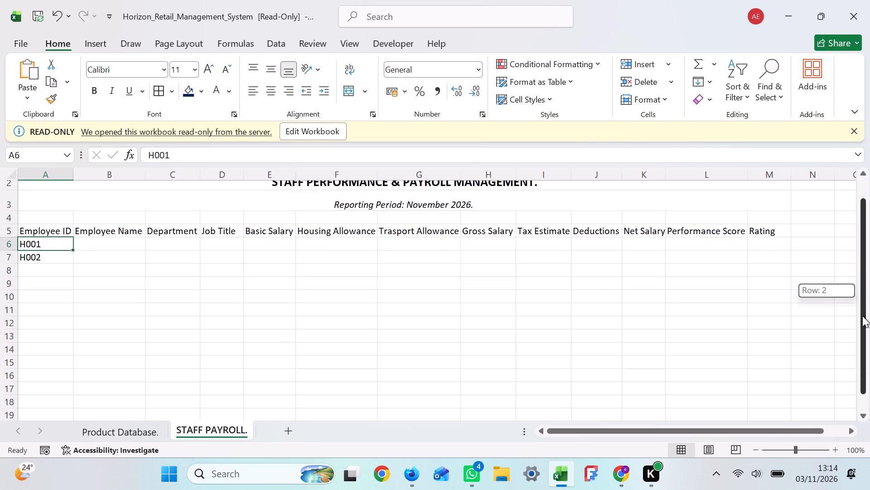
pyautogui.moveTo(862, 316); pyautogui.dragTo(864, 364)
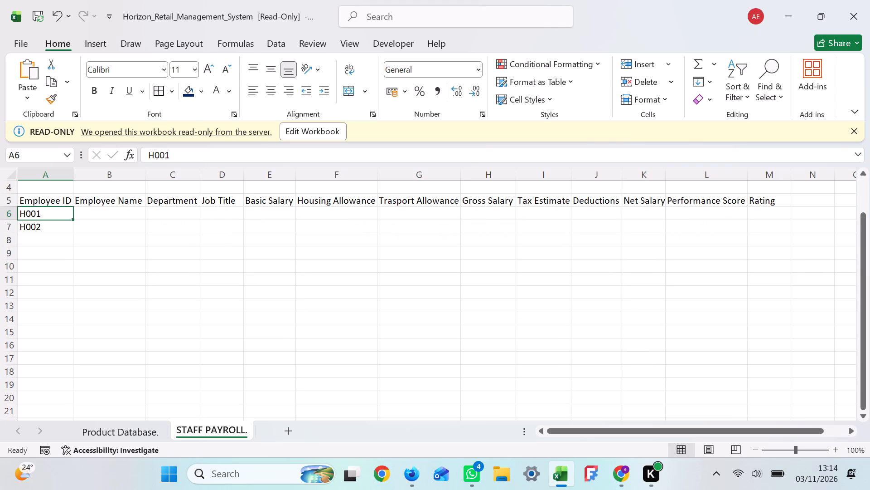
pyautogui.moveTo(72, 221); pyautogui.dragTo(64, 322)
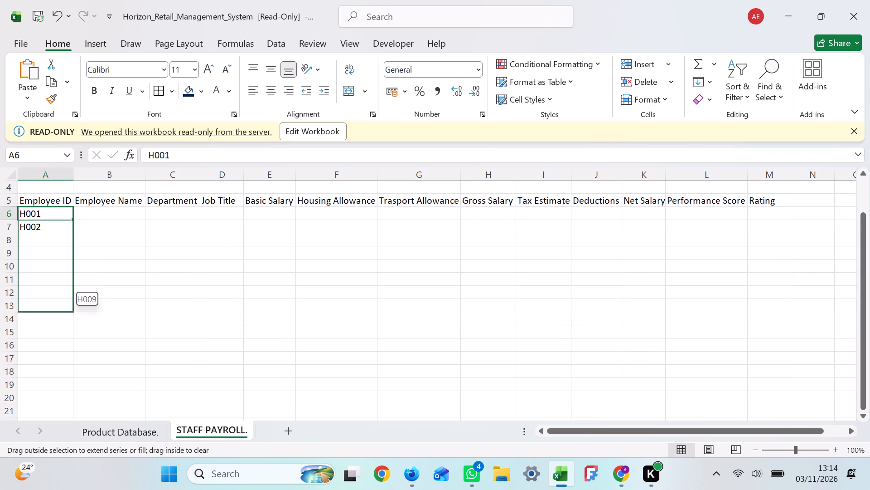
pyautogui.moveTo(64, 322); pyautogui.dragTo(72, 318)
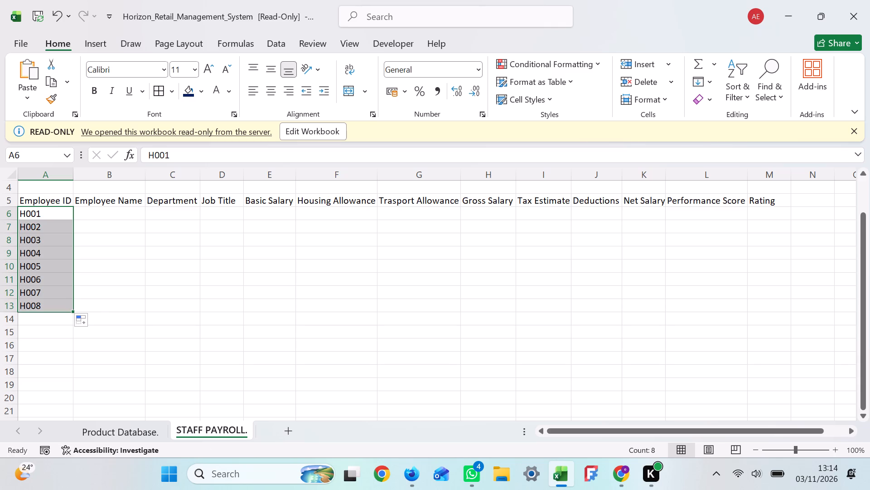
pyautogui.moveTo(71, 313); pyautogui.dragTo(73, 394)
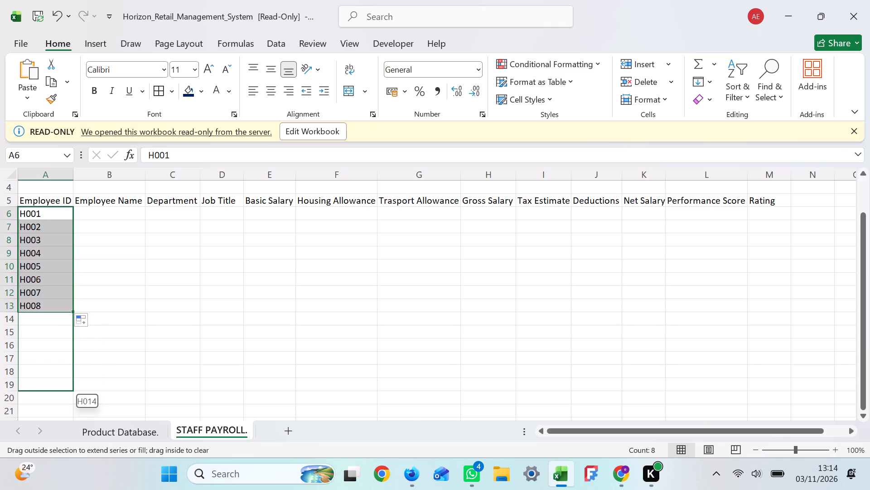
pyautogui.moveTo(73, 394); pyautogui.dragTo(73, 398)
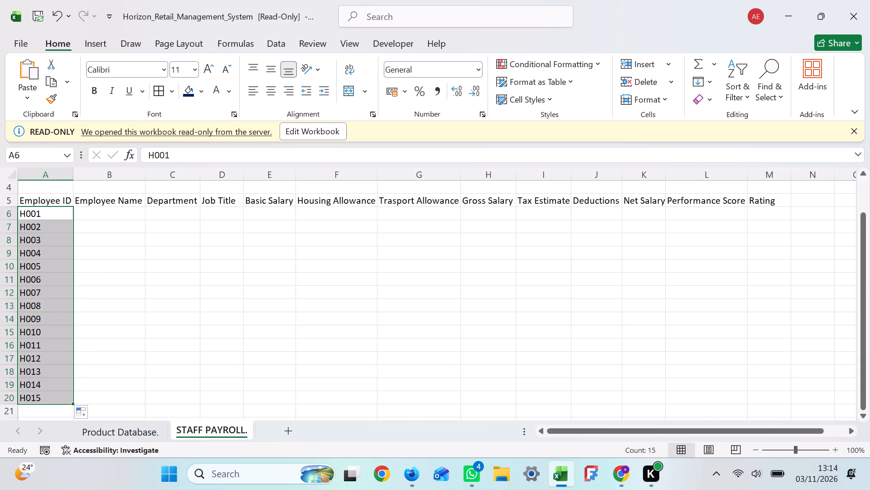
# Enter the full name of employee H001 in cell B6 under Employee Name.
pyautogui.click(100, 218)
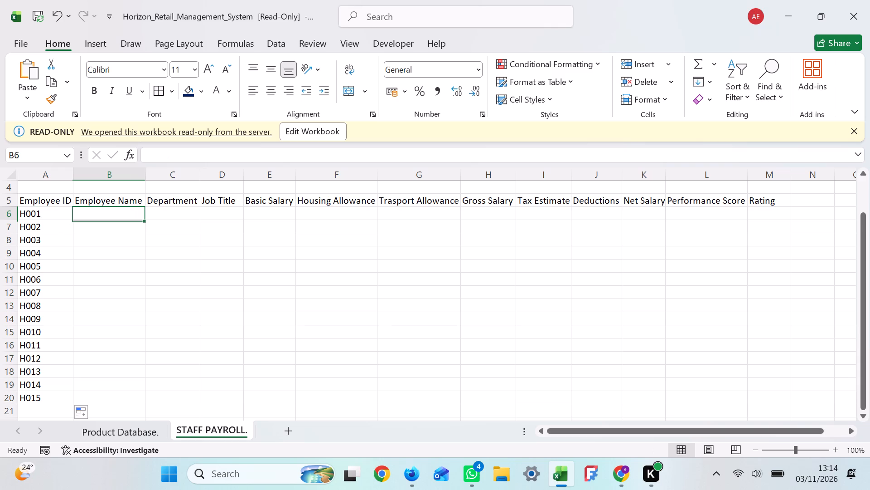
pyautogui.press('a')
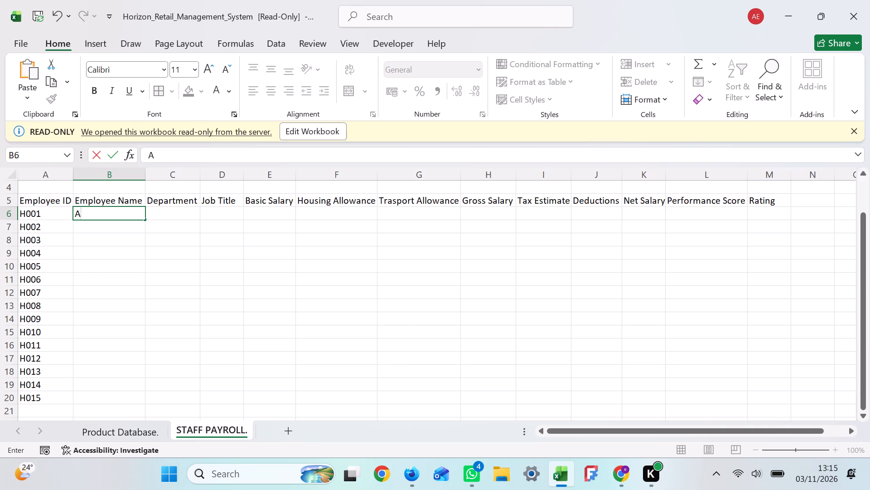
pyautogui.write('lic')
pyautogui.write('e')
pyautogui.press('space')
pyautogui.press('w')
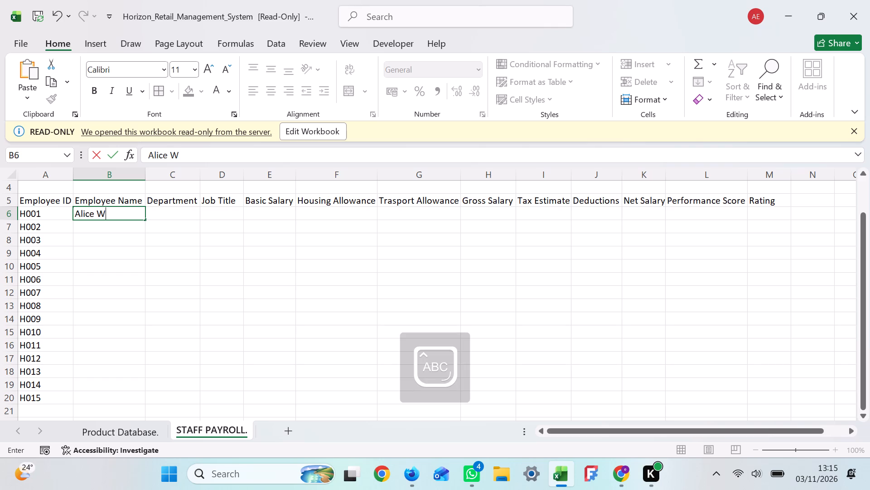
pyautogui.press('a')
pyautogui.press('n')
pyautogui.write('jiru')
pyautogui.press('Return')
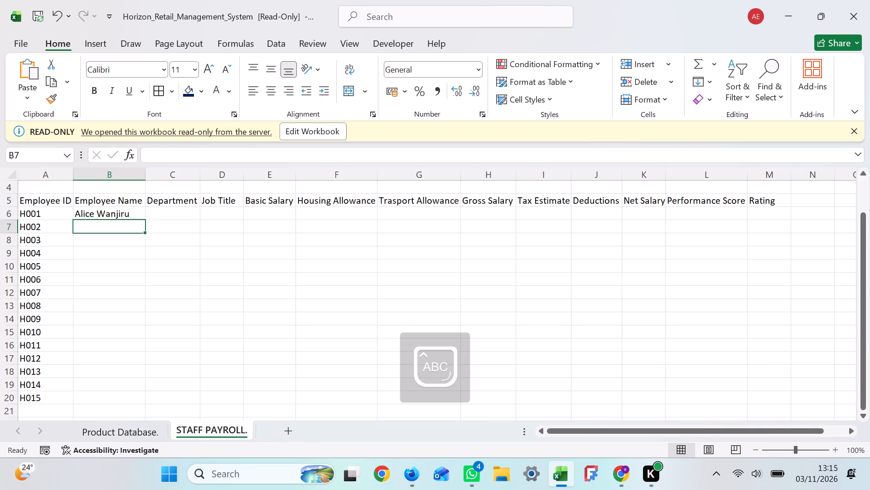
# Enter the full name of employee H002 in cell B7.
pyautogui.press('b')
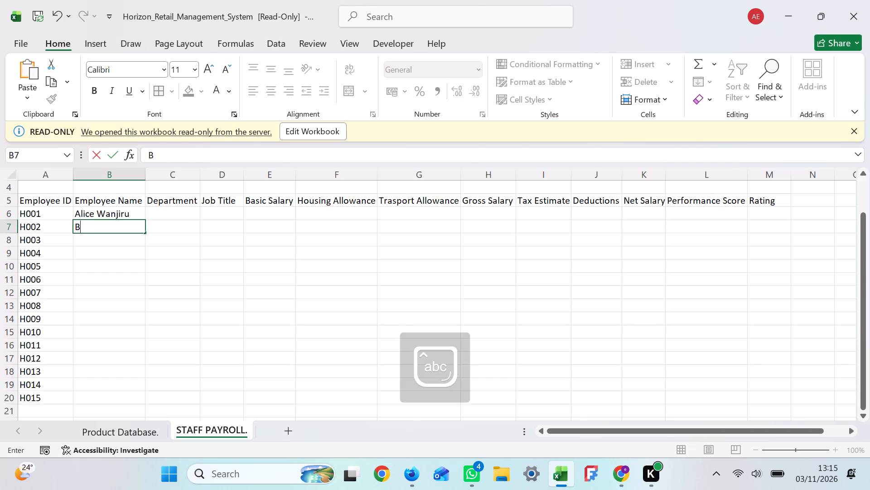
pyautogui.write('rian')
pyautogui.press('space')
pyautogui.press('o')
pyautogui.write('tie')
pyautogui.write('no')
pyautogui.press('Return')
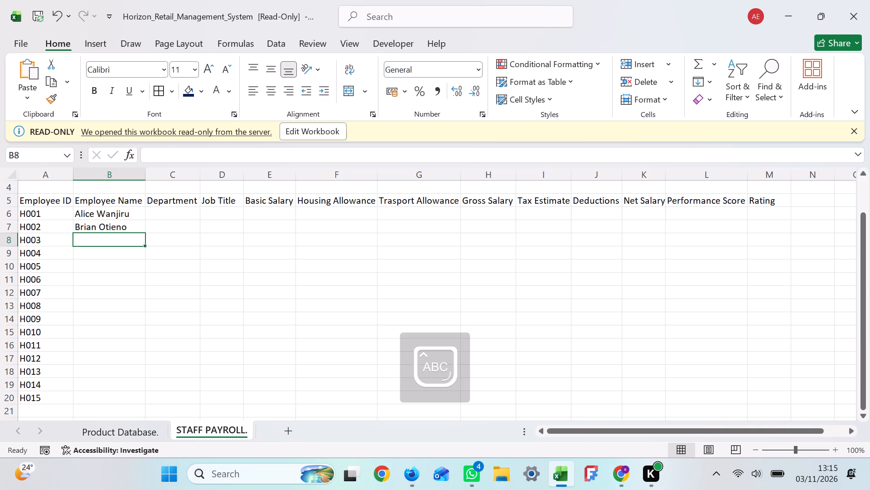
# Enter the full name of employee H003 in cell B8.
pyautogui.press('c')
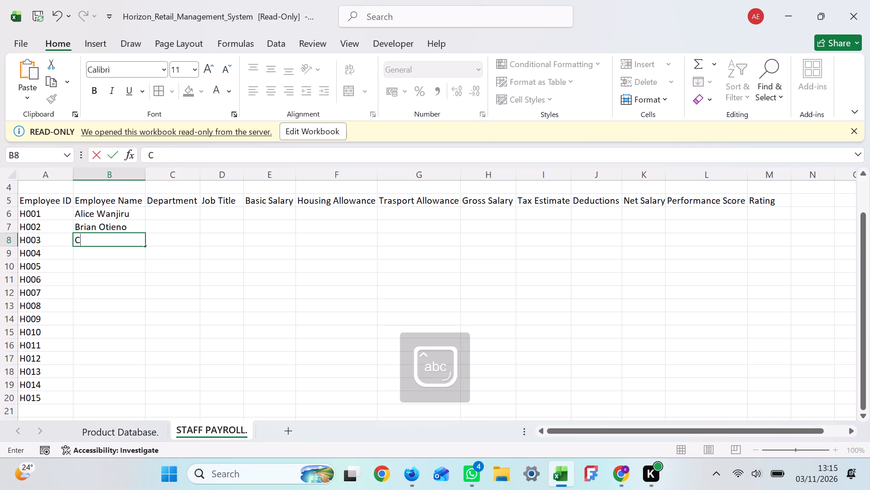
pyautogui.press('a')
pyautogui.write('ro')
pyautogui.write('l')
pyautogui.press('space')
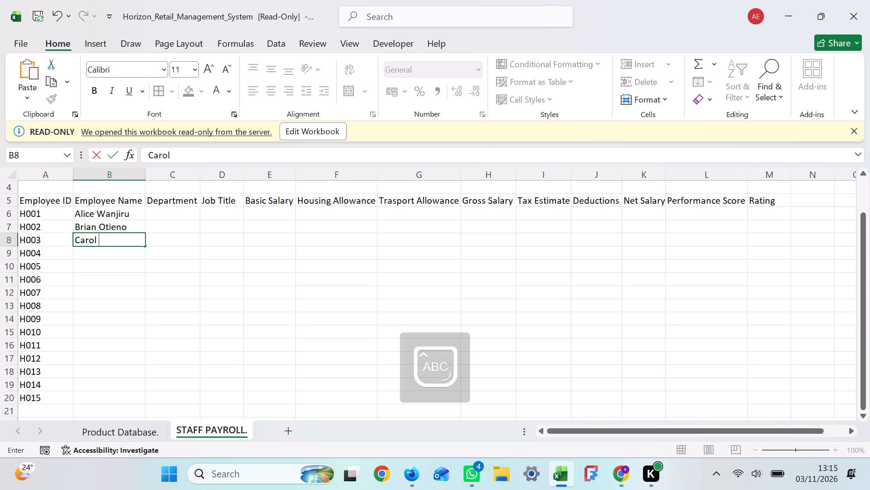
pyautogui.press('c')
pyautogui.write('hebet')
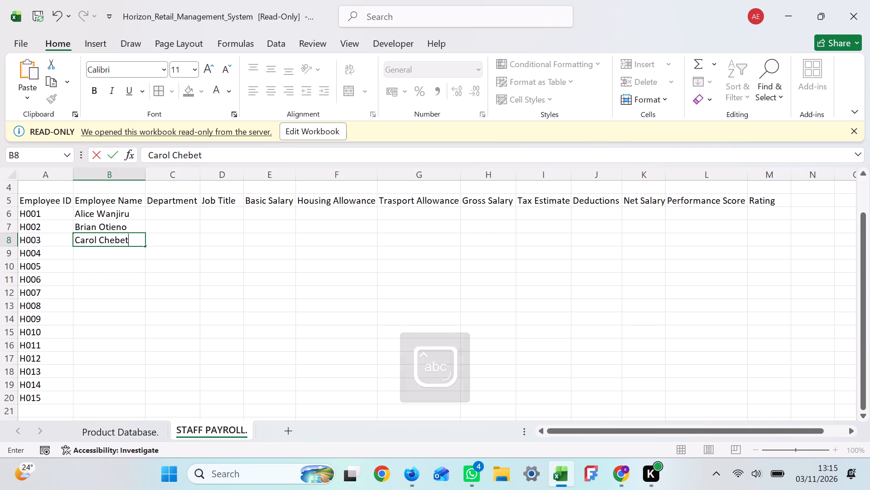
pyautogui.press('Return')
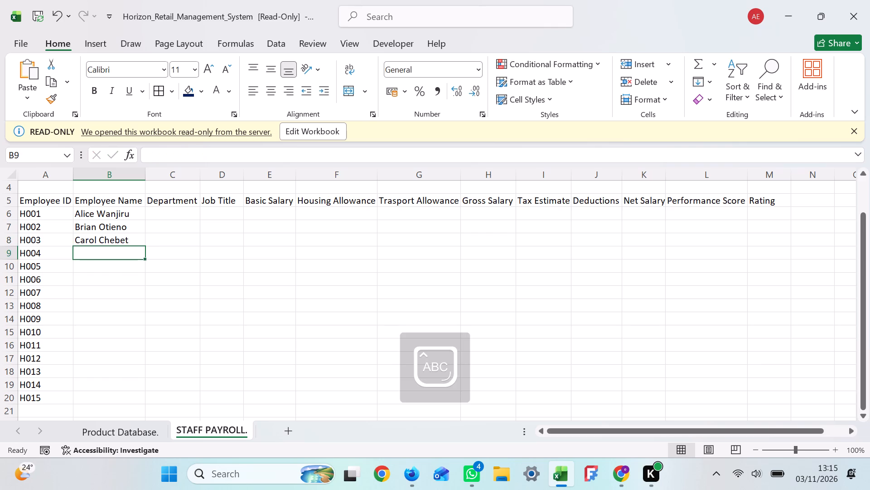
# Enter the full name of employee H004 in cell B9 under Employee Name.
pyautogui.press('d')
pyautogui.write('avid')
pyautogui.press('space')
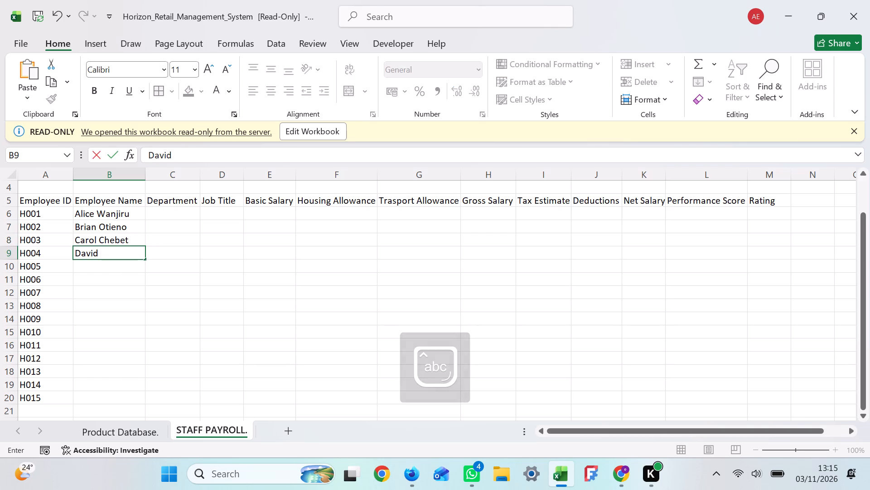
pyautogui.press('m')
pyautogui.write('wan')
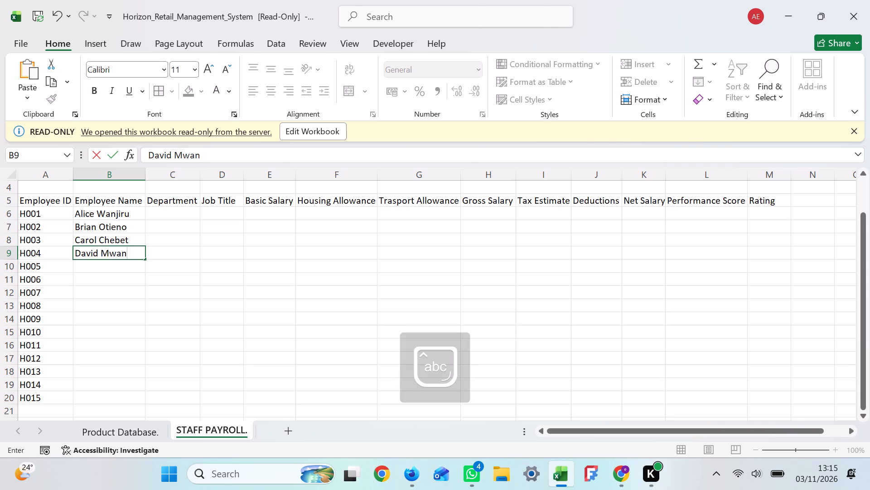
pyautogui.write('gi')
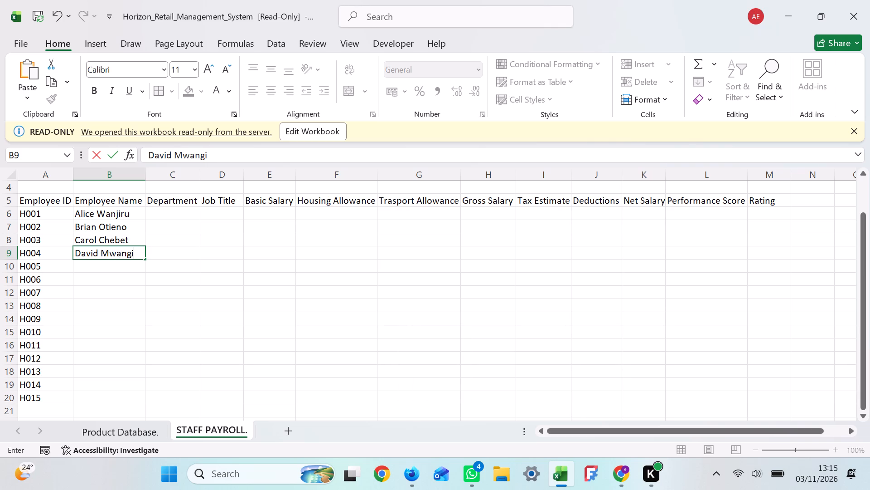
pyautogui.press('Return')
# Enter the full name of employee H005 in cell B10 under Employee Name.
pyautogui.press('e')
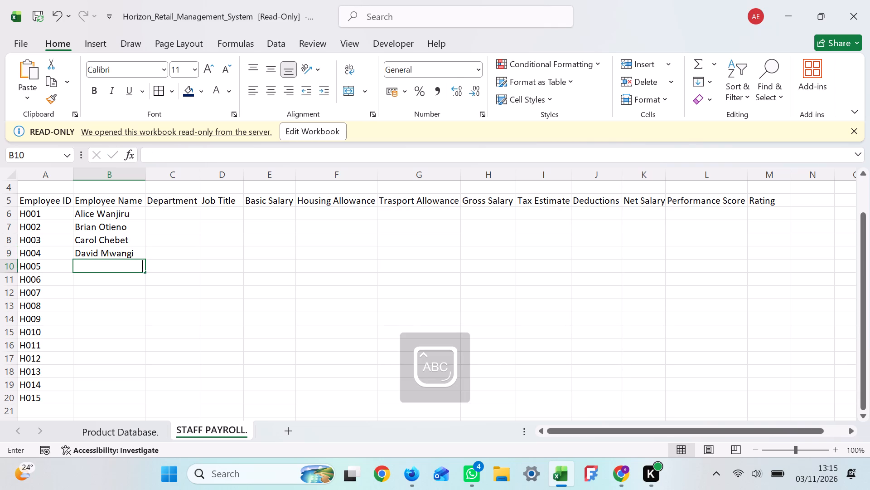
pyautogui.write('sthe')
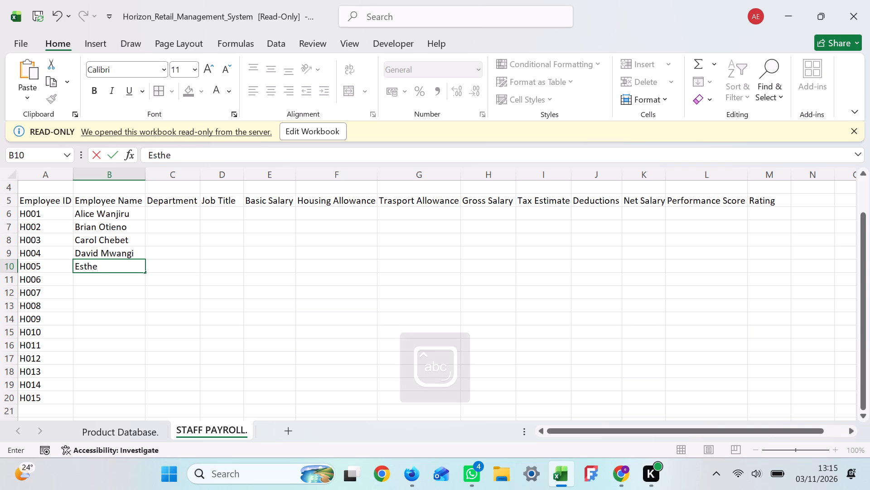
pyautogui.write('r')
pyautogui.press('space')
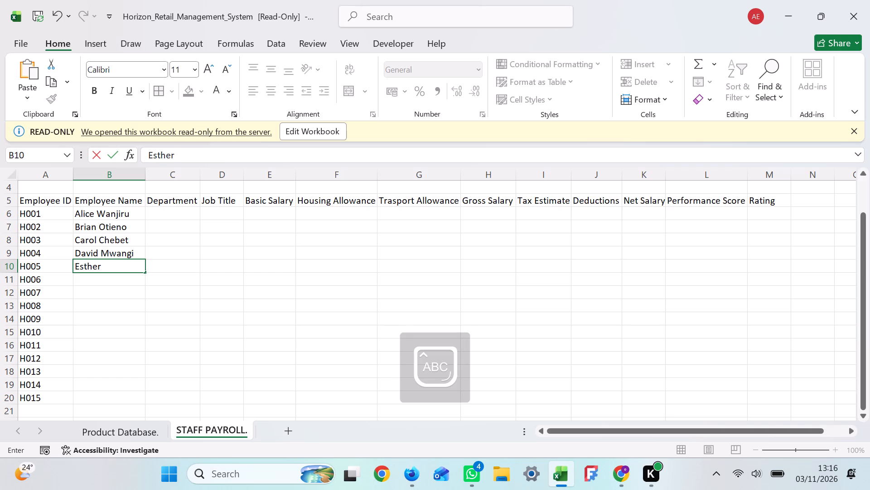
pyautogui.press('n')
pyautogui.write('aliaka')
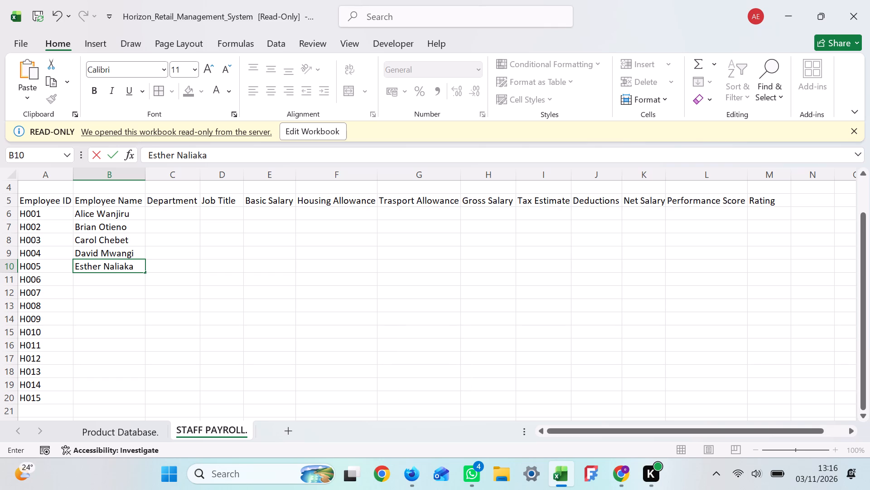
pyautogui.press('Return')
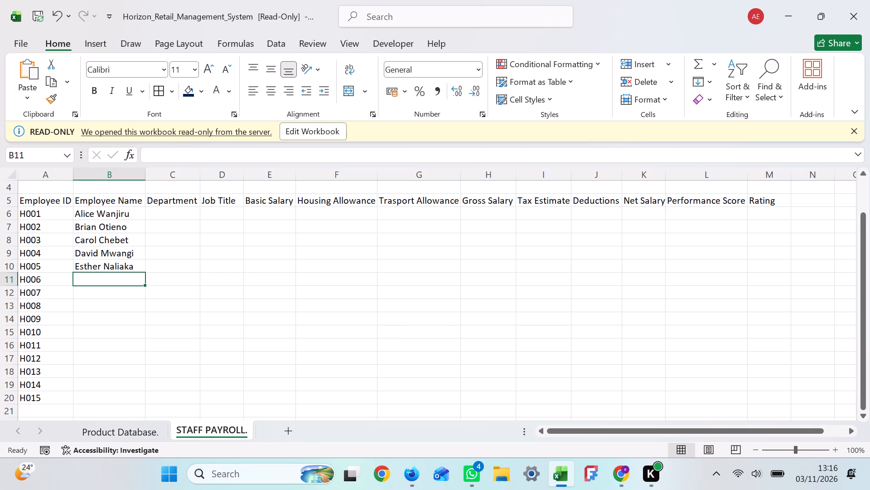
# Enter the full name of employee H006 in cell B11 under Employee Name.
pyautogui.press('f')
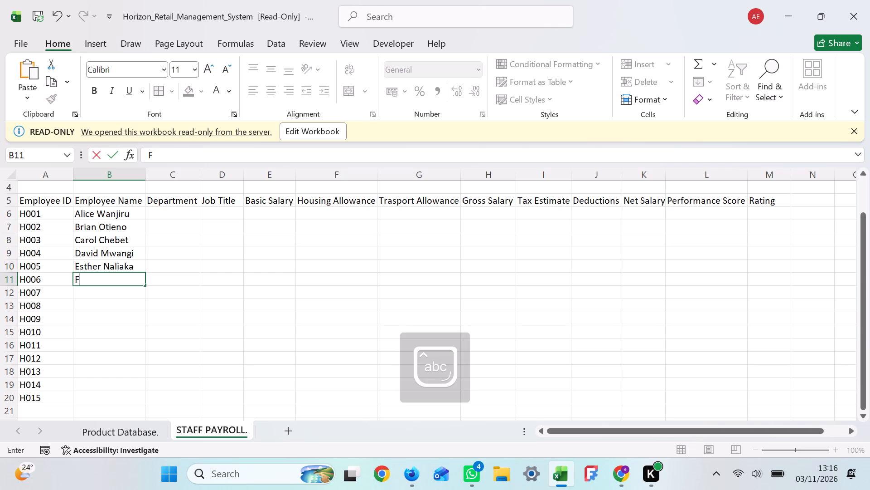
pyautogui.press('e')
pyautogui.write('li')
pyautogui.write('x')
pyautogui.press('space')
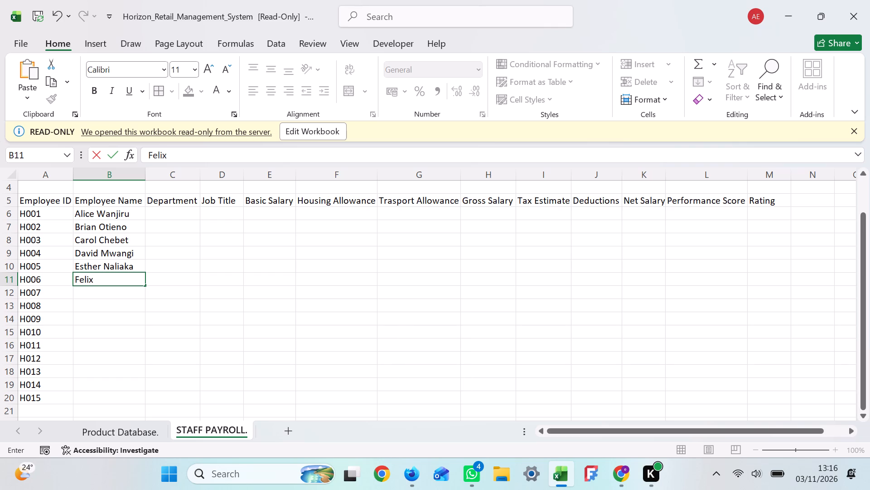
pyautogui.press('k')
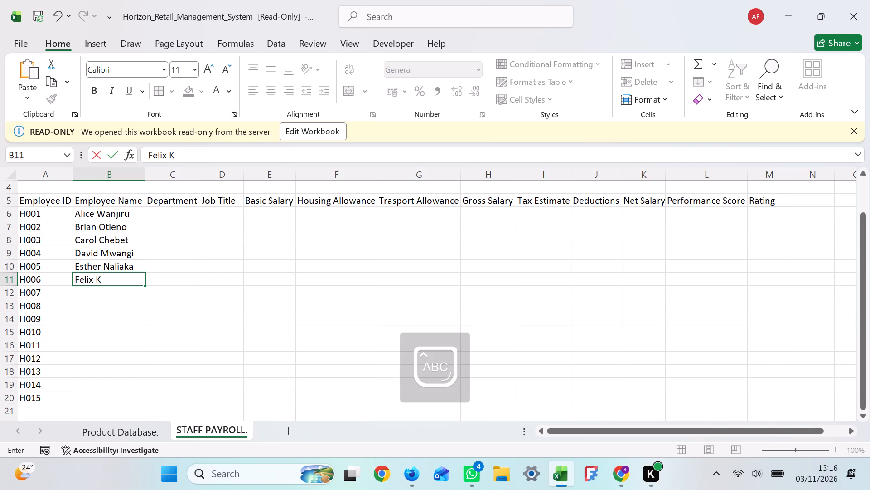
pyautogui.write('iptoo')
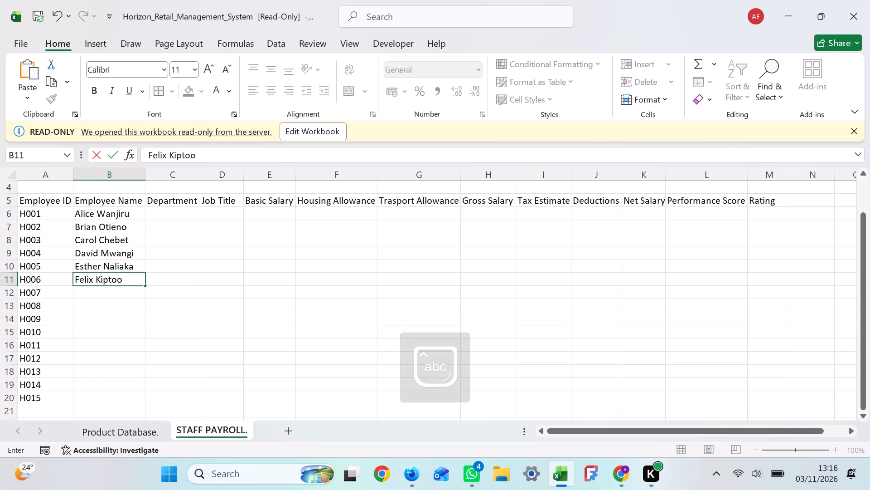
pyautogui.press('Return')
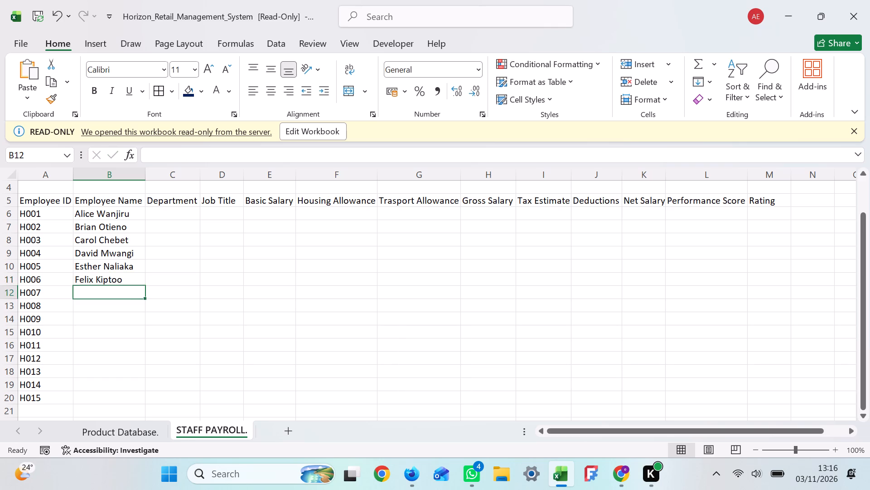
# Enter the full name of employee H007 in cell B12 under Employee Name.
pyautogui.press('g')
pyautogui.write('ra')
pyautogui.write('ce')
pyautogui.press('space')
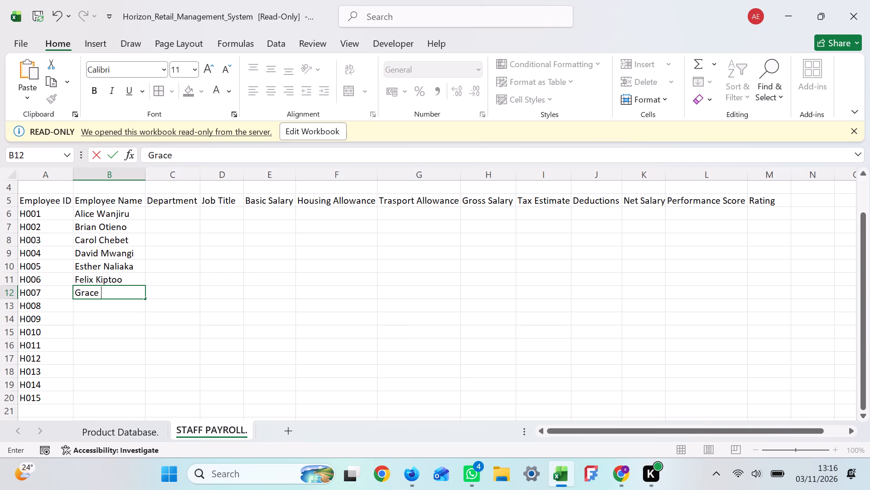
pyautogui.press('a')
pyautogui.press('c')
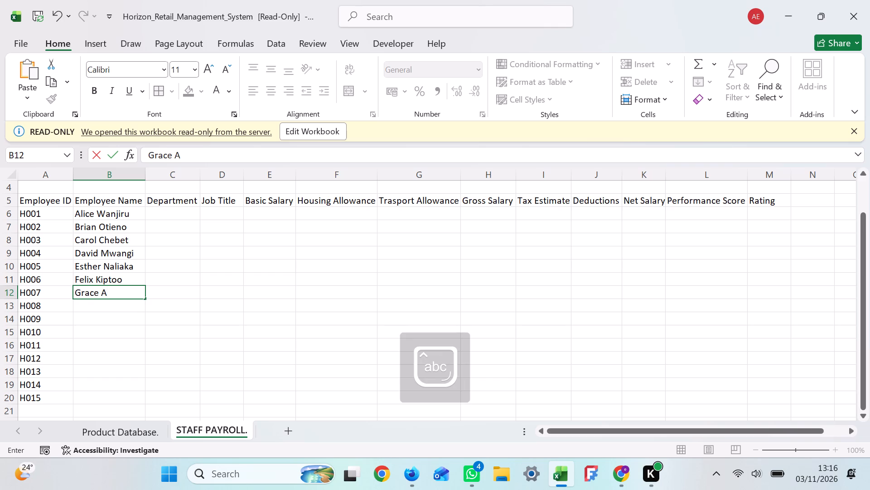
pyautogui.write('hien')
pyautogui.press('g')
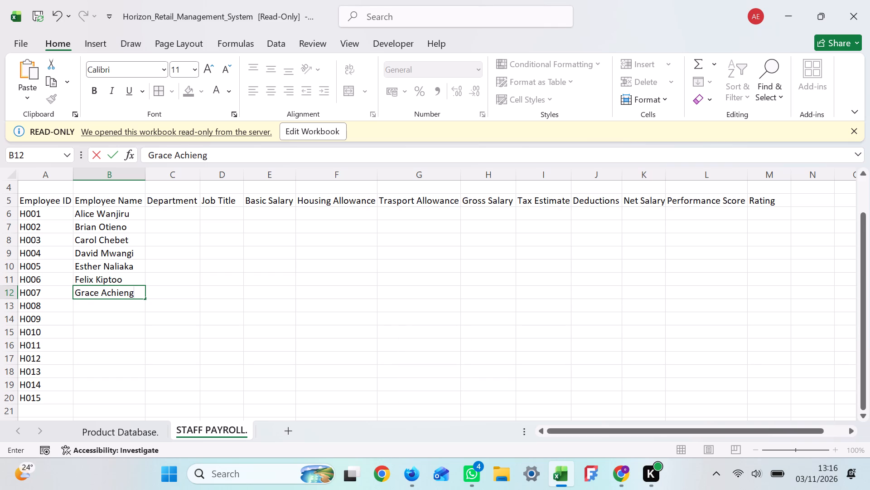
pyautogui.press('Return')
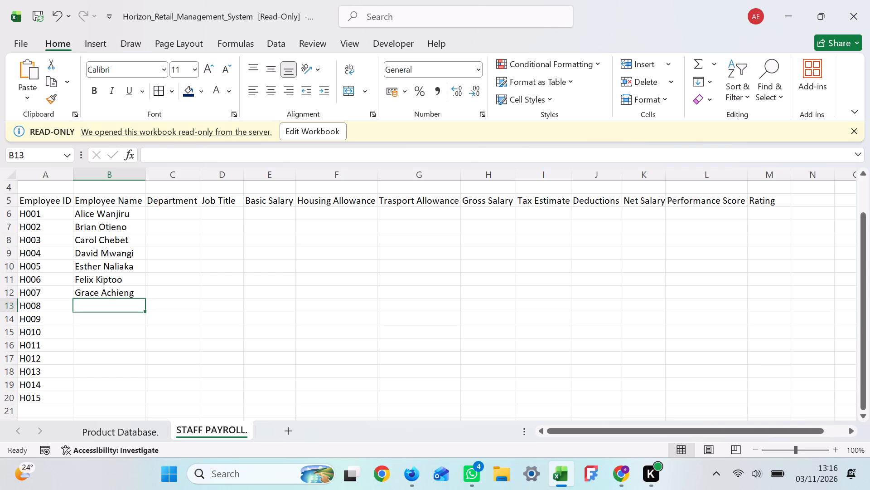
# Enter the full name of employee H008 in cell B13 under Employee Name.
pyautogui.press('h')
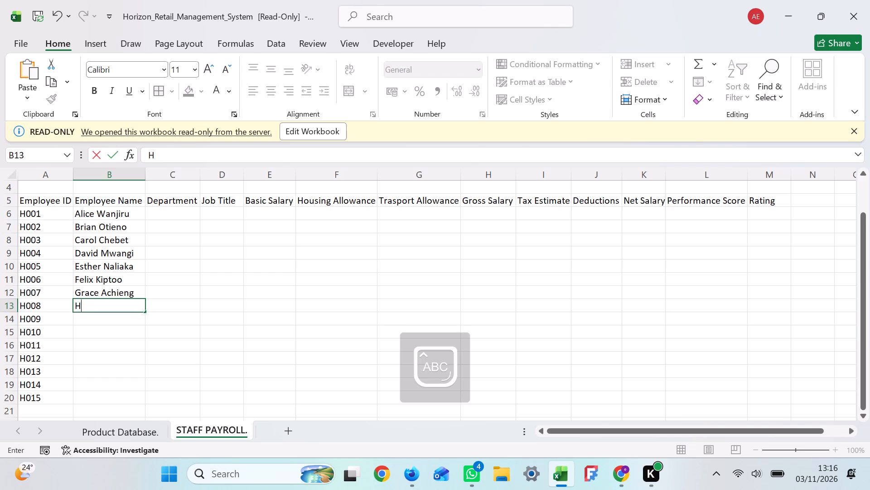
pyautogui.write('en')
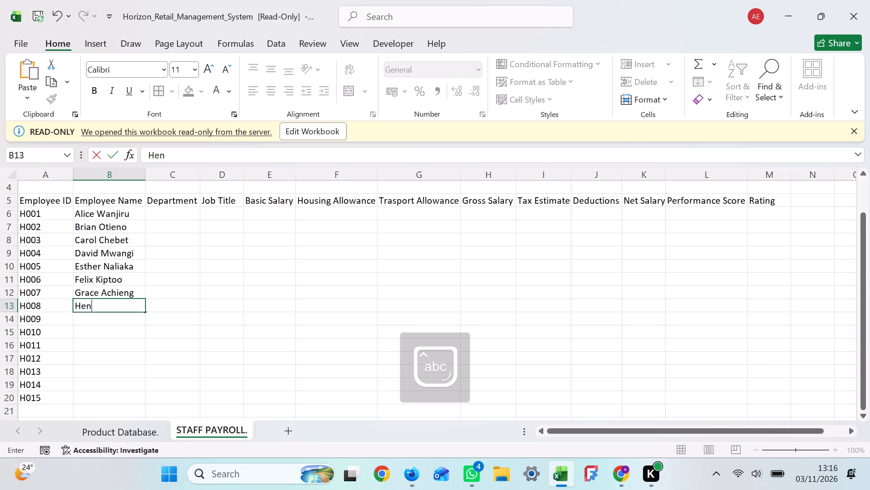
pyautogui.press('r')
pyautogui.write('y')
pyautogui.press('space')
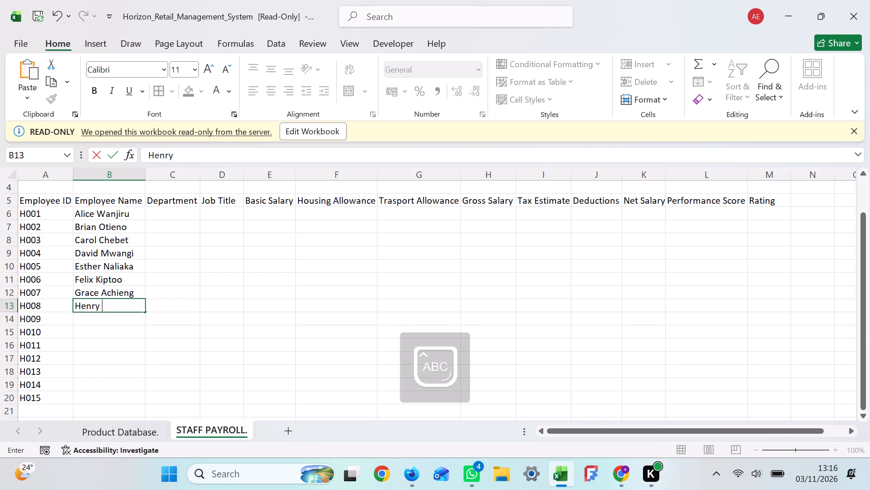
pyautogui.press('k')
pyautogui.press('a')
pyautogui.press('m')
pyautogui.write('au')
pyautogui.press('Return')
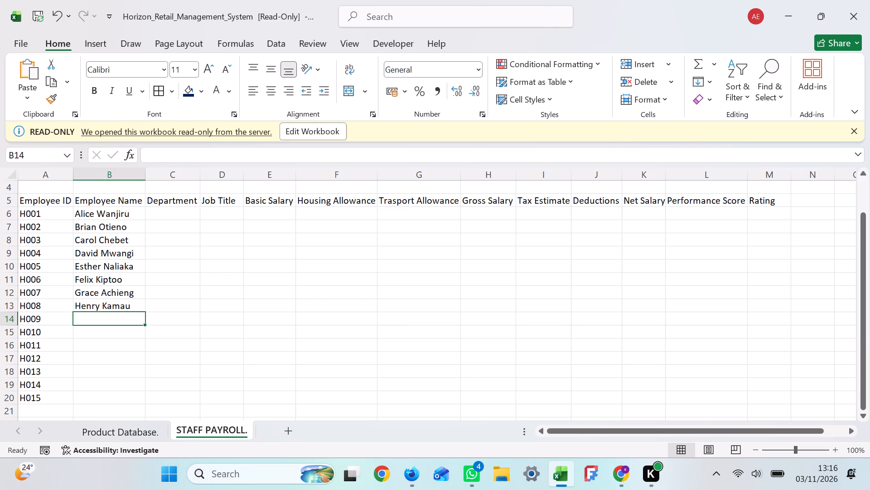
# Enter the full name of employee H009 in cell B14 under Employee Name.
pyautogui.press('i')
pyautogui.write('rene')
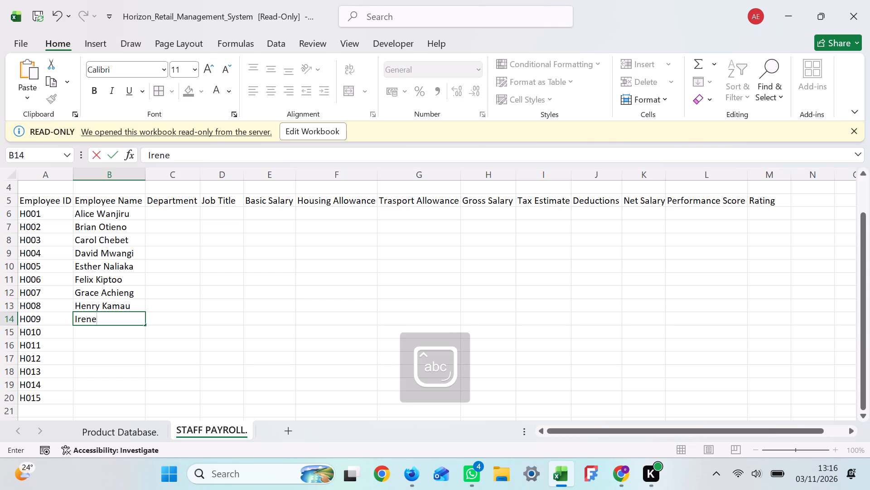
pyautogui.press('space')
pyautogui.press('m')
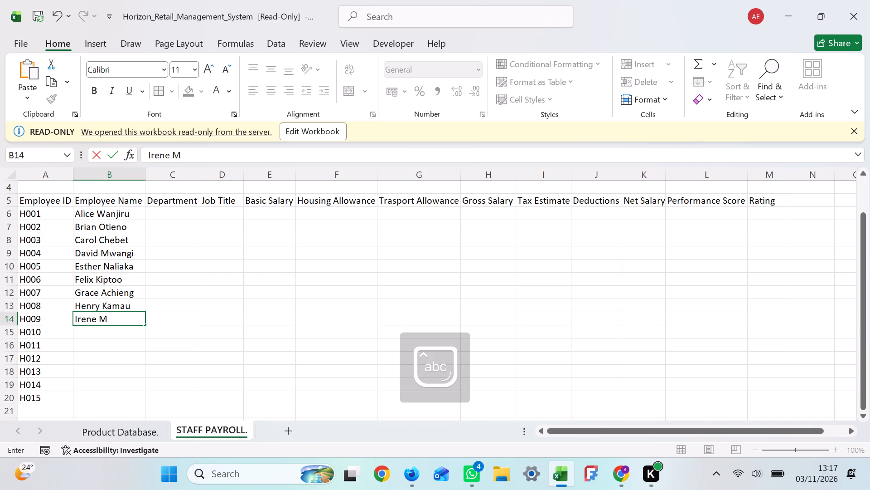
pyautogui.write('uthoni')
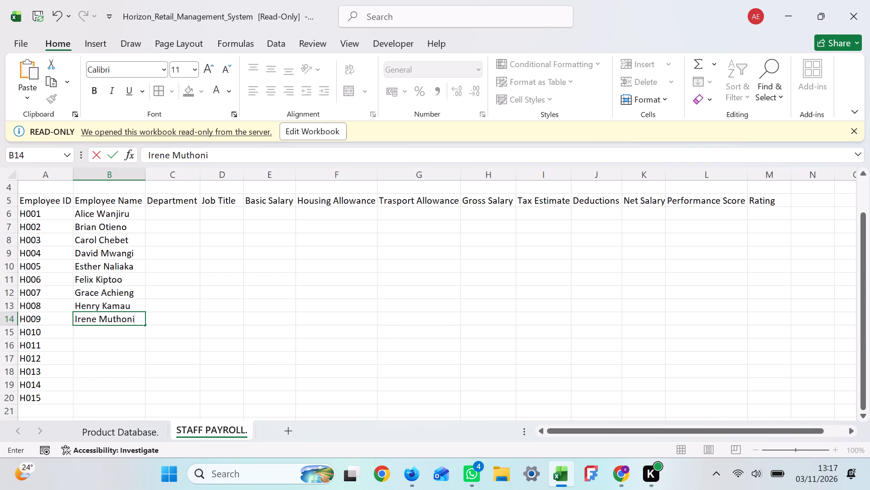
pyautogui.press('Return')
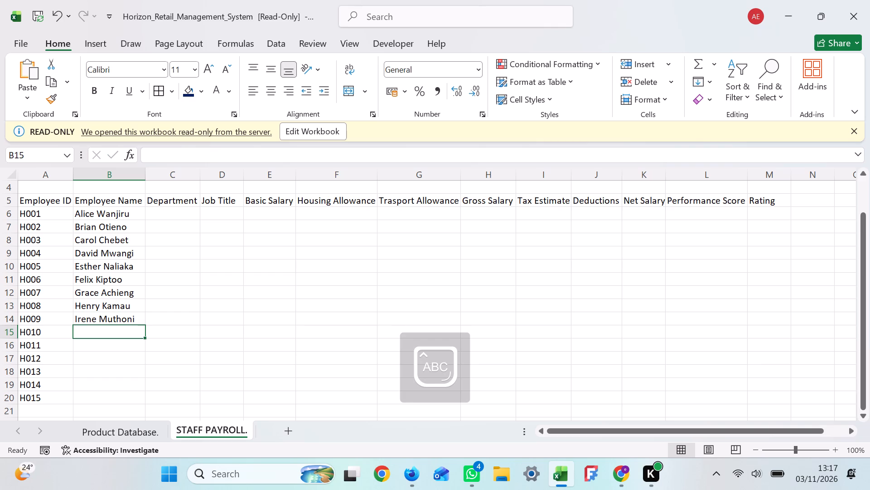
# Enter the full name of employee H010 in cell B15 under Employee Name.
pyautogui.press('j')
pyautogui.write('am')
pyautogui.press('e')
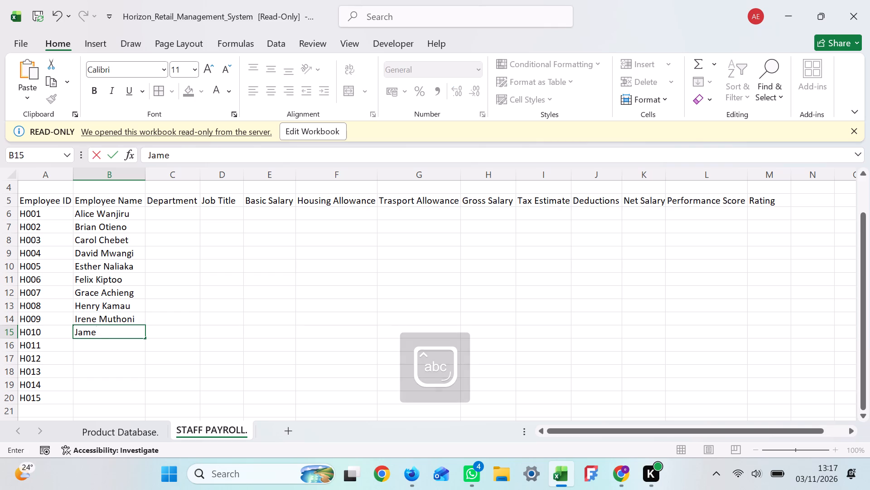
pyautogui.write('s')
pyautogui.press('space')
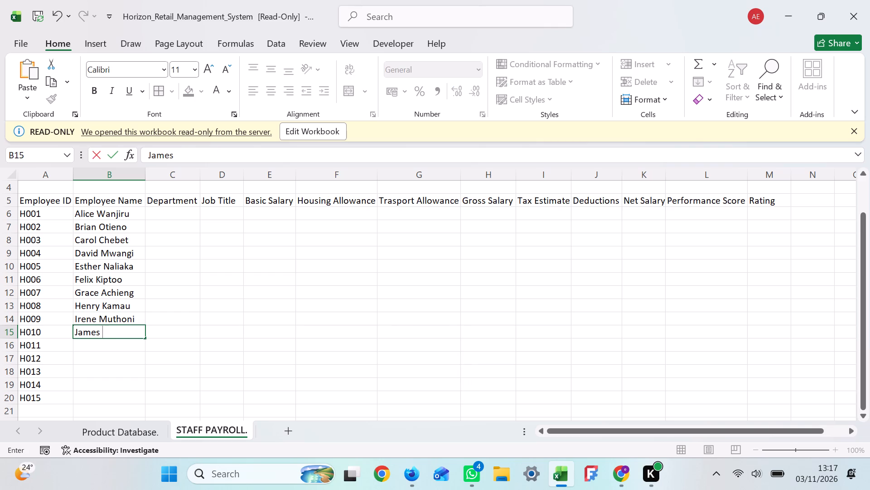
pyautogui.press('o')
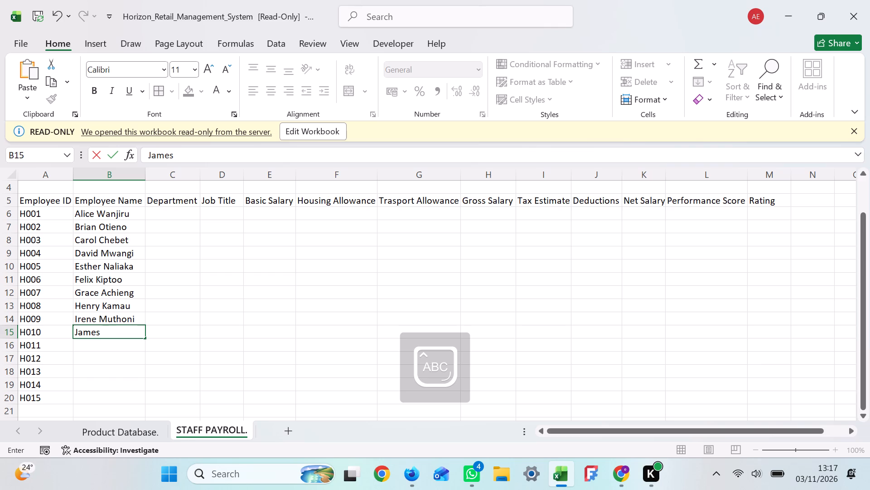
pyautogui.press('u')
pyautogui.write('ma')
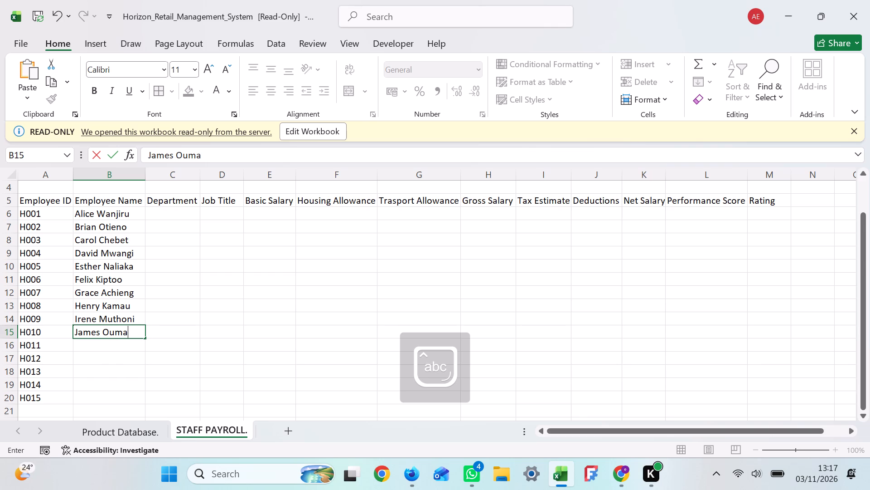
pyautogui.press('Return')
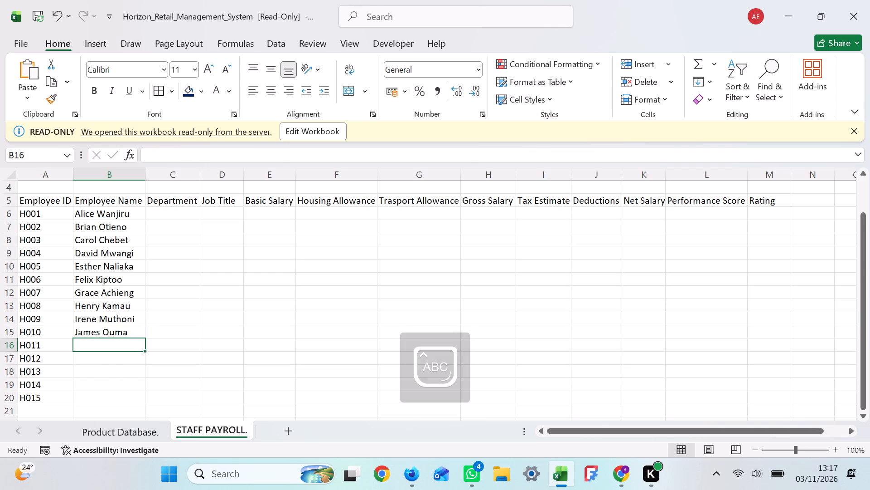
# Enter the full name of employee H011 in cell B16 under Employee Name.
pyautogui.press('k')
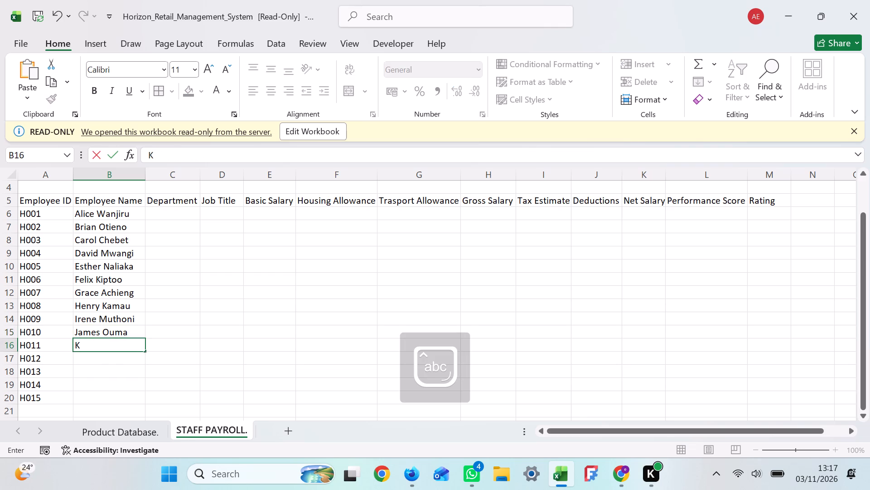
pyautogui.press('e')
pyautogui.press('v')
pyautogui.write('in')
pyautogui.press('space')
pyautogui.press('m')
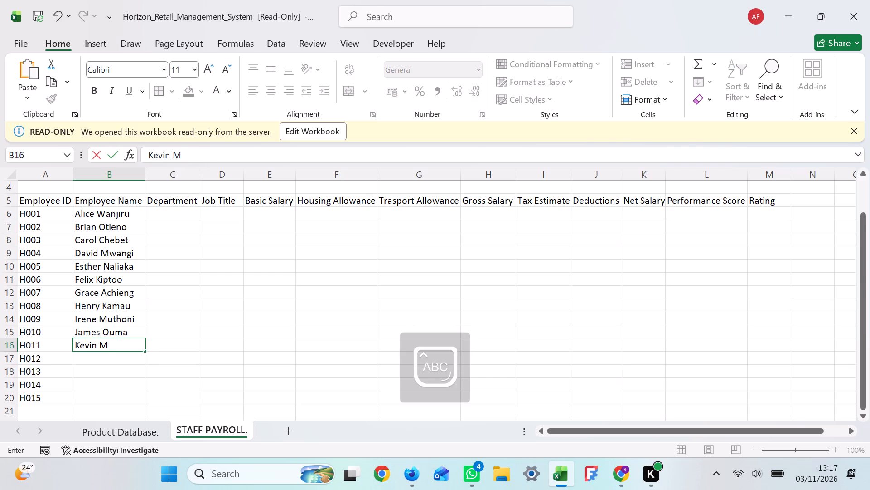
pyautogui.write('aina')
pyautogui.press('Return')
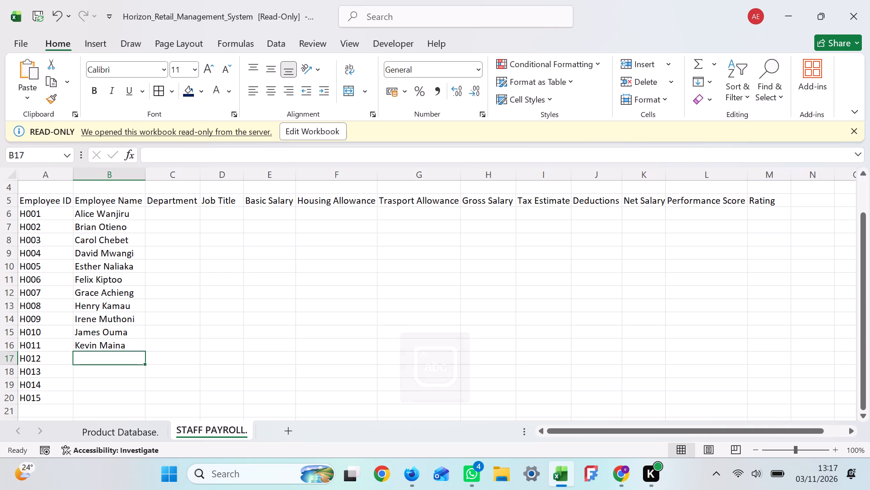
# Enter the full name of employee H012 in cell B17 under Employee Name.
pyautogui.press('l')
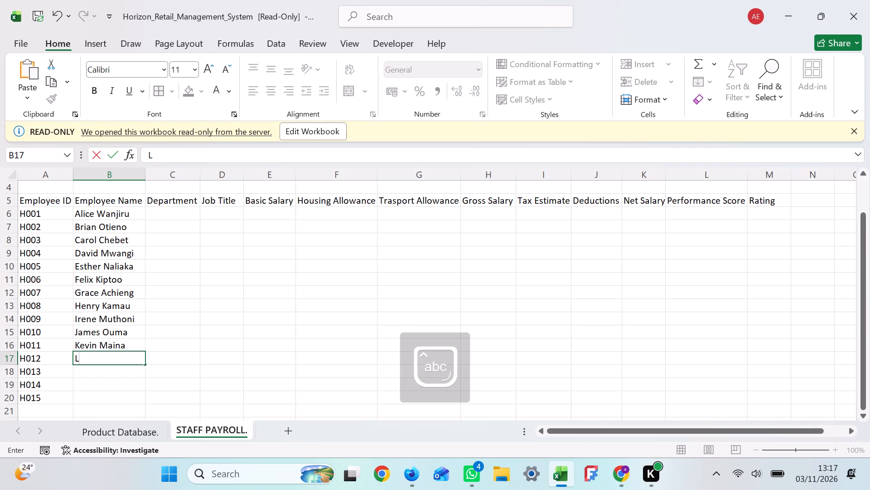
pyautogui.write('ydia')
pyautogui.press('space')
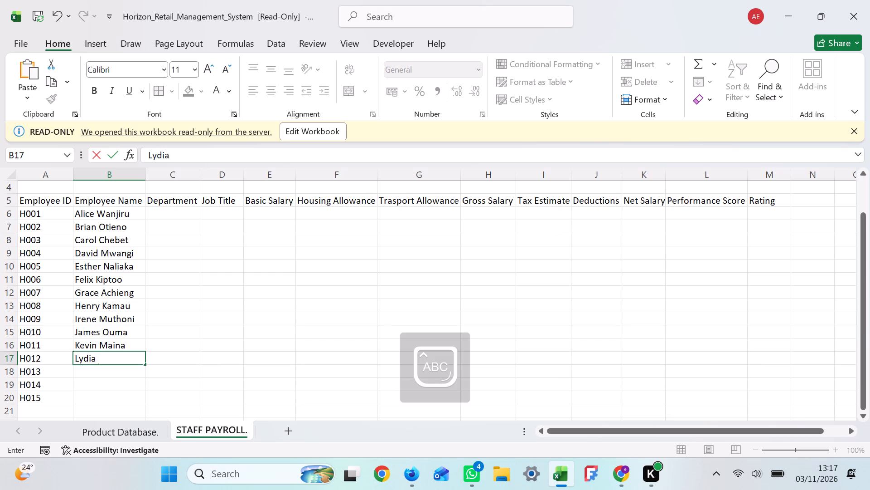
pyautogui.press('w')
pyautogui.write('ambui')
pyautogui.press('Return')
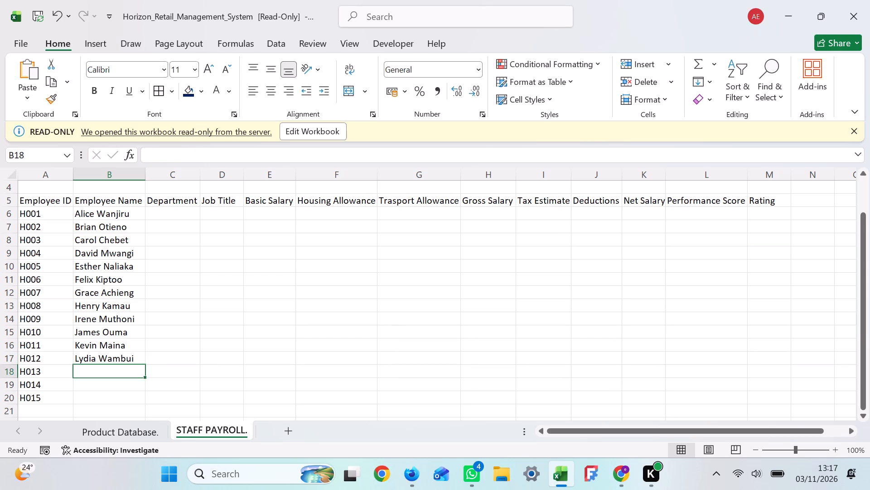
# Enter the full name of employee H013 in cell B18 under Employee Name.
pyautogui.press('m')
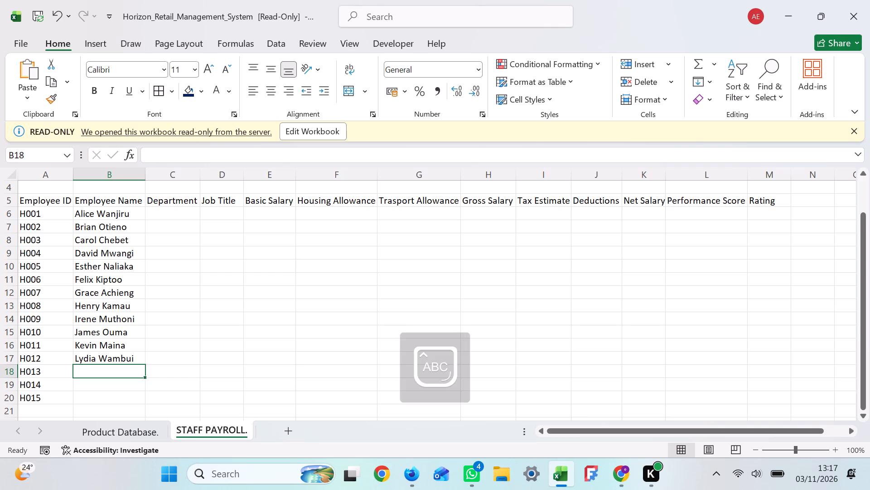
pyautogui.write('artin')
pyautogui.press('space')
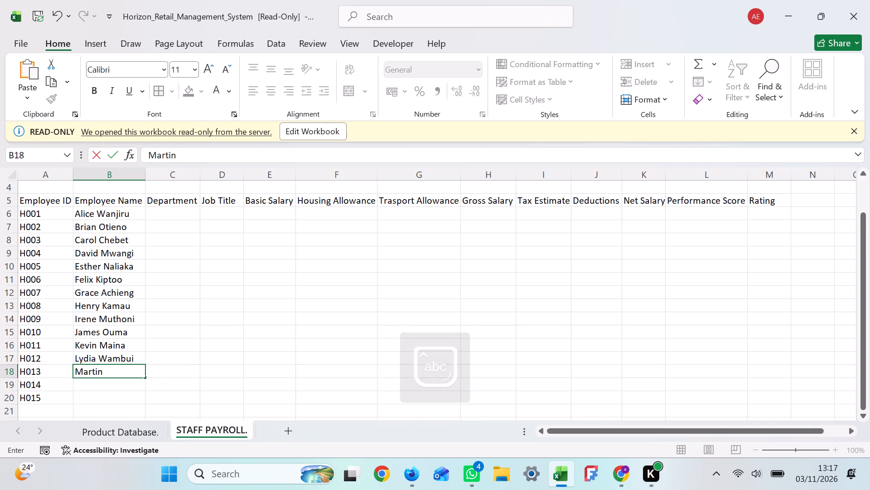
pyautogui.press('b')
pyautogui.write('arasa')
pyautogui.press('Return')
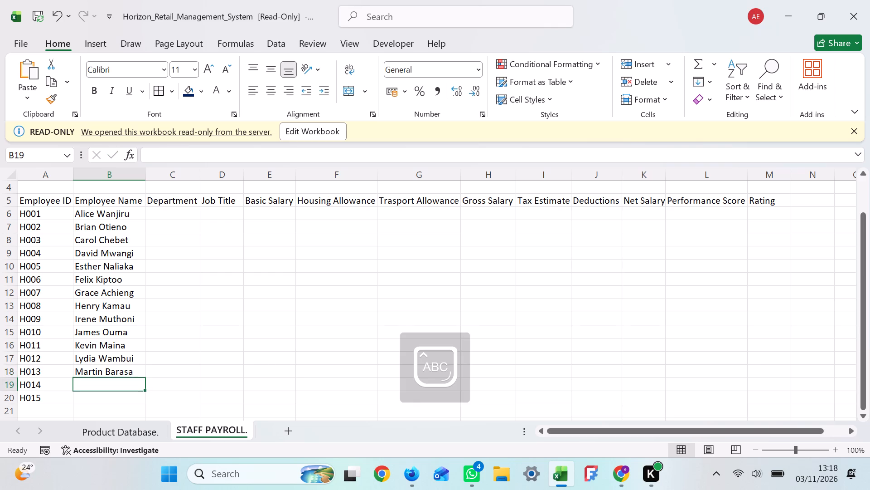
# Enter the full name of employee H014 in cell B19 under Employee Name.
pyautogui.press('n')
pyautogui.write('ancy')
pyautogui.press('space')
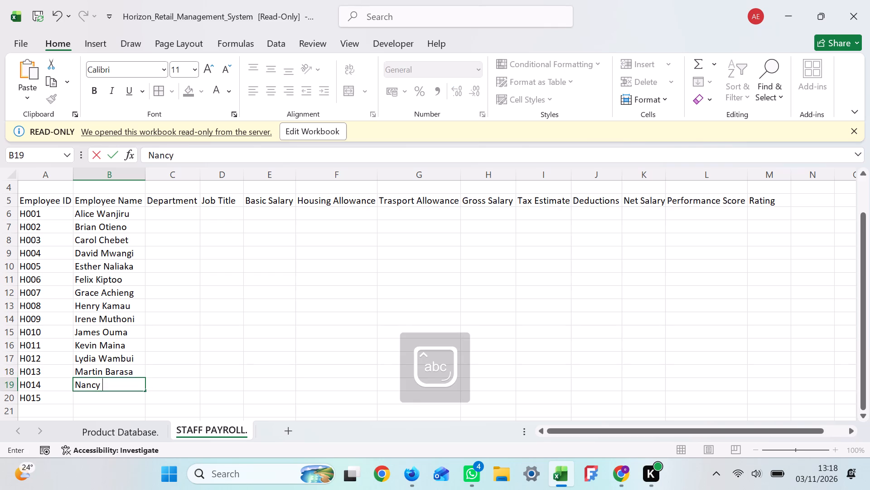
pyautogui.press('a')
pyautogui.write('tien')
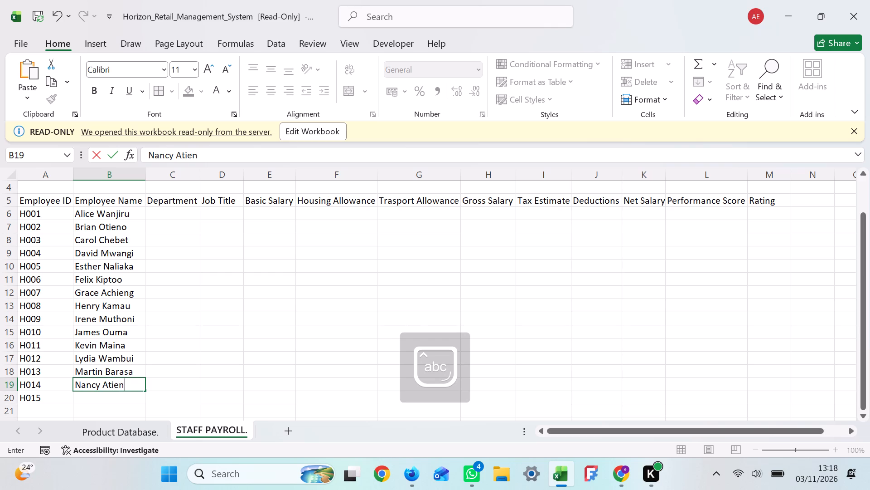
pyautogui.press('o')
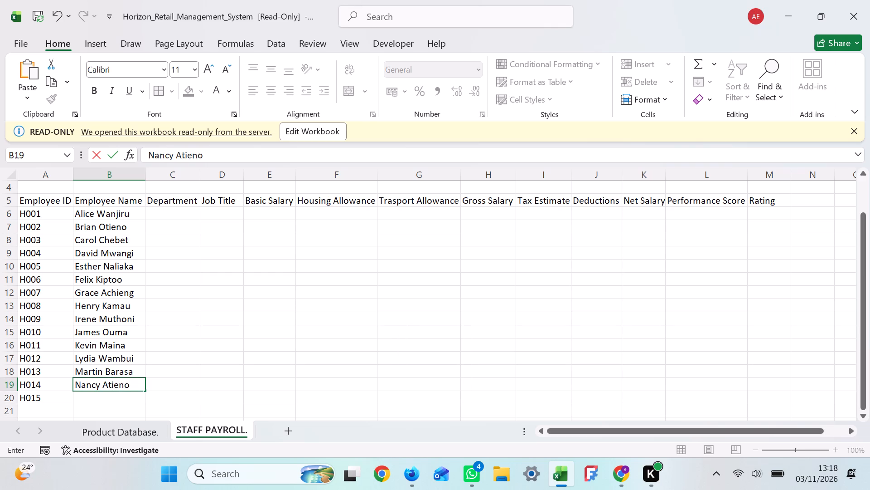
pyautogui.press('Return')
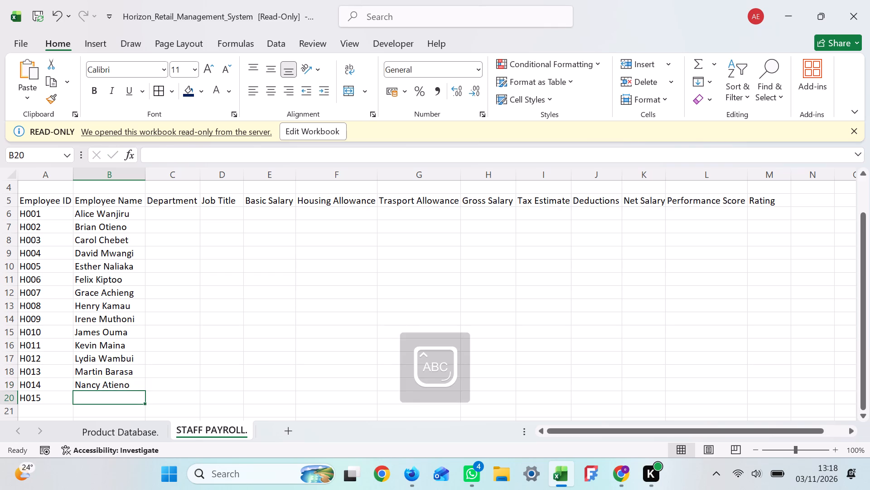
# Enter the full name of employee H015 in cell B20 under Employee Name.
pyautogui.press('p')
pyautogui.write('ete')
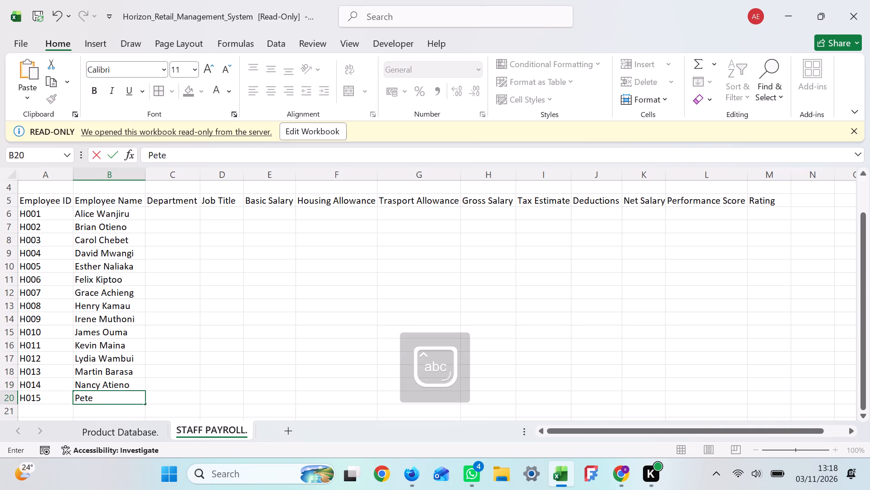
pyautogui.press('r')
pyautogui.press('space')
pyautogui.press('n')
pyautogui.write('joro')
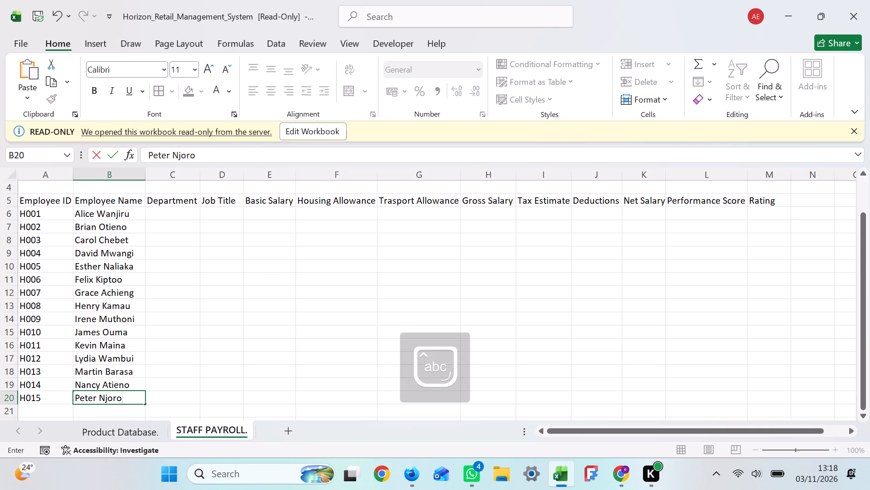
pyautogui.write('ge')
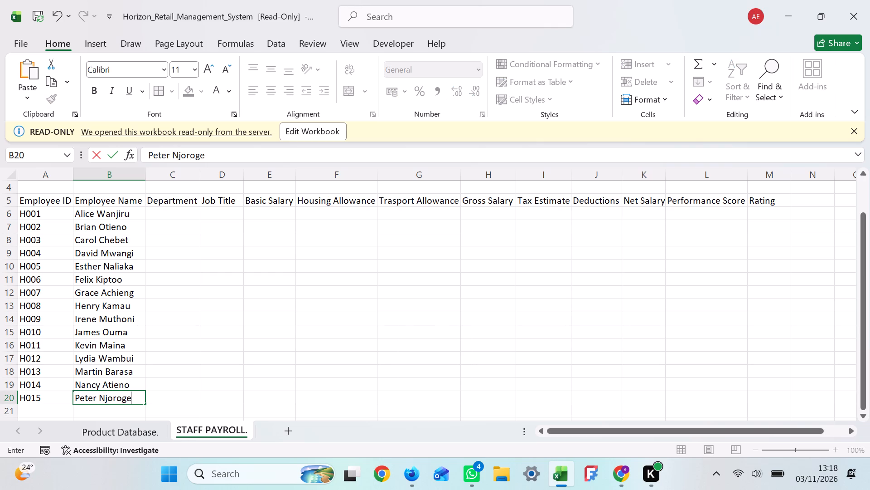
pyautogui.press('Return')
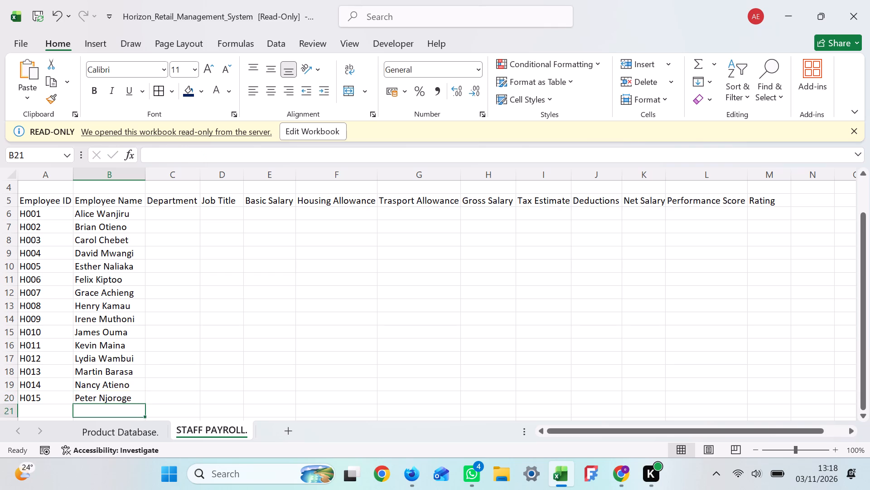
# Fill the Department column for employees H001 to H003, cells C6 to C8, with Sales, Finance and IT.
pyautogui.click(174, 213)
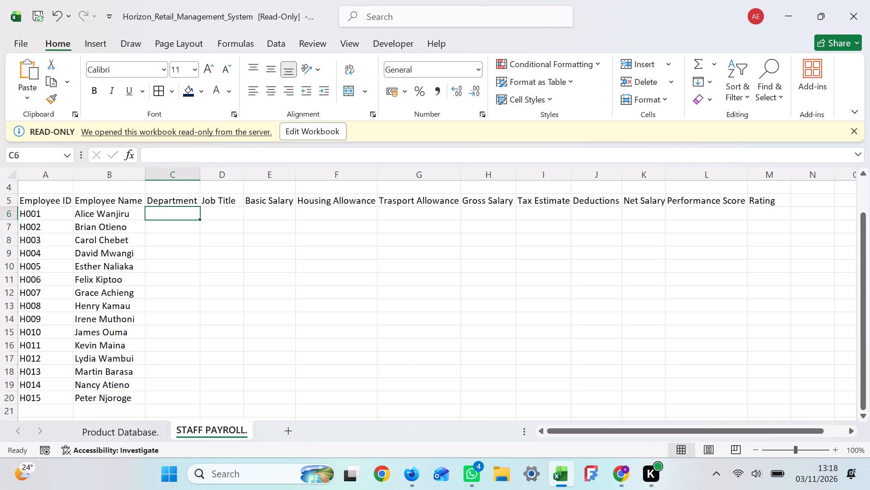
pyautogui.press('s')
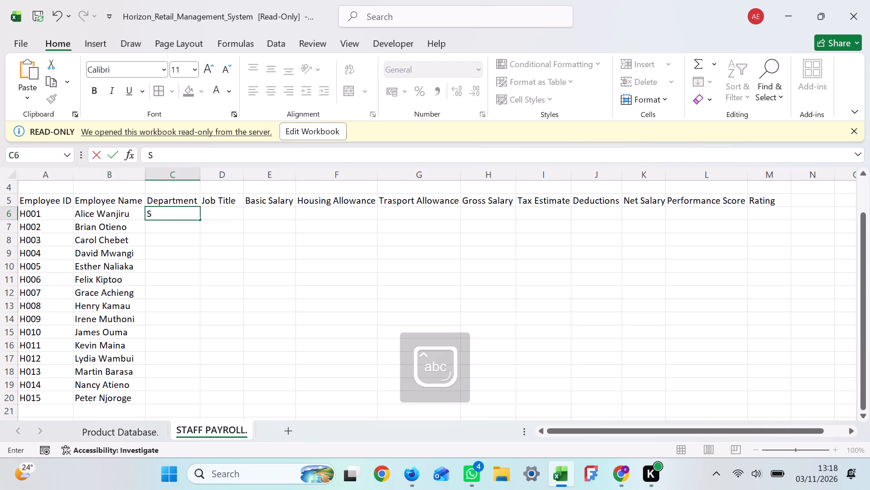
pyautogui.press('a')
pyautogui.press('l')
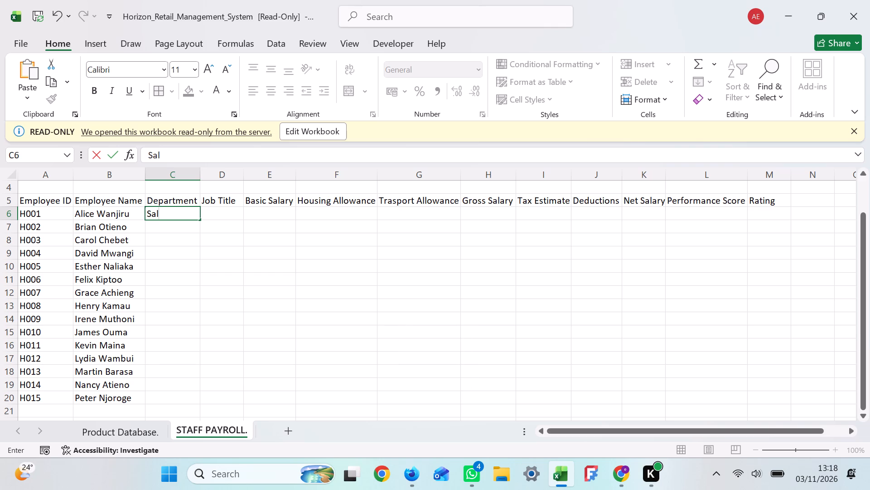
pyautogui.press('e')
pyautogui.press('s')
pyautogui.press('Return')
pyautogui.press('f')
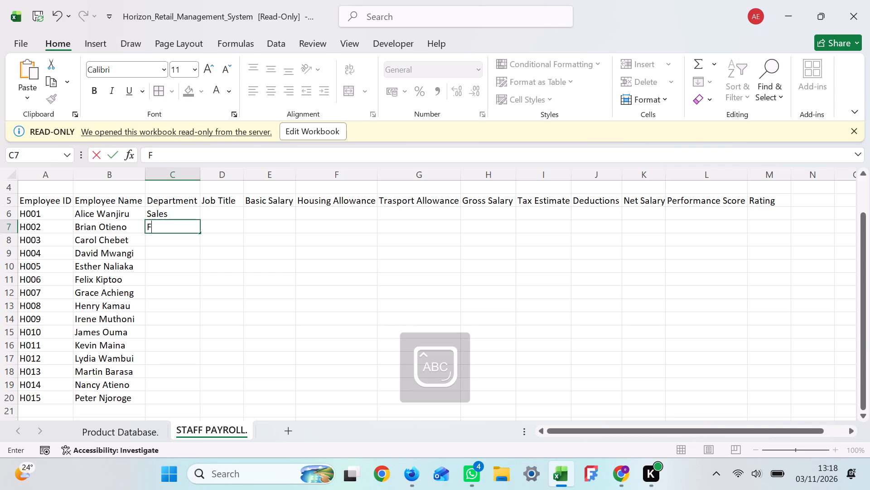
pyautogui.write('ina')
pyautogui.write('nce')
pyautogui.press('Return')
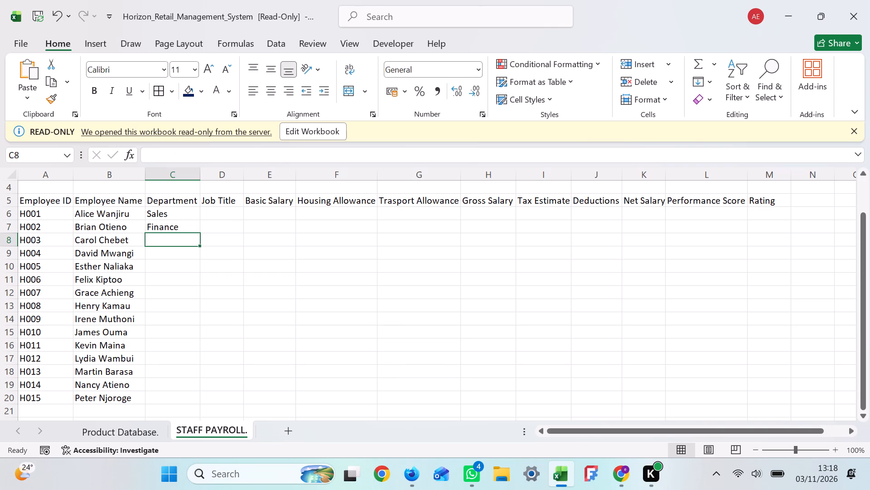
pyautogui.write('IT')
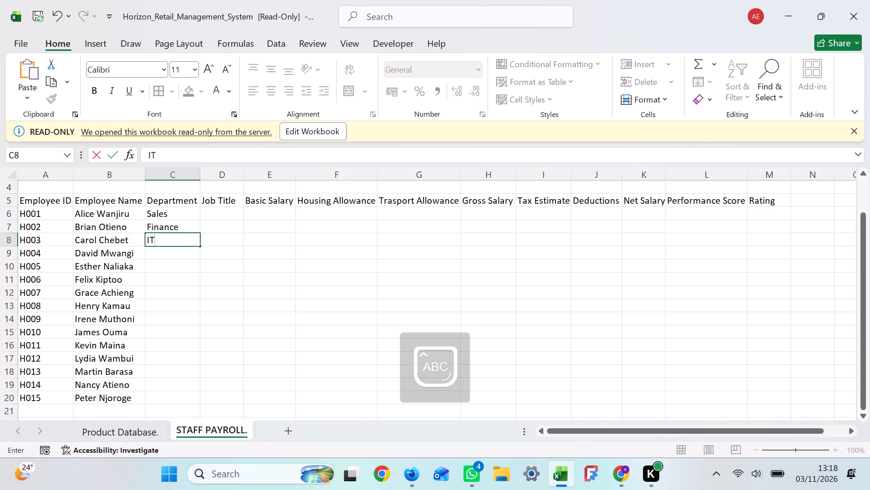
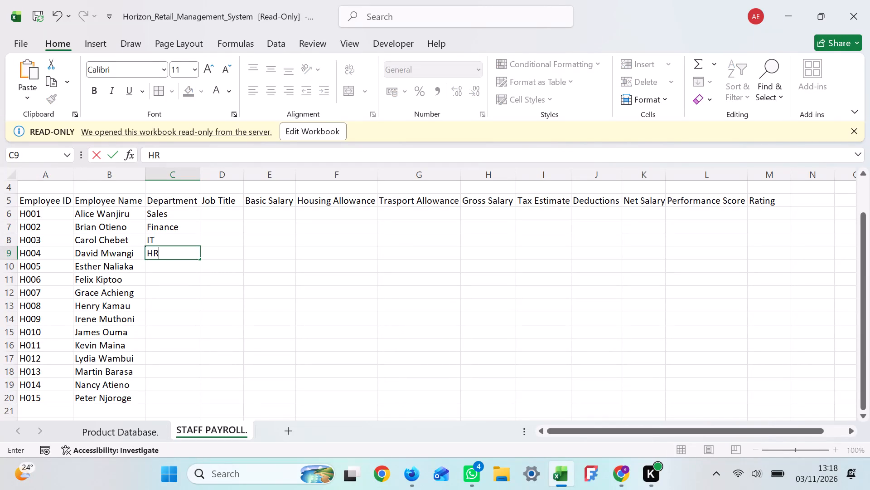
# Fill the Department column for employees H004 and H005, cells C9 and C10, with HR and Operatins.
pyautogui.press('Return')
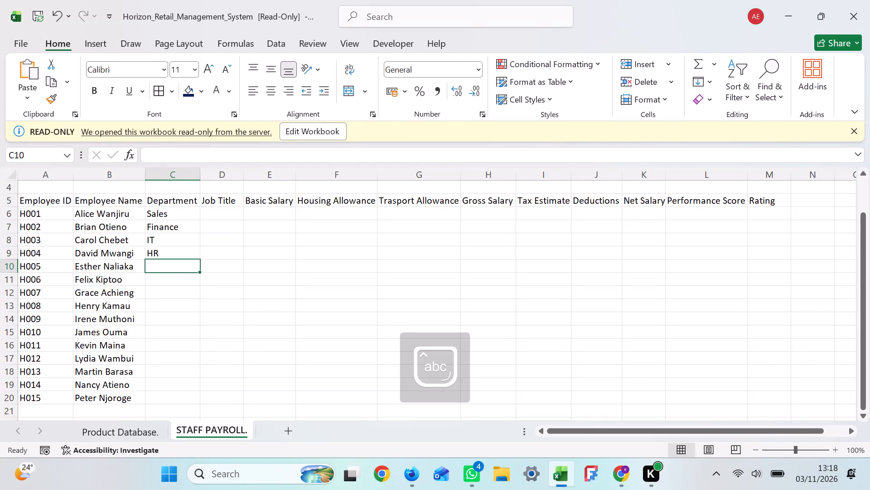
pyautogui.press('o')
pyautogui.write('per')
pyautogui.write('atind')
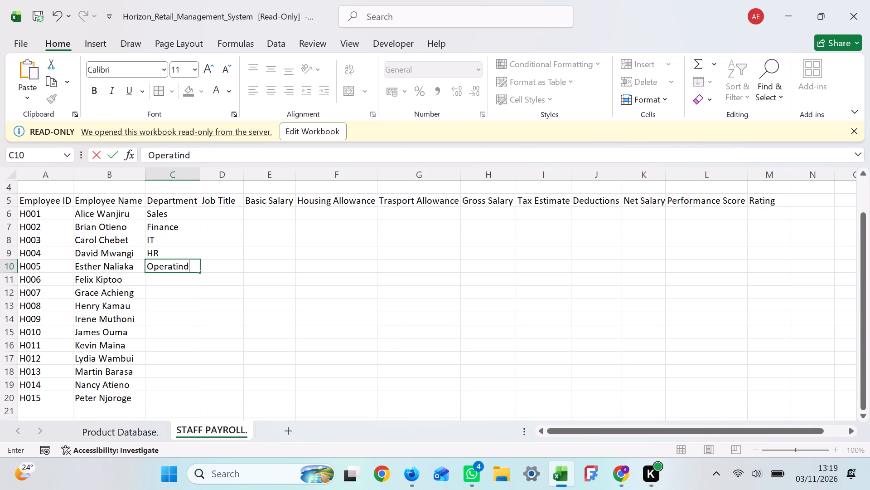
pyautogui.press('BackSpace')
pyautogui.press('s')
pyautogui.press('Return')
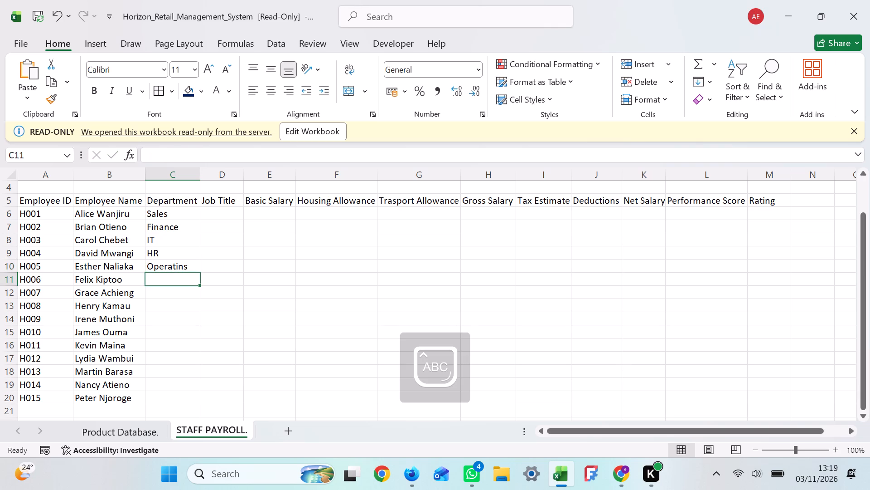
# Fill the Department column for employees H006 to H010, cells C11 to C15, with Sales, Finance, IT, HR and Operatins.
pyautogui.press('s')
pyautogui.press('Return')
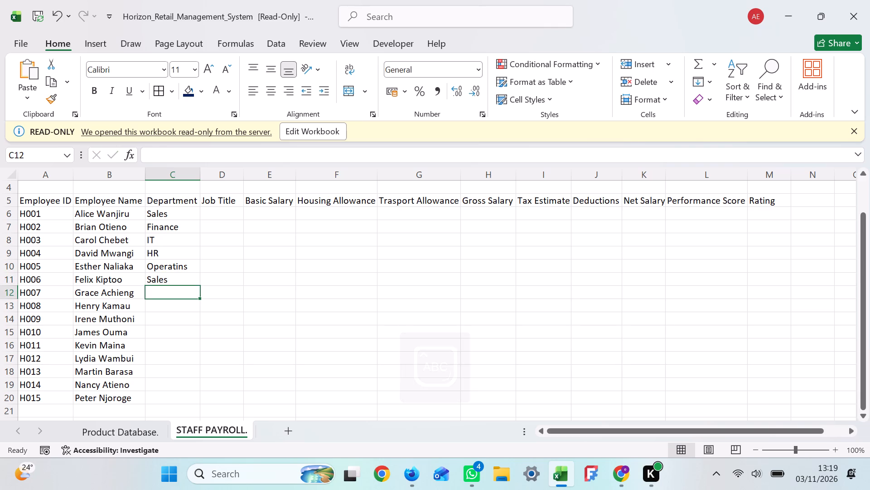
pyautogui.press('f')
pyautogui.press('Return')
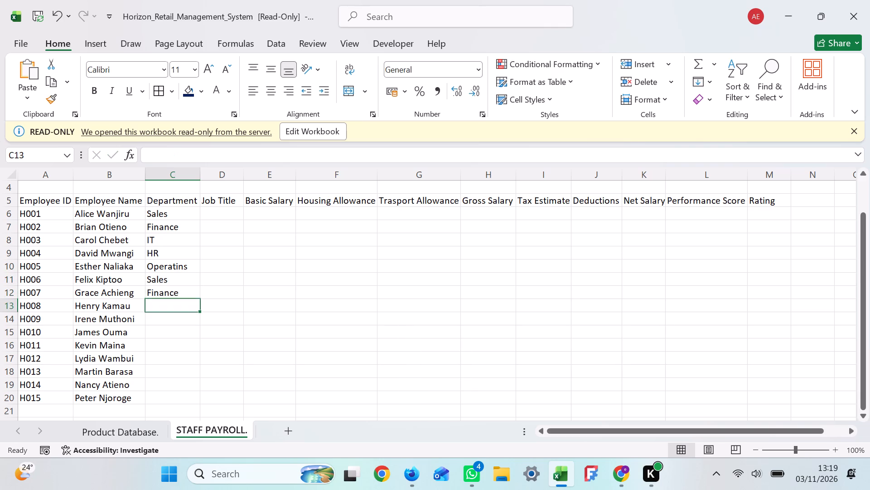
pyautogui.press('i')
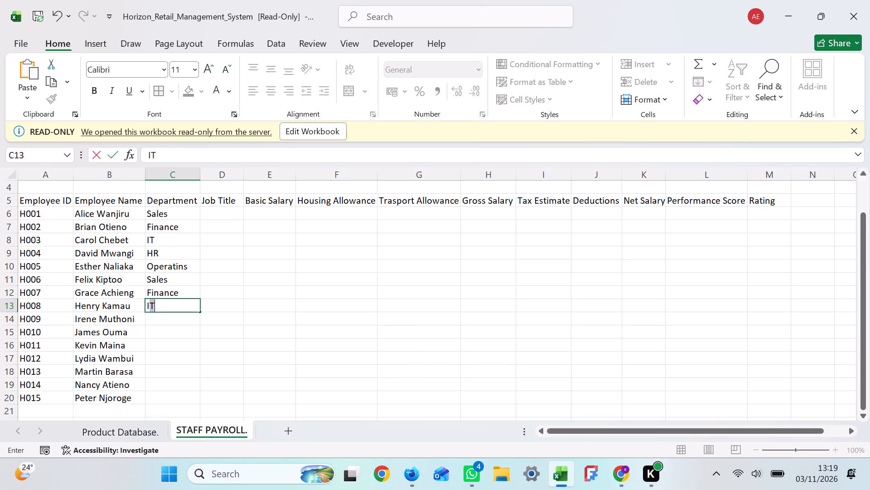
pyautogui.press('Return')
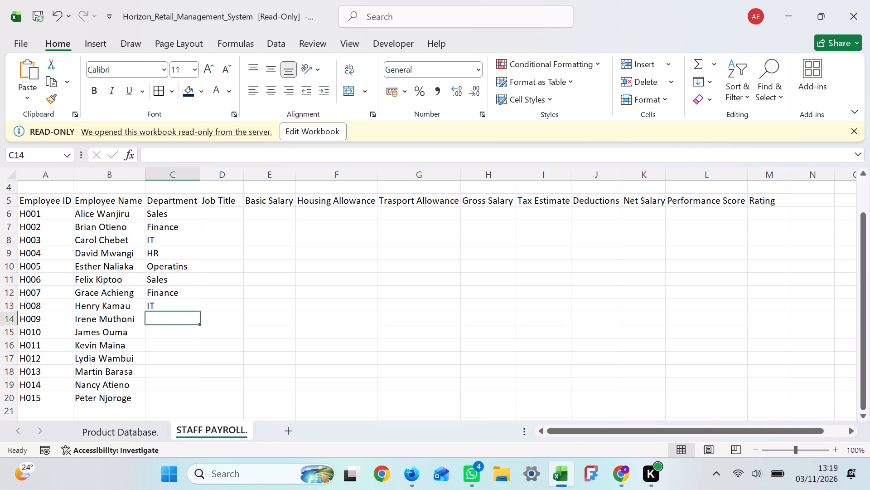
pyautogui.press('h')
pyautogui.press('Return')
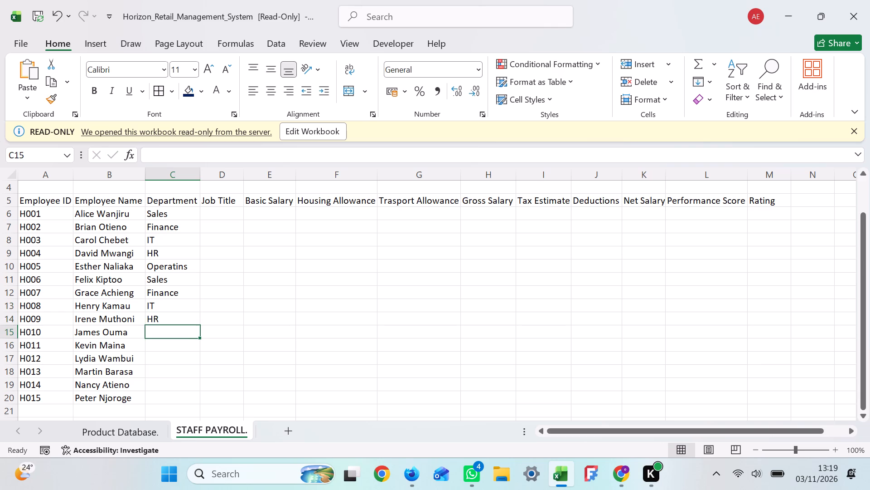
pyautogui.press('o')
pyautogui.press('Return')
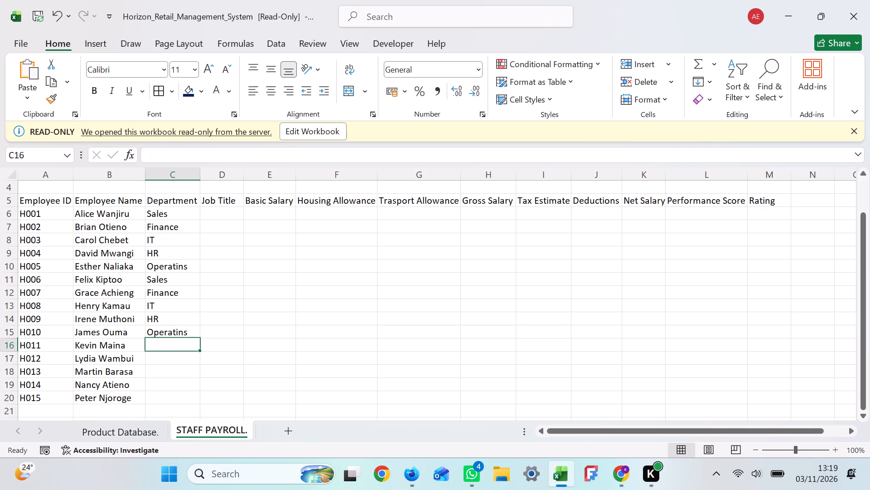
# Fill the Department column for employees H011 to H015, cells C16 to C20, with Sales, Finance, IT, Operatins and Sales.
pyautogui.press('s')
pyautogui.press('Return')
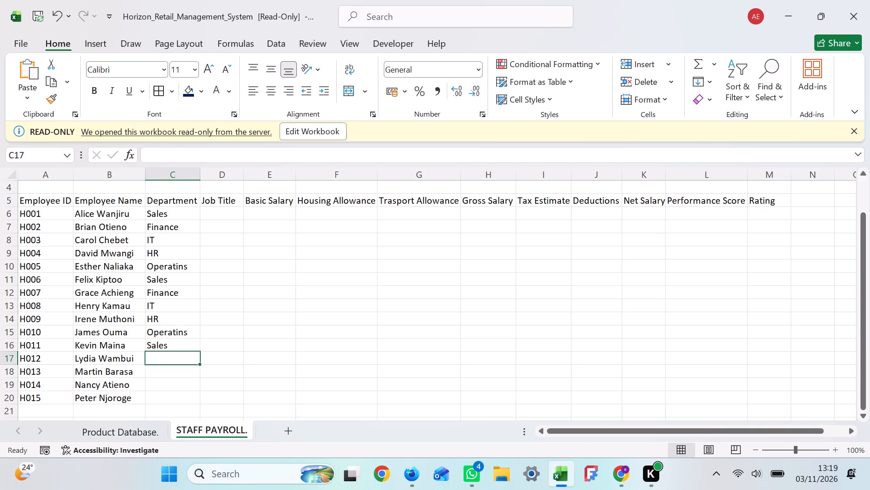
pyautogui.press('f')
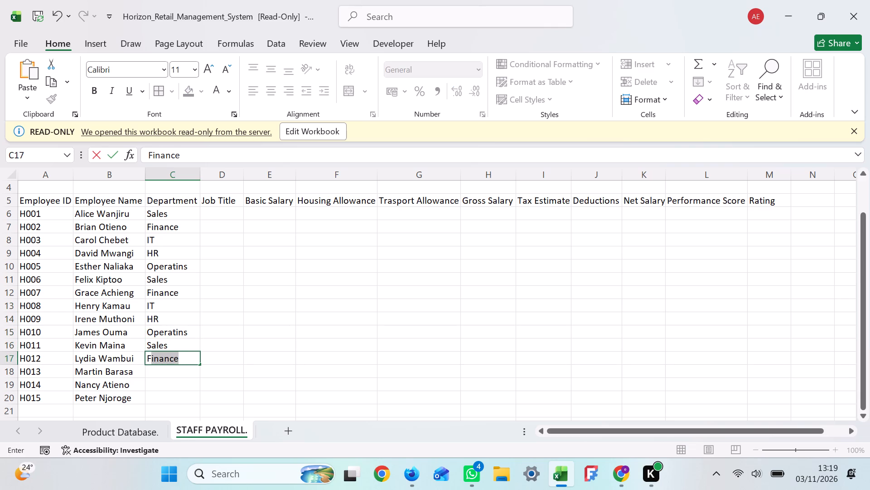
pyautogui.press('Return')
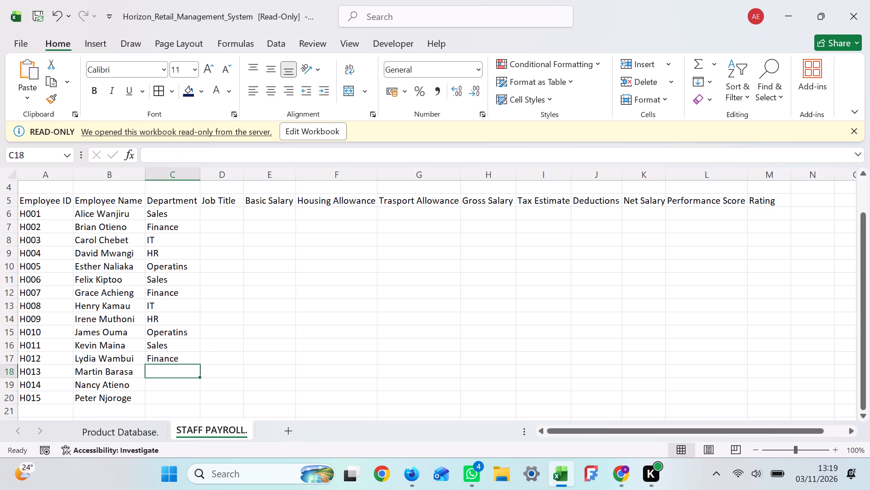
pyautogui.press('i')
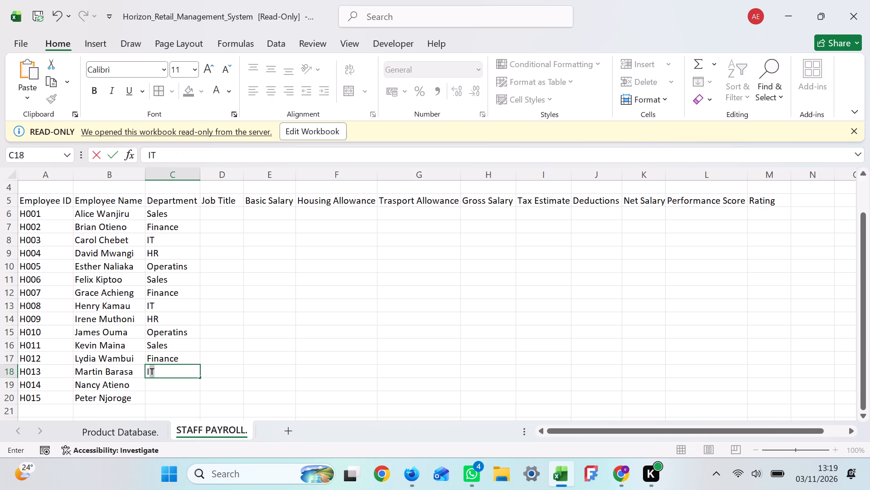
pyautogui.press('Return')
pyautogui.press('o')
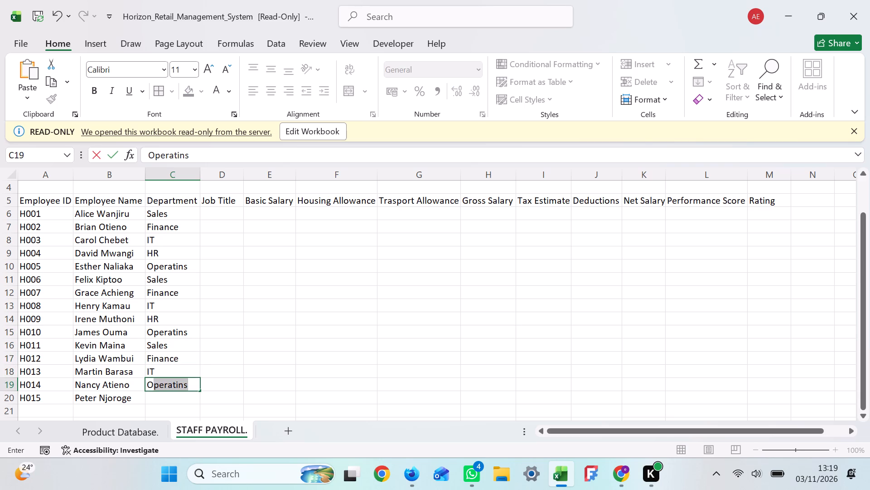
pyautogui.press('Return')
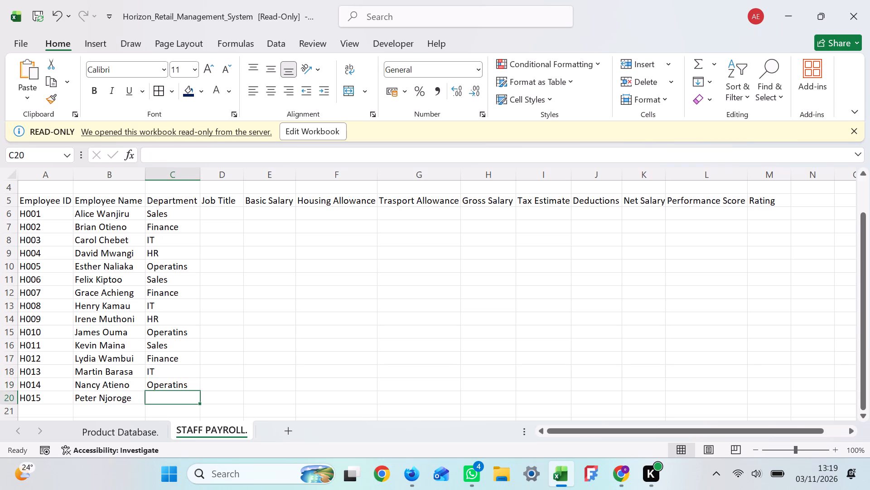
pyautogui.press('s')
pyautogui.press('Return')
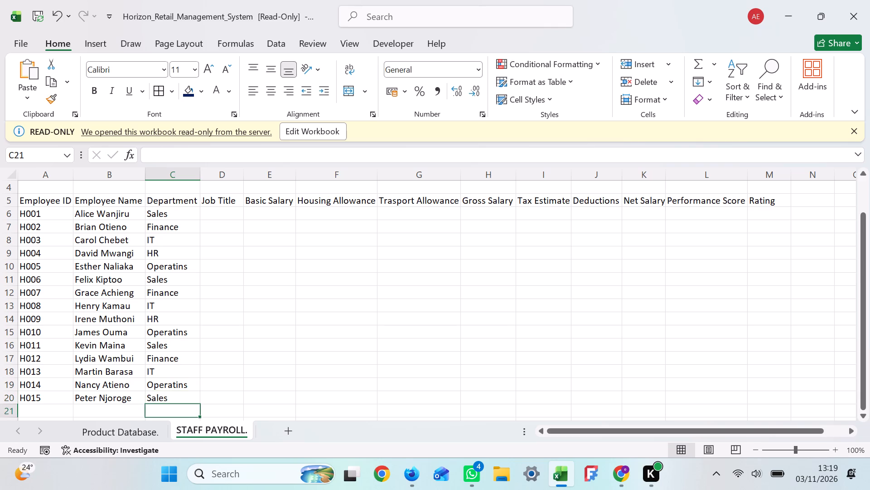
# Enter Sales Executive as the job title of employee H001 in cell D6.
pyautogui.click(225, 217)
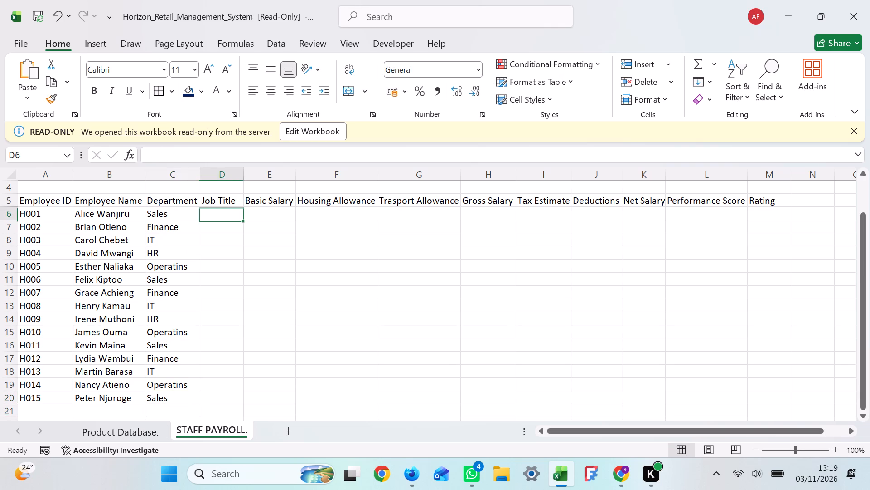
pyautogui.press('s')
pyautogui.press('a')
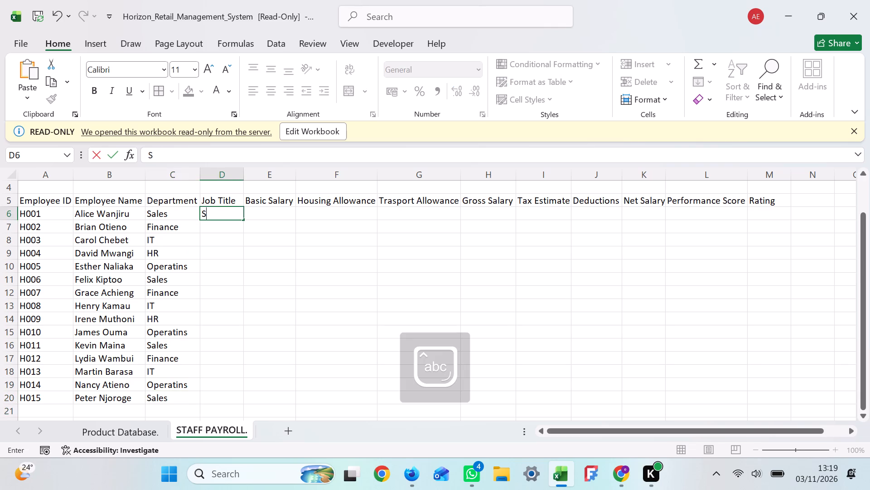
pyautogui.write('les')
pyautogui.press('space')
pyautogui.press('e')
pyautogui.press('x')
pyautogui.write('ecutive')
pyautogui.press('Return')
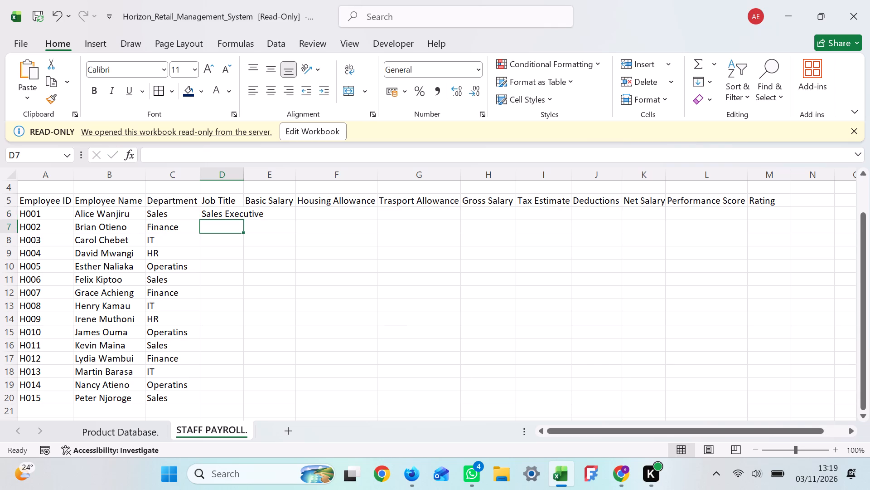
pyautogui.press('a')
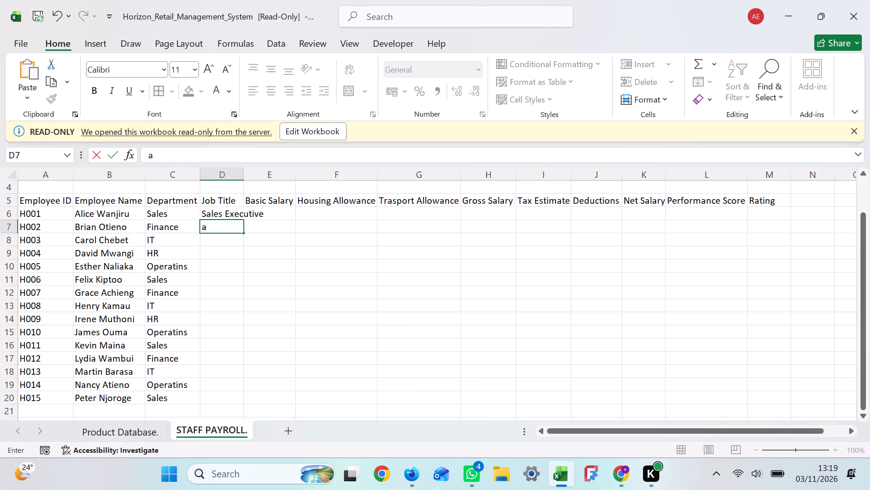
pyautogui.press('BackSpace')
pyautogui.press('a')
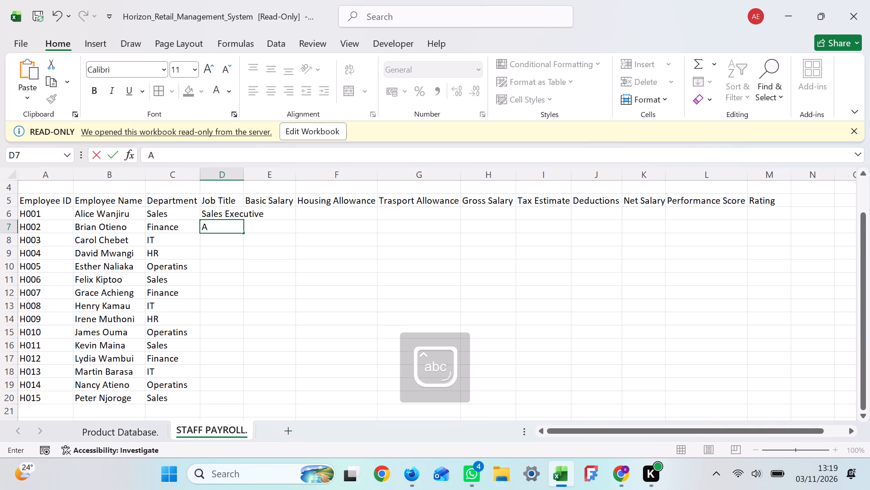
pyautogui.write('cc')
pyautogui.write('ountant')
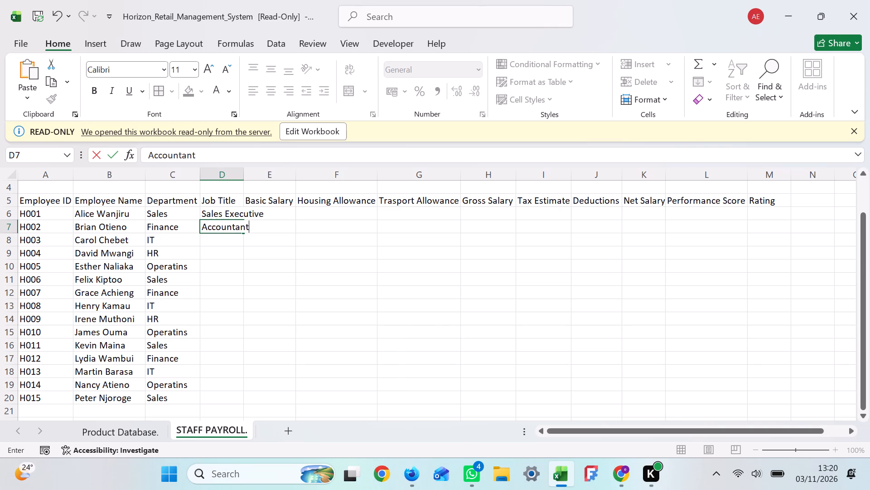
pyautogui.press('Return')
pyautogui.press('i')
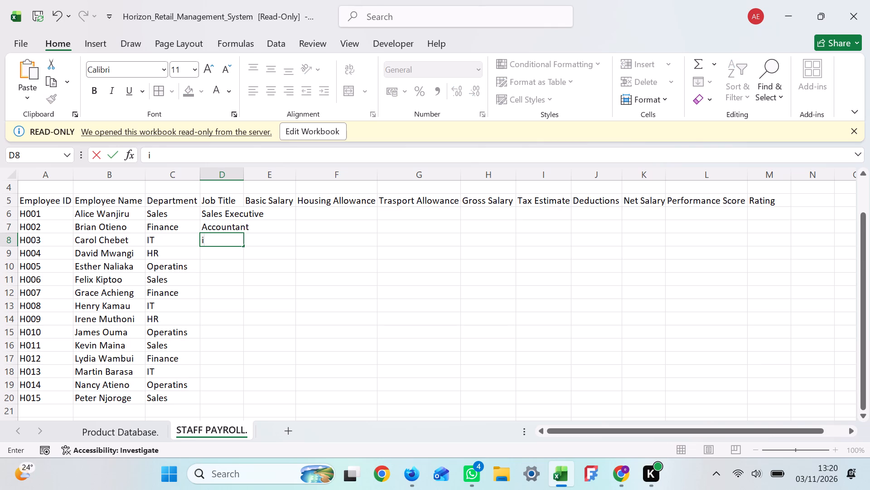
pyautogui.press('BackSpace')
pyautogui.press('i')
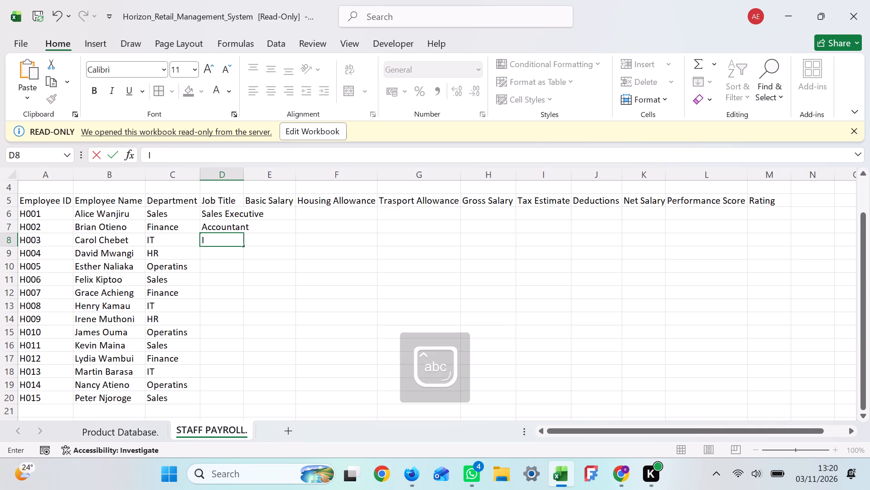
pyautogui.press('t')
pyautogui.press('space')
pyautogui.press('s')
pyautogui.press('u')
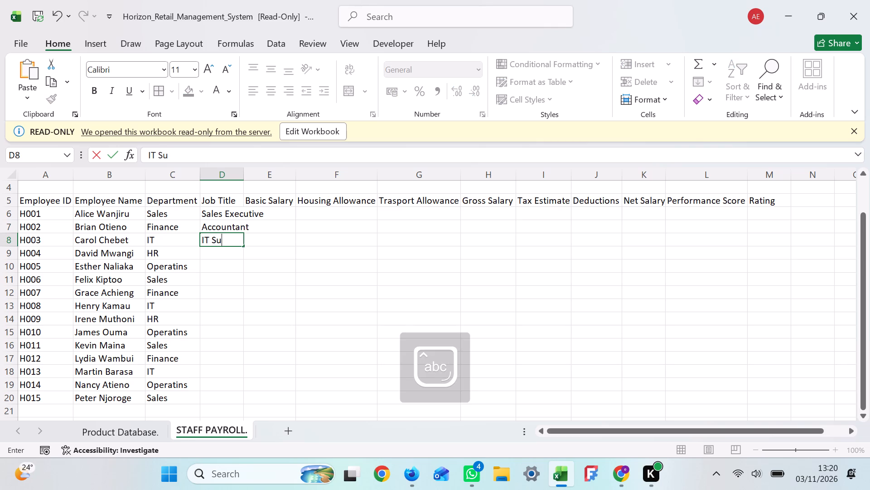
pyautogui.write('pp')
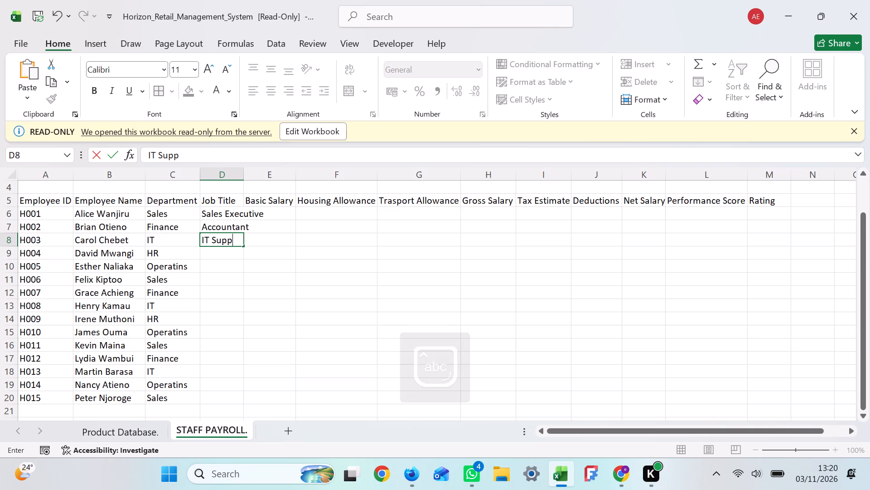
pyautogui.press('o')
pyautogui.write('rt')
pyautogui.press('Return')
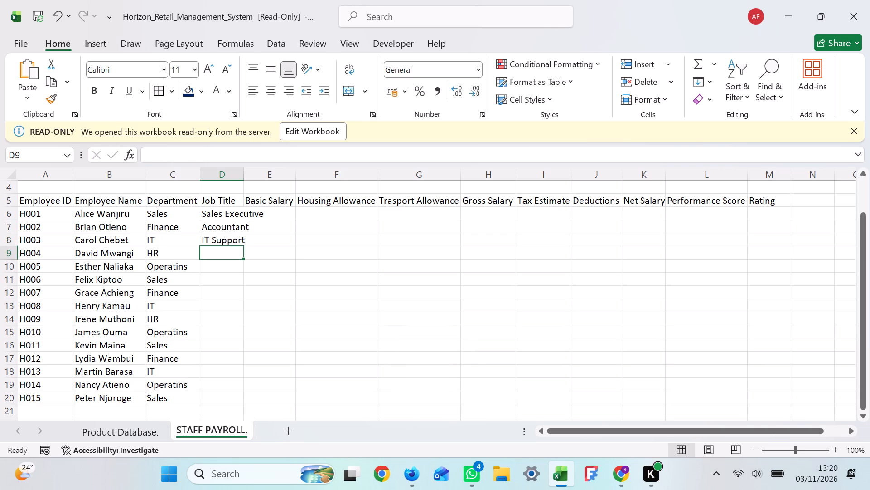
# Enter HR Officer as the job title of employee H004 in cell D9.
pyautogui.write('HR')
pyautogui.press('space')
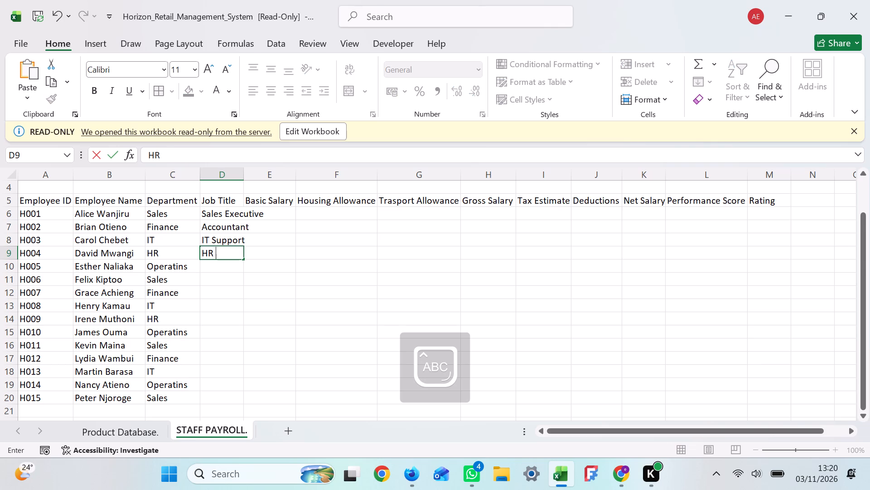
pyautogui.press('o')
pyautogui.write('fficer')
pyautogui.press('Return')
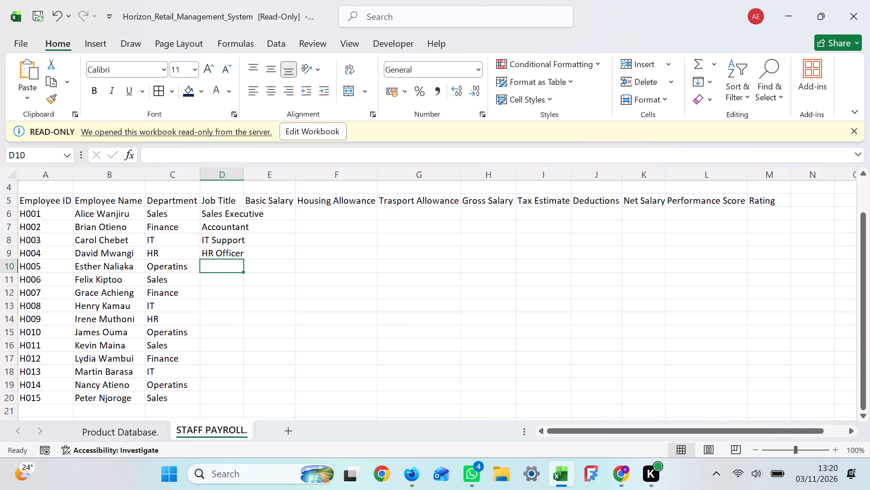
# Enter Operations Supervisor as the job title of employee H005 in cell D10.
pyautogui.press('o')
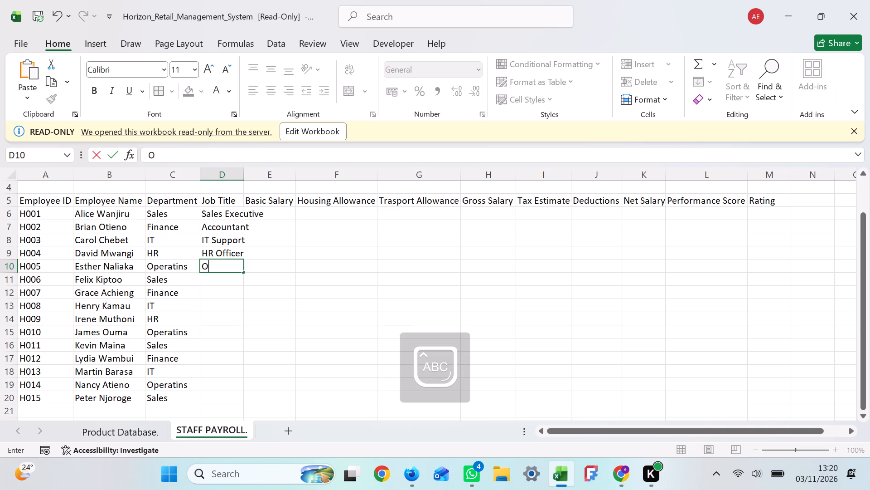
pyautogui.press('p')
pyautogui.write('eratio')
pyautogui.write('ns')
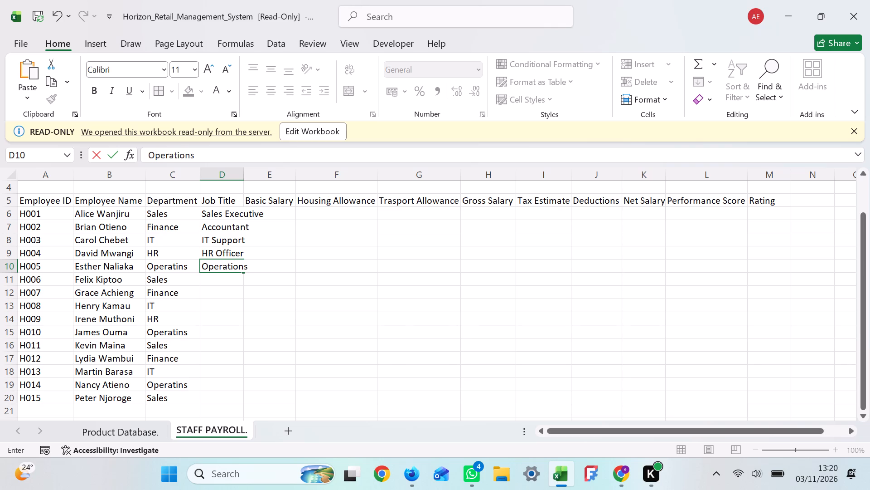
pyautogui.press('space')
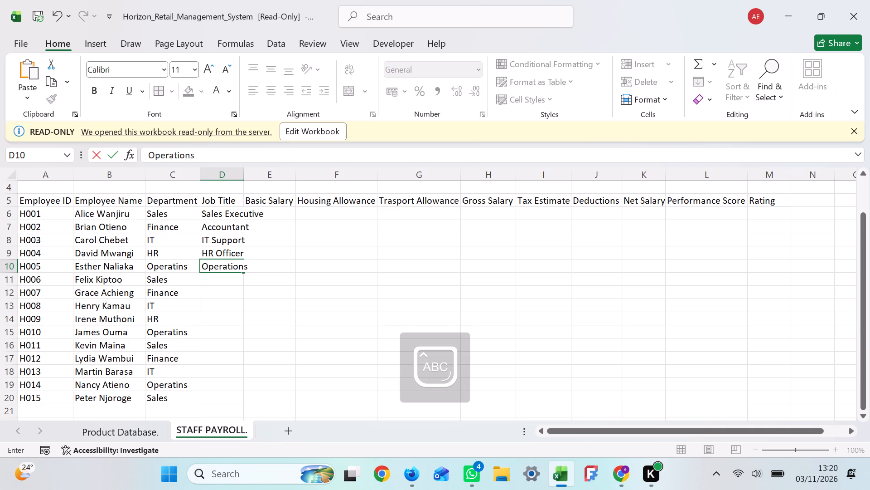
pyautogui.press('s')
pyautogui.write('uper')
pyautogui.press('v')
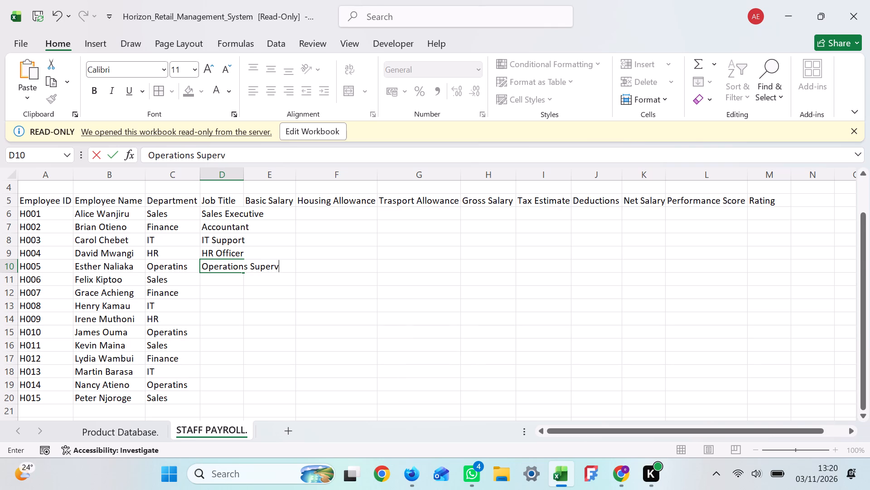
pyautogui.write('isor')
pyautogui.press('Return')
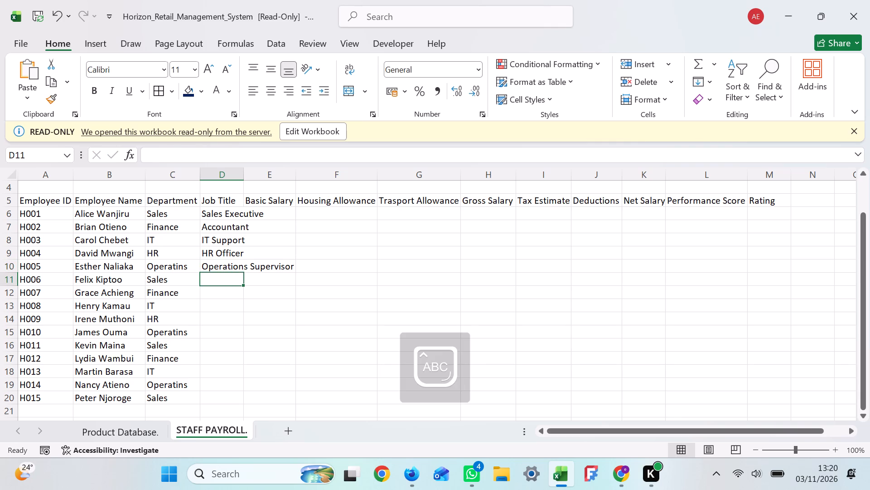
pyautogui.press('s')
pyautogui.press('a')
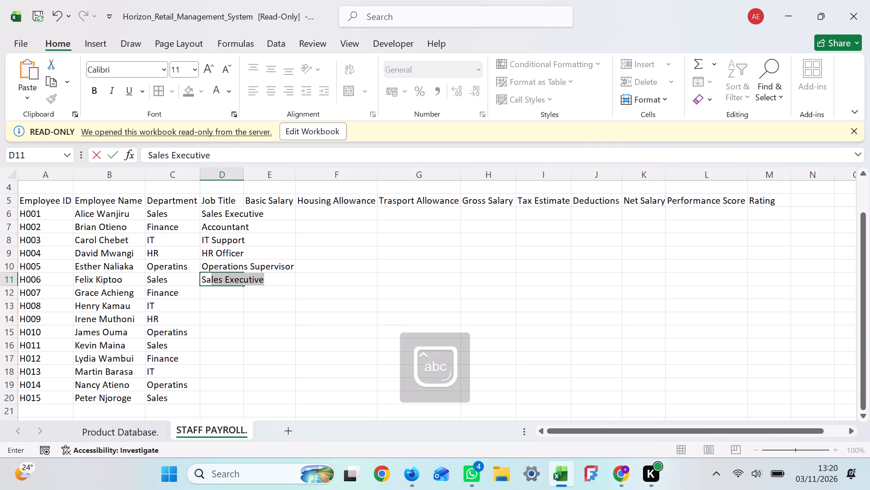
pyautogui.press('l')
pyautogui.write('es')
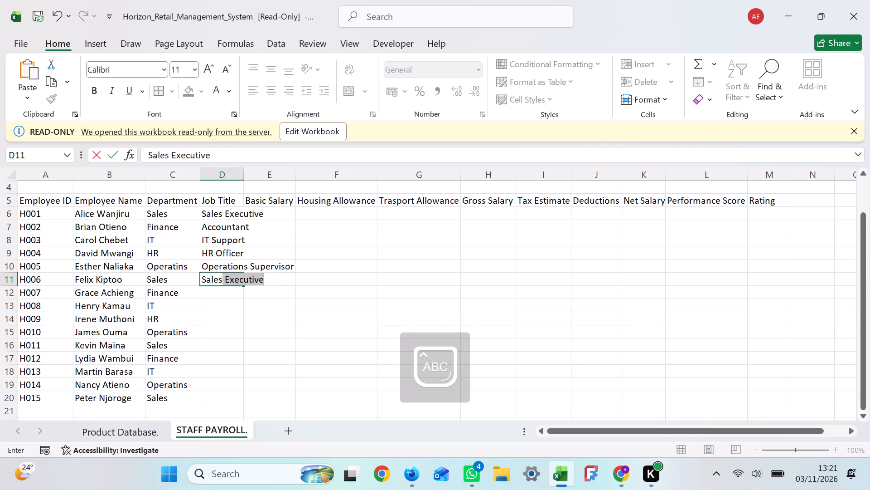
pyautogui.press('r')
pyautogui.write('ep')
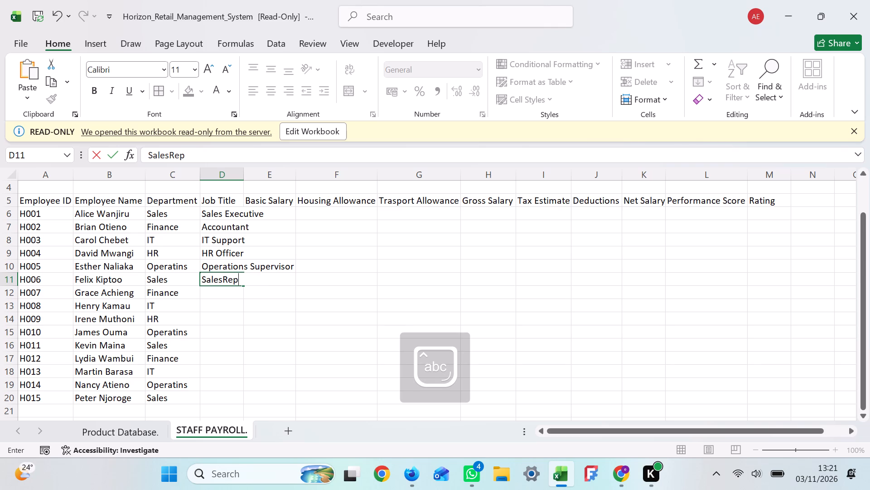
pyautogui.write('res')
pyautogui.write('ent')
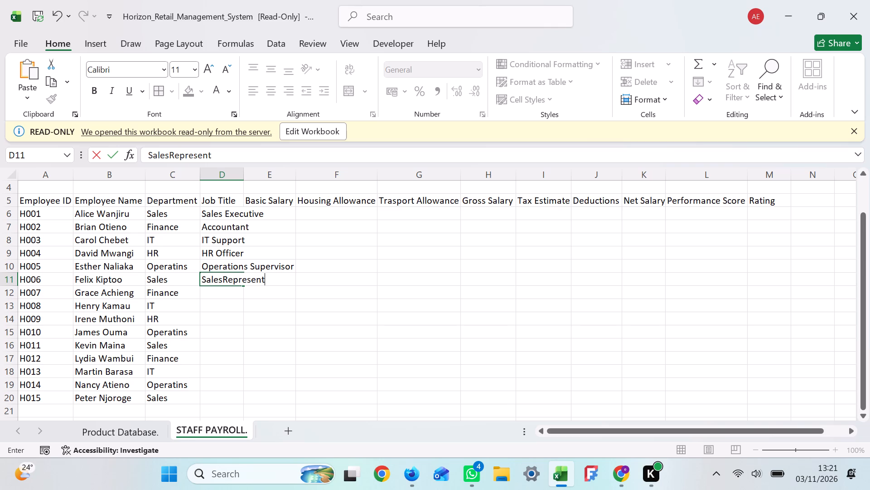
pyautogui.press('a')
pyautogui.write('tive')
pyautogui.press('Return')
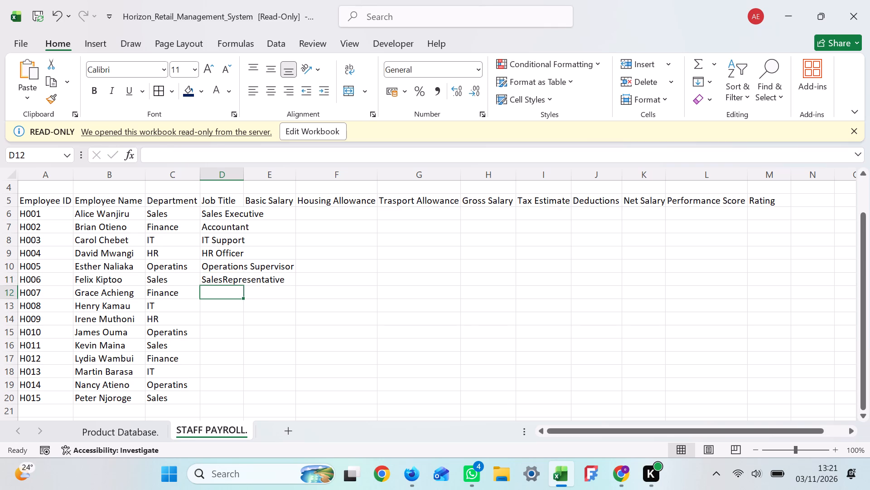
pyautogui.press('f')
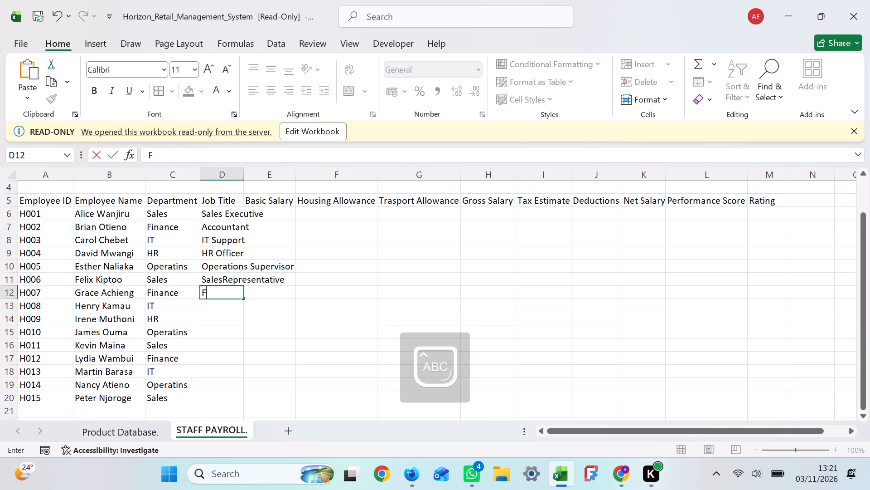
pyautogui.write('inance')
pyautogui.press('space')
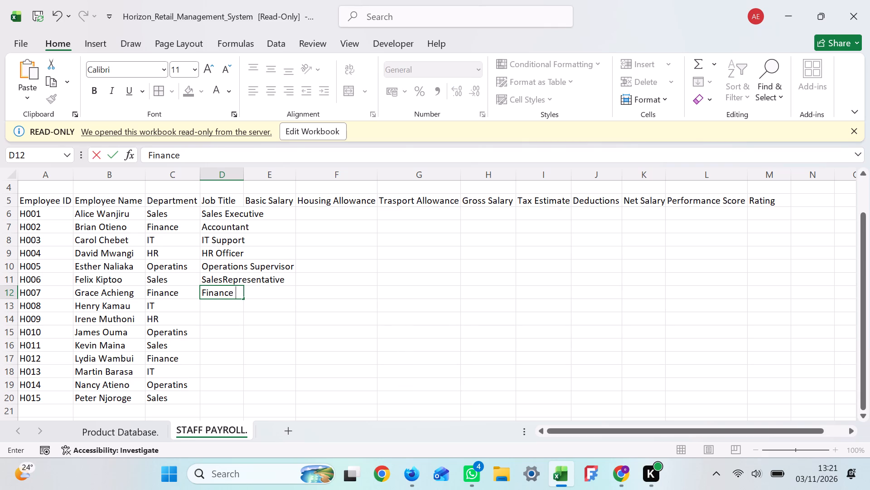
pyautogui.press('a')
pyautogui.write('ssist')
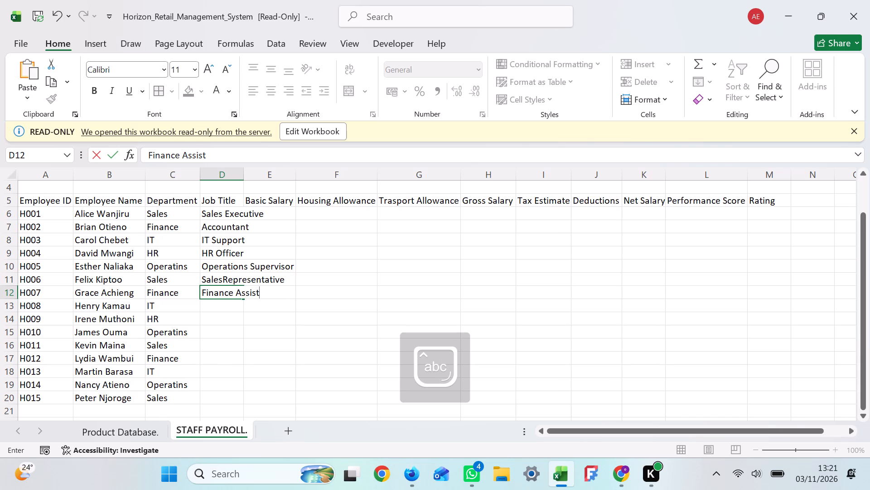
pyautogui.press('a')
pyautogui.write('nt')
pyautogui.press('Return')
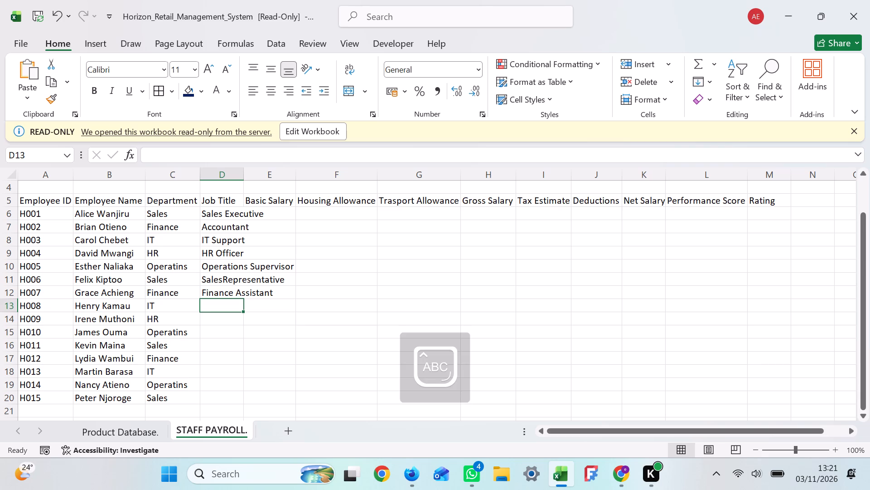
pyautogui.press('s')
pyautogui.write('yst')
pyautogui.press('e')
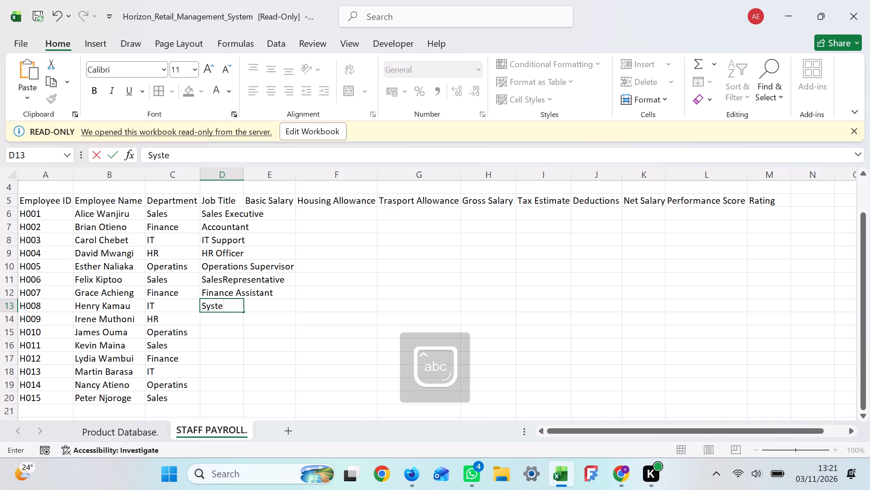
pyautogui.press('m')
pyautogui.press('space')
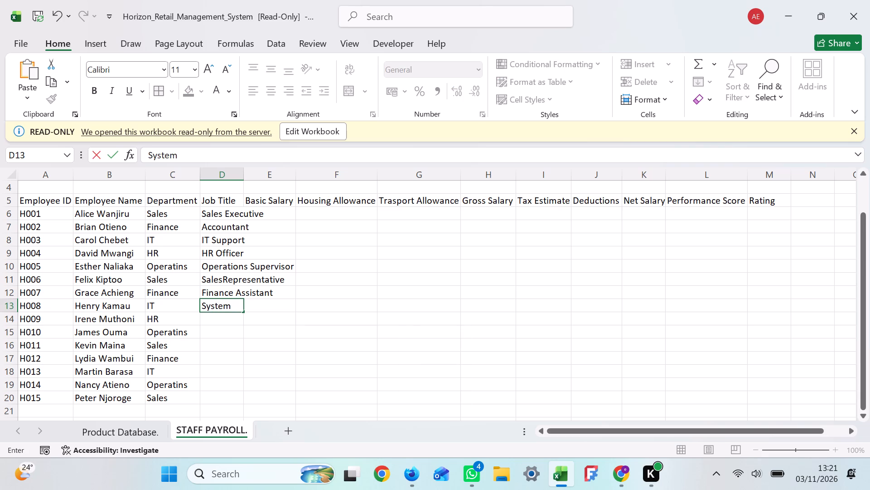
pyautogui.press('a')
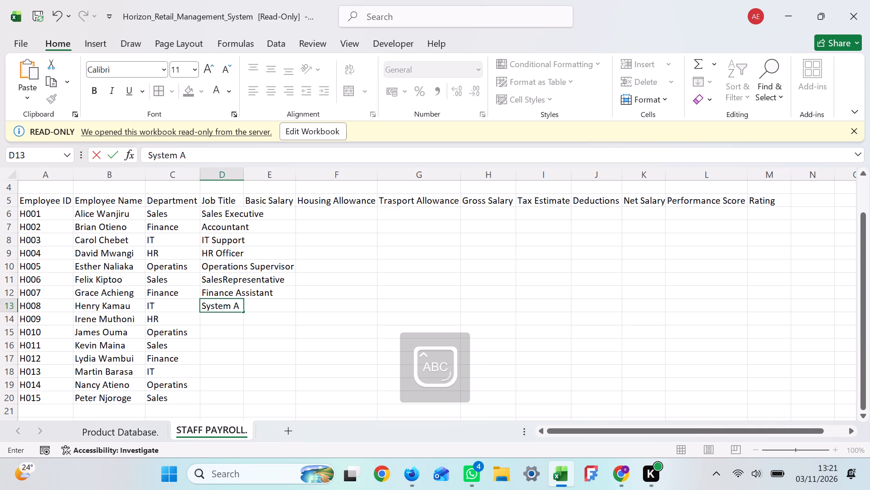
pyautogui.write('na')
pyautogui.press('l')
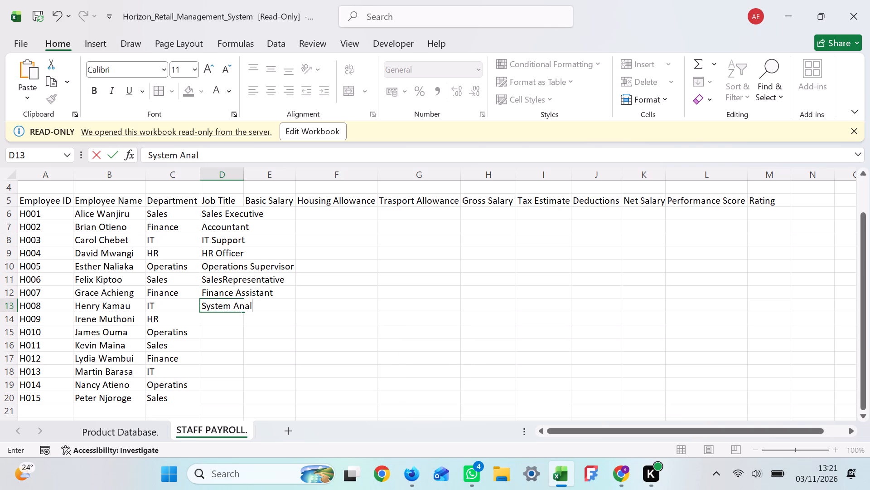
pyautogui.press('y')
pyautogui.write('st')
pyautogui.press('Return')
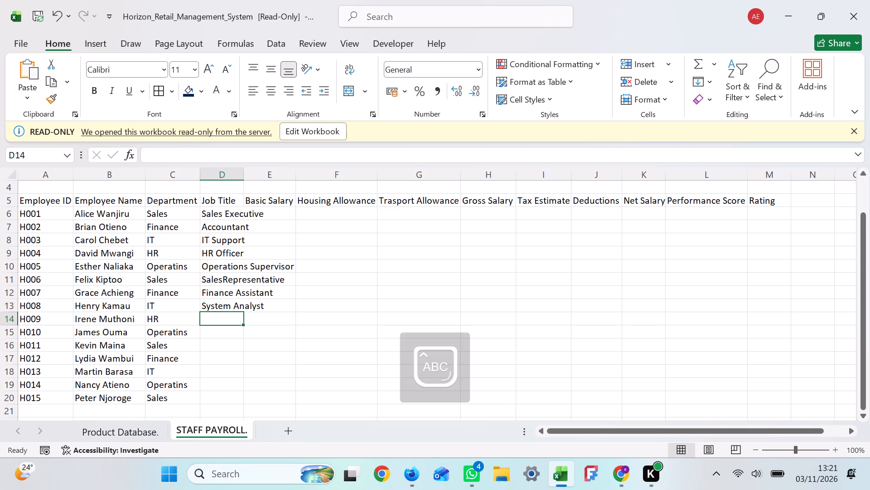
# Enter Recruitment Officer as the job title of employee H009 in cell D14.
pyautogui.press('r')
pyautogui.press('e')
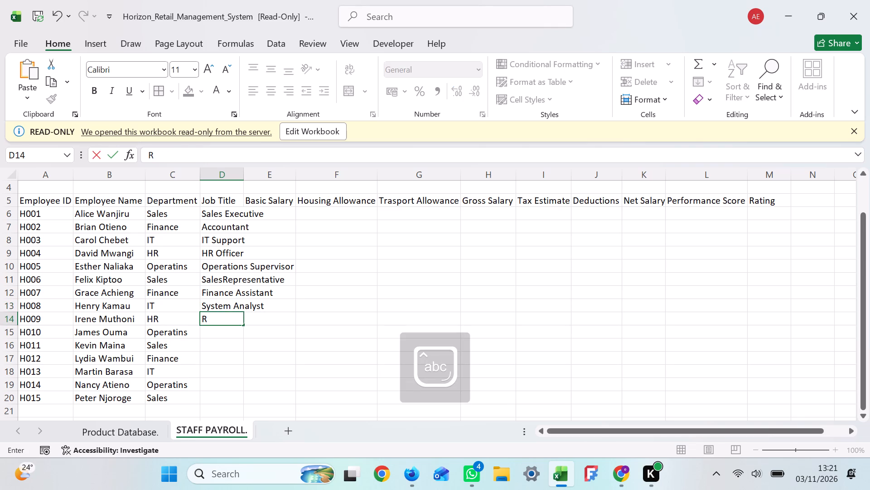
pyautogui.write('cru')
pyautogui.write('it')
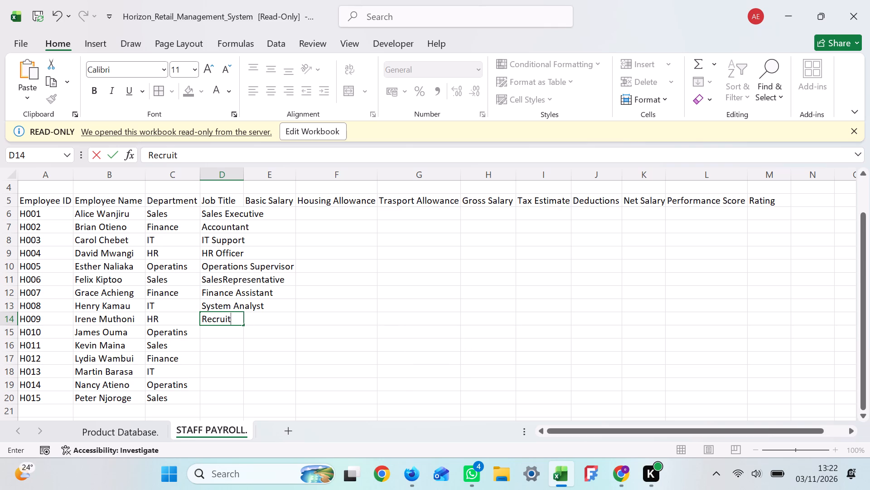
pyautogui.press('m')
pyautogui.press('e')
pyautogui.write('nt')
pyautogui.press('space')
pyautogui.press('o')
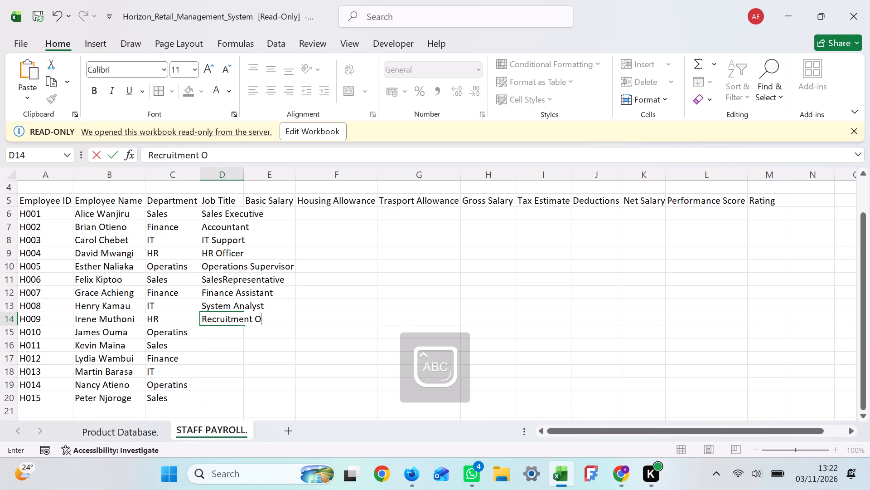
pyautogui.write('ff')
pyautogui.write('icer')
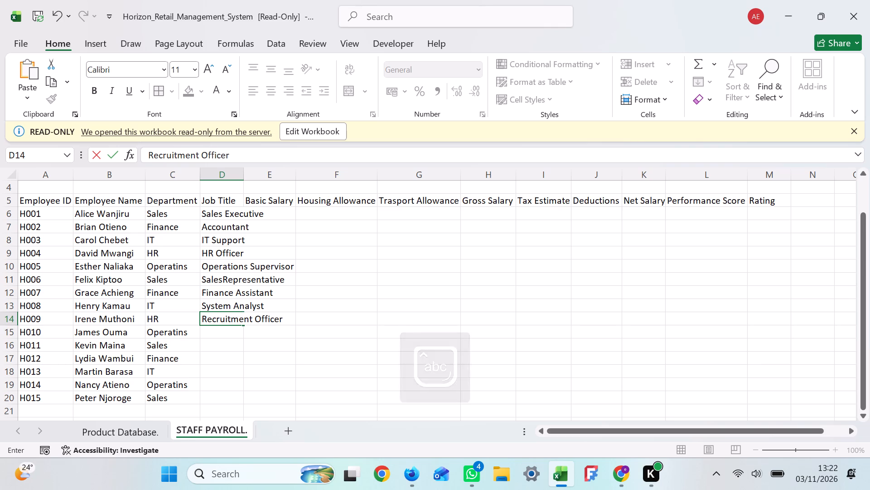
pyautogui.press('Return')
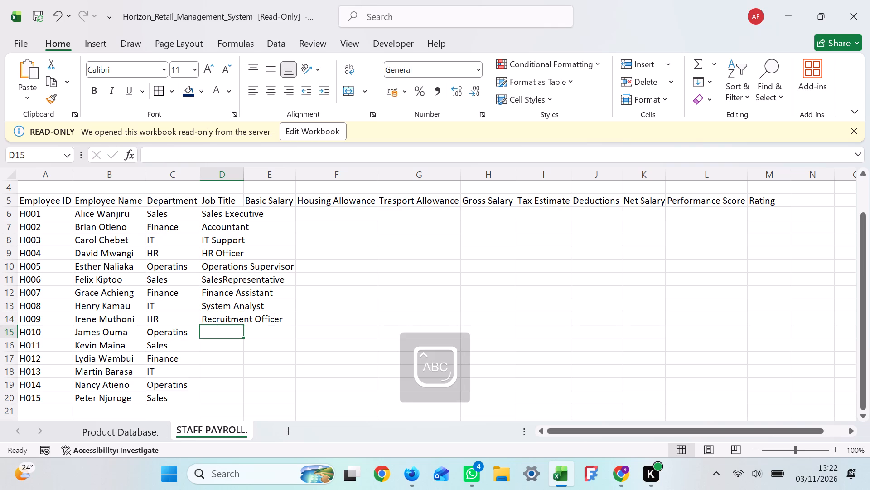
pyautogui.press('l')
pyautogui.write('og')
pyautogui.write('istics')
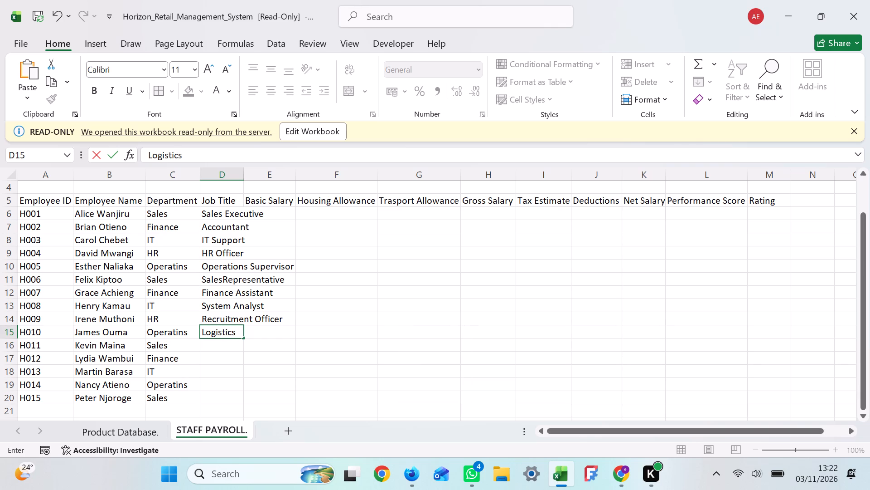
pyautogui.press('space')
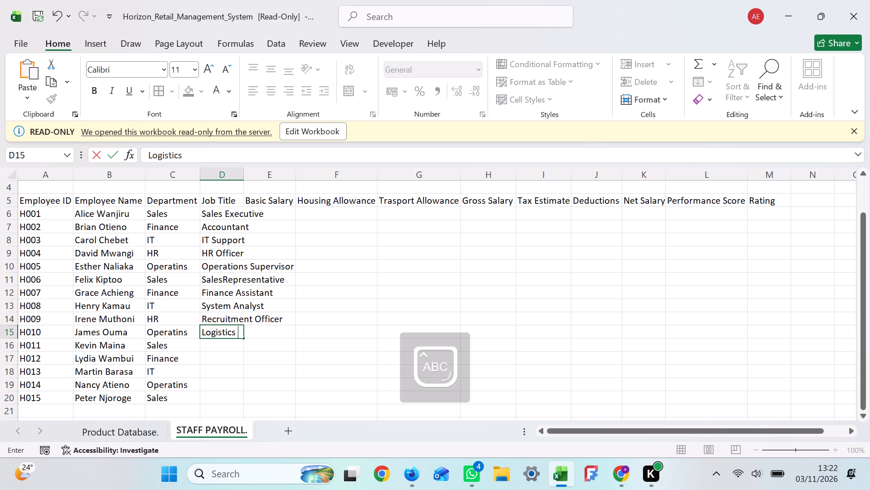
pyautogui.press('o')
pyautogui.write('ff')
pyautogui.write('icer')
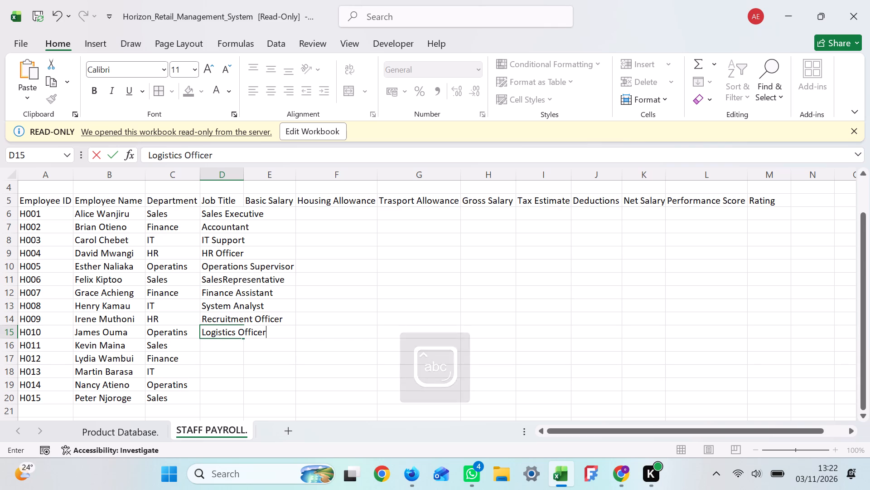
pyautogui.press('Return')
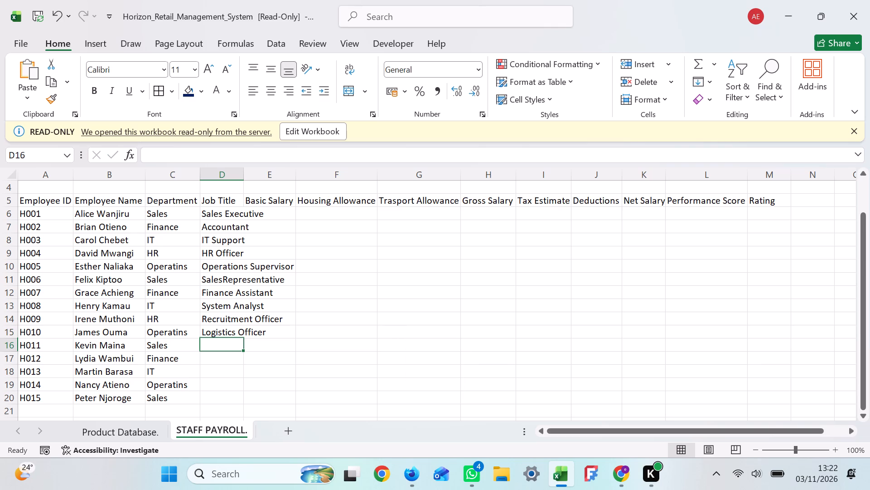
pyautogui.press('s')
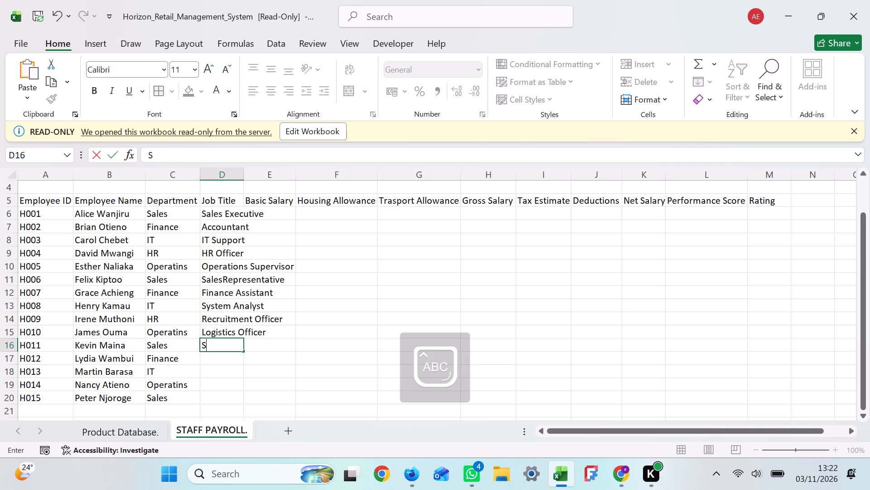
pyautogui.write('ales')
pyautogui.press('space')
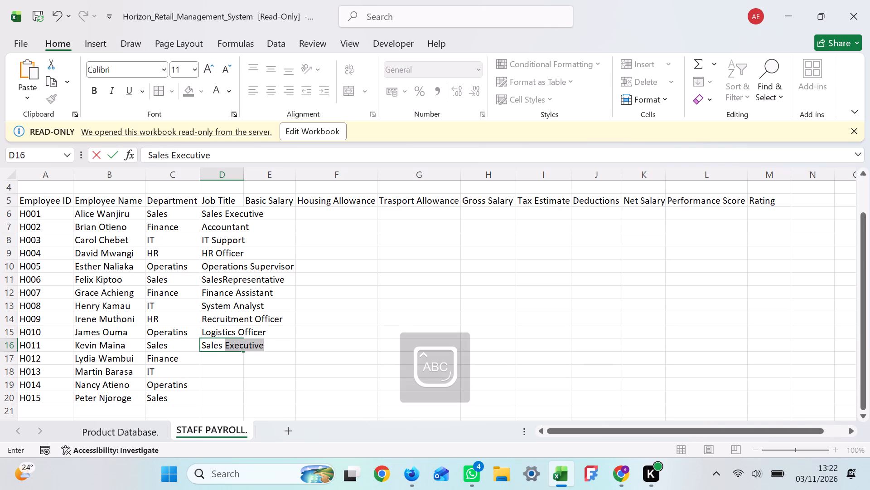
pyautogui.press('m')
pyautogui.write('ana')
pyautogui.press('g')
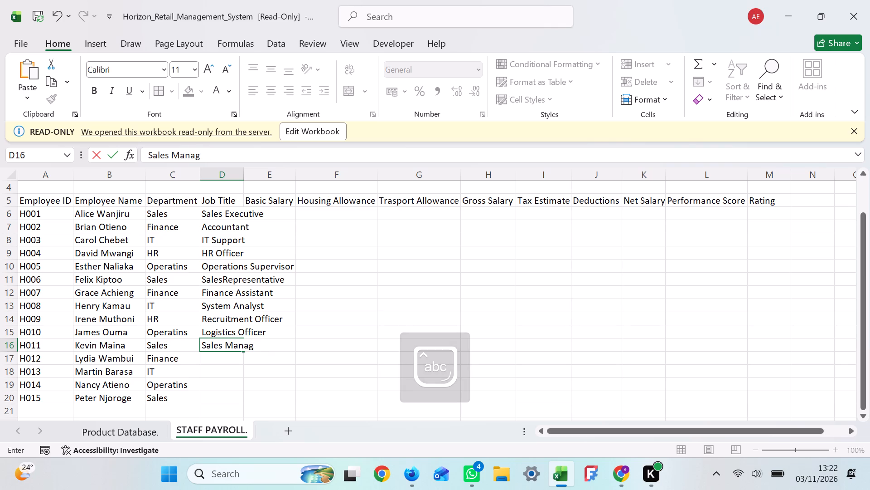
pyautogui.write('er')
pyautogui.press('Return')
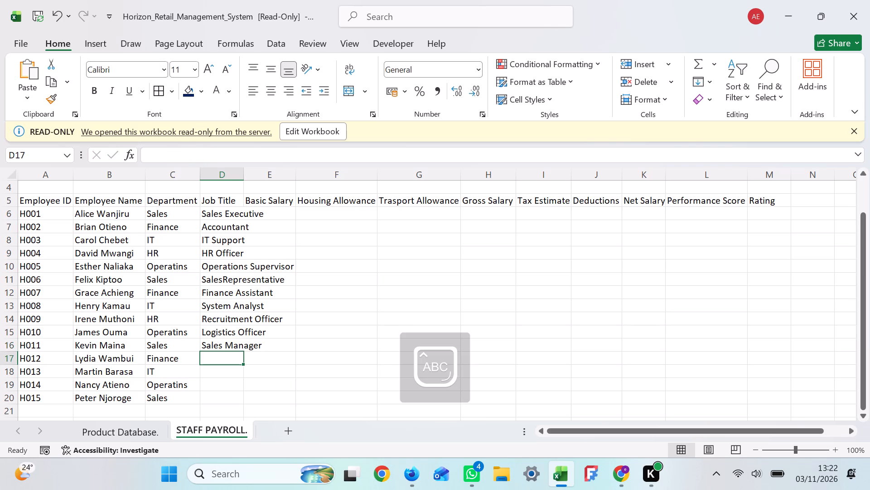
pyautogui.press('f')
pyautogui.write('inanc')
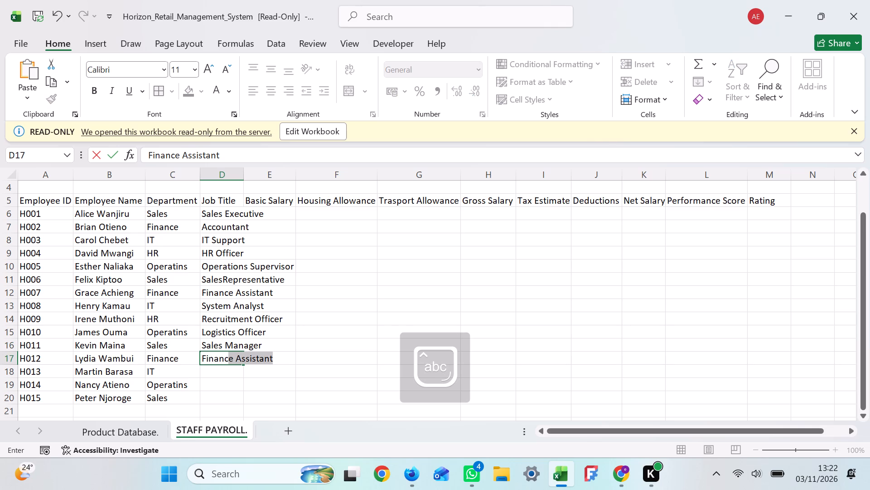
pyautogui.press('e')
pyautogui.press('space')
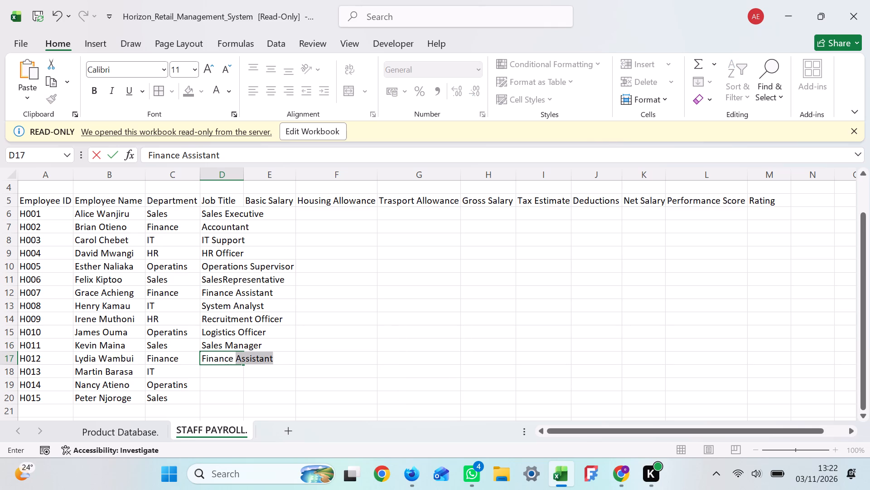
pyautogui.press('m')
pyautogui.write('anager')
pyautogui.press('Return')
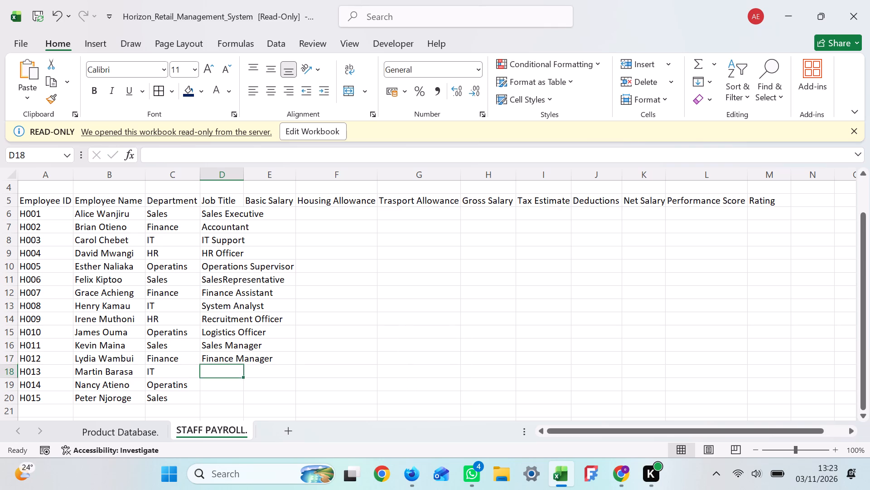
pyautogui.write('IT')
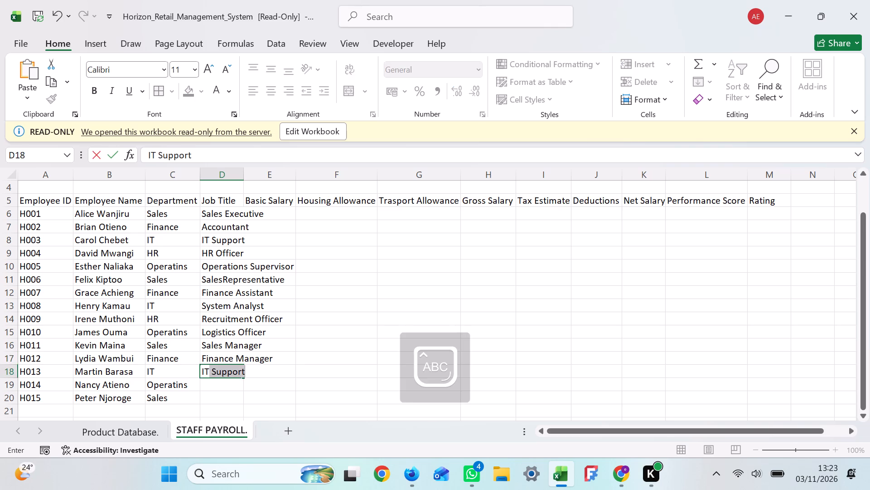
pyautogui.press('space')
pyautogui.press('m')
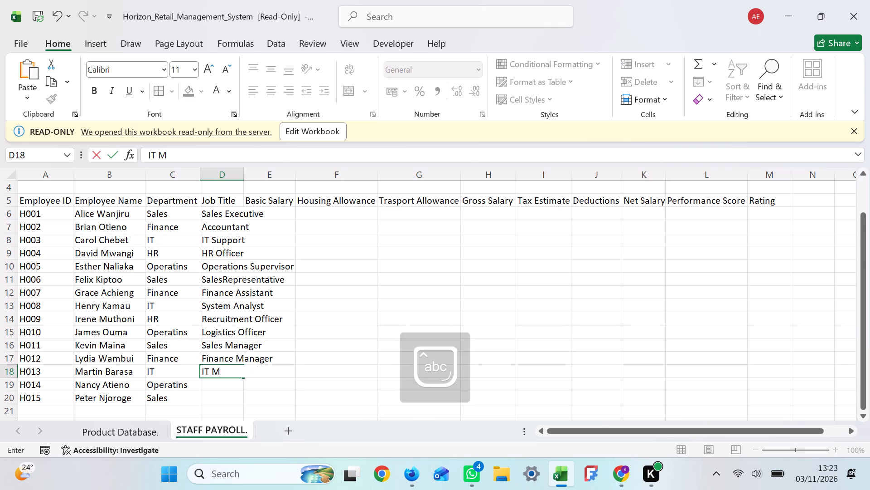
pyautogui.write('anager')
pyautogui.press('Return')
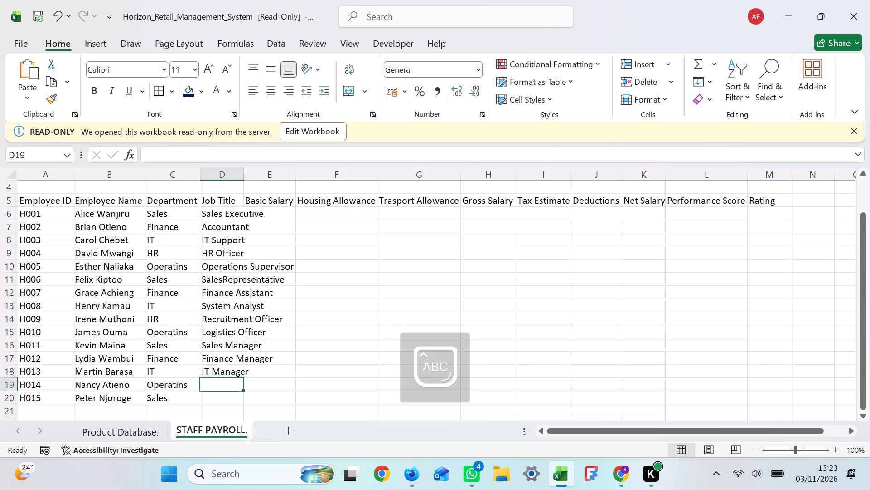
# Enter Inventory Clerk as the job title of employee H014 in cell D19.
pyautogui.press('i')
pyautogui.write('nvent')
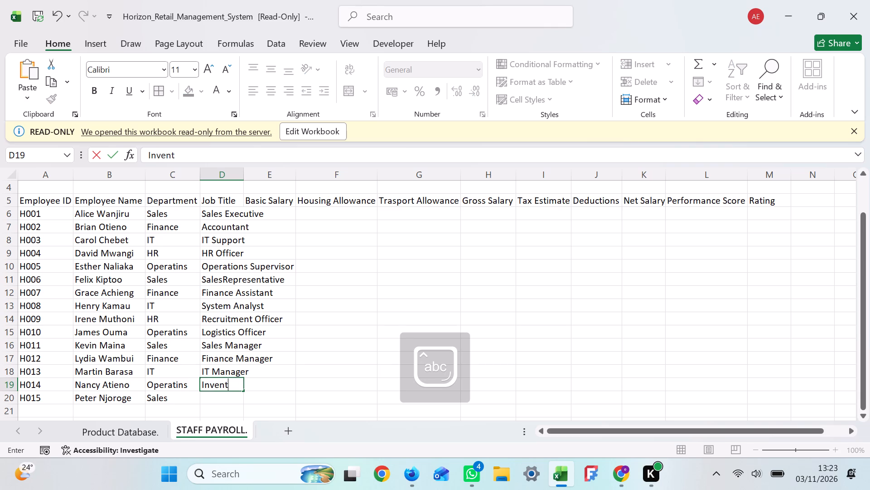
pyautogui.write('ory')
pyautogui.press('space')
pyautogui.press('c')
pyautogui.write('ler')
pyautogui.press('k')
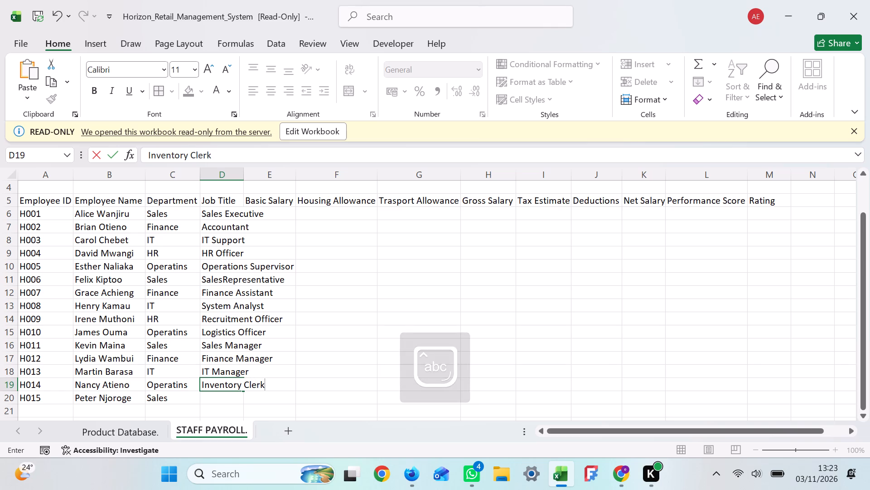
pyautogui.press('Return')
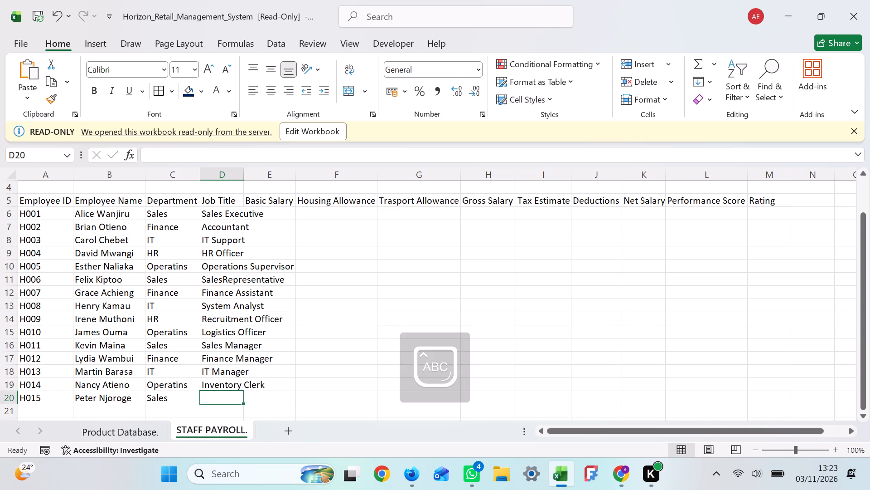
pyautogui.press('m')
pyautogui.write('arket')
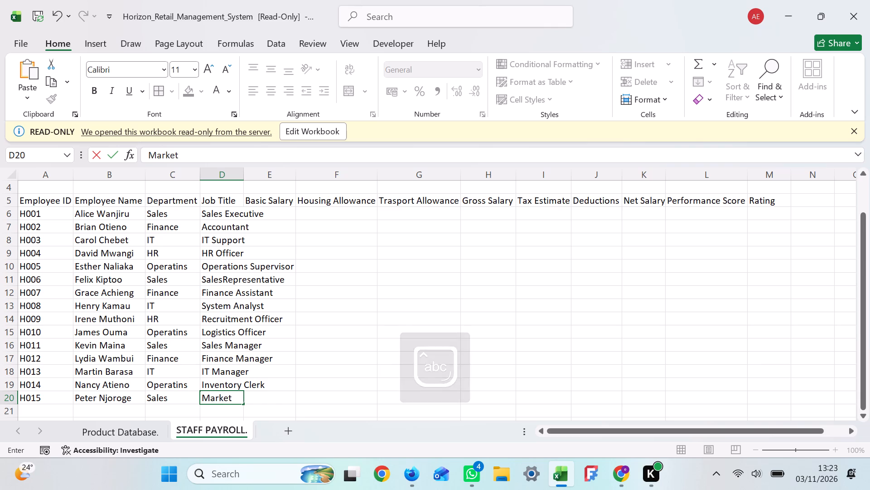
pyautogui.write('ing')
pyautogui.press('space')
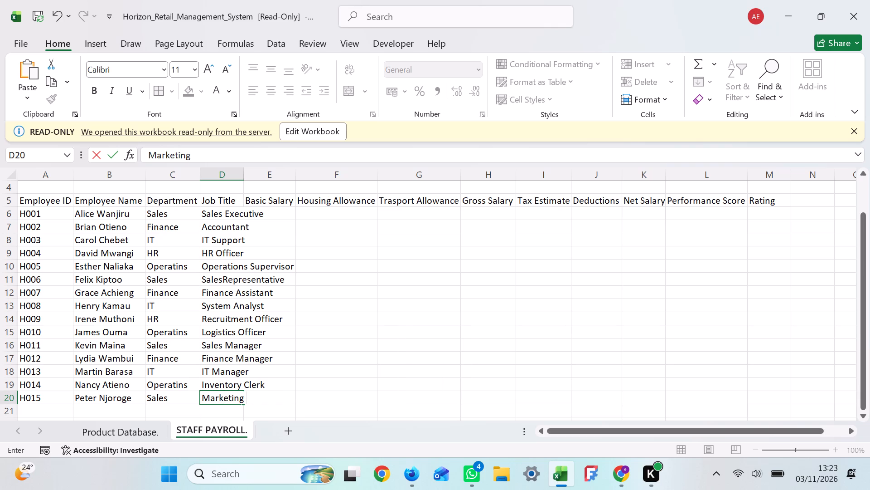
pyautogui.write('ASS')
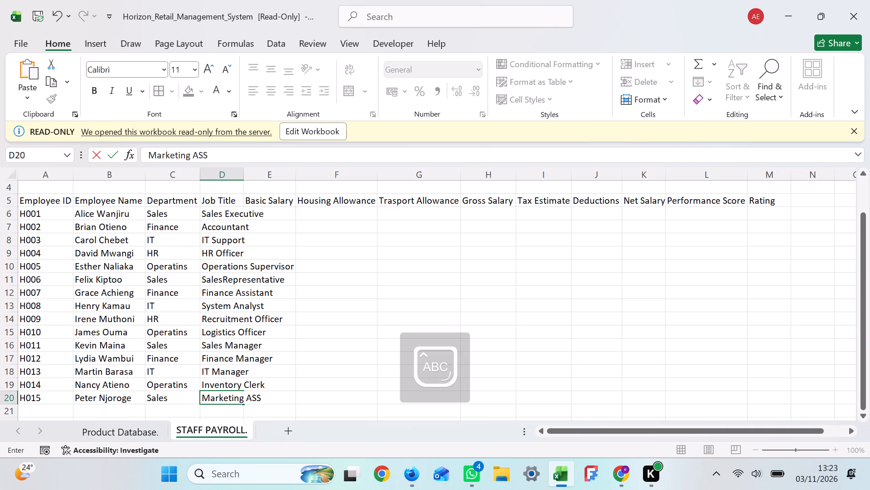
pyautogui.press('BackSpace')
pyautogui.press('BackSpace')
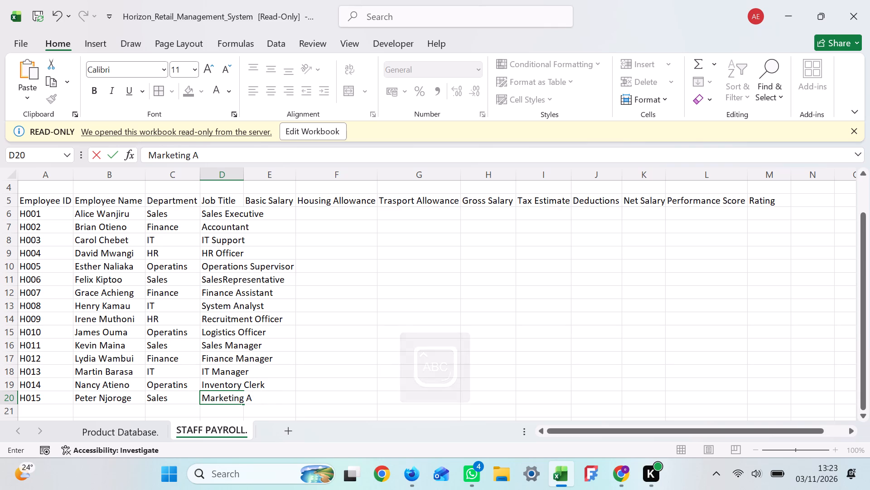
pyautogui.write('ssi')
pyautogui.write('stant')
pyautogui.press('Return')
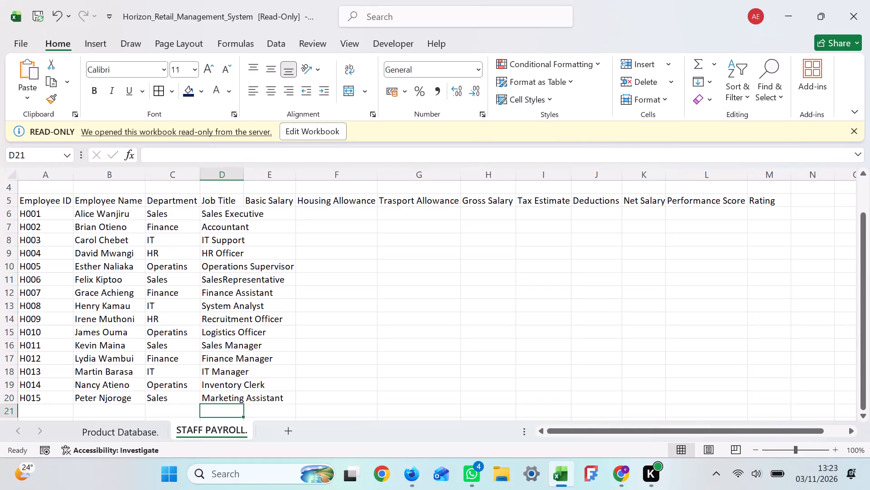
# Widen the Job Title column D enough to fit its longest entry, Operations Supervisor.
pyautogui.moveTo(243, 171); pyautogui.dragTo(295, 196)
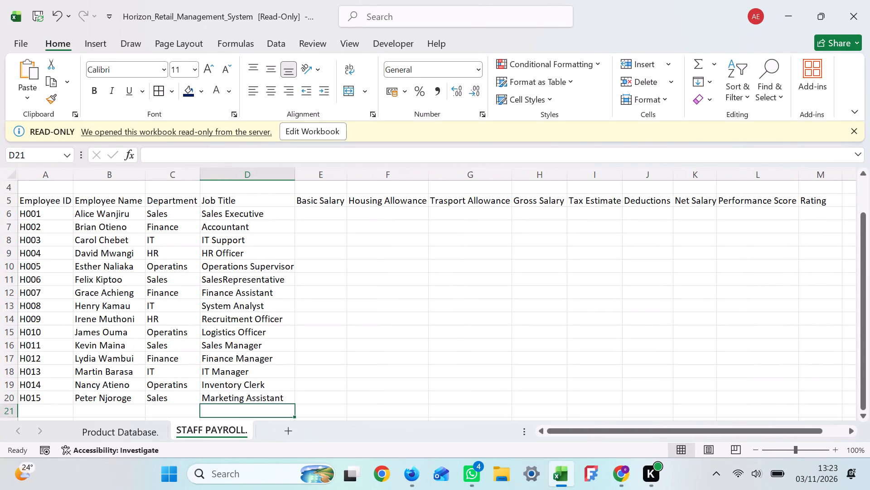
# Enter basic salaries 65000, 78000 and 85000 for employees H001 to H003 in cells E6 to E8.
pyautogui.click(324, 218)
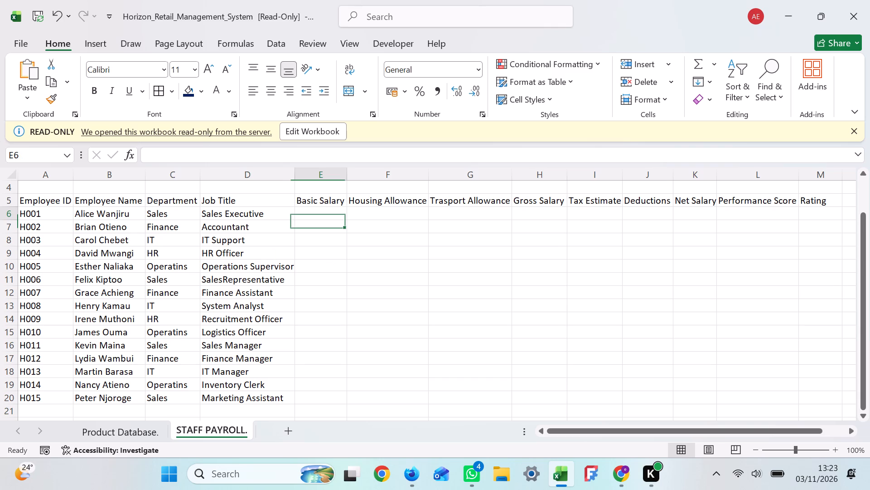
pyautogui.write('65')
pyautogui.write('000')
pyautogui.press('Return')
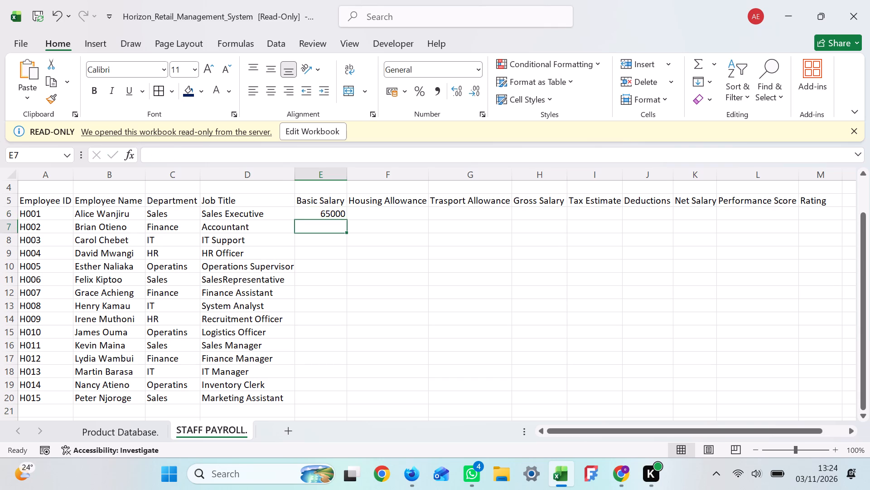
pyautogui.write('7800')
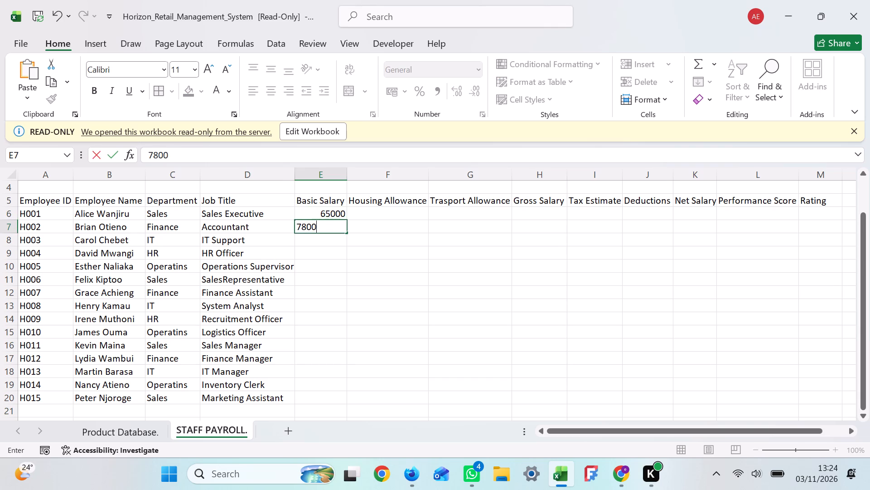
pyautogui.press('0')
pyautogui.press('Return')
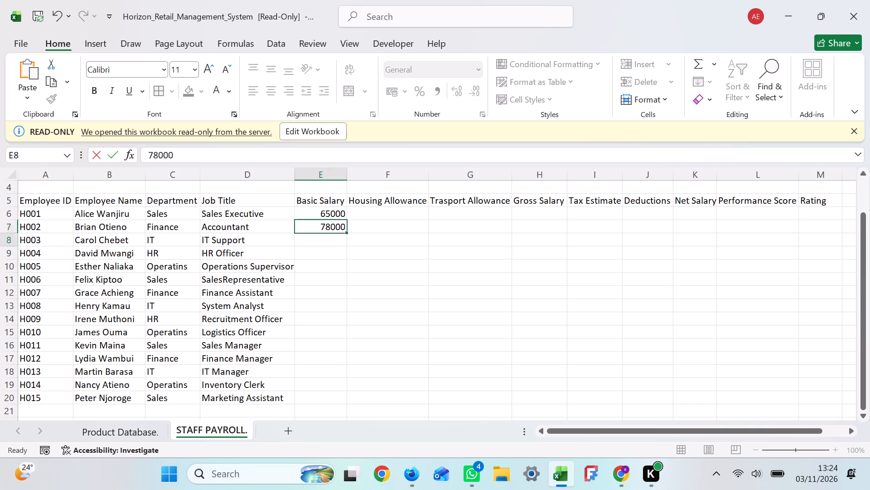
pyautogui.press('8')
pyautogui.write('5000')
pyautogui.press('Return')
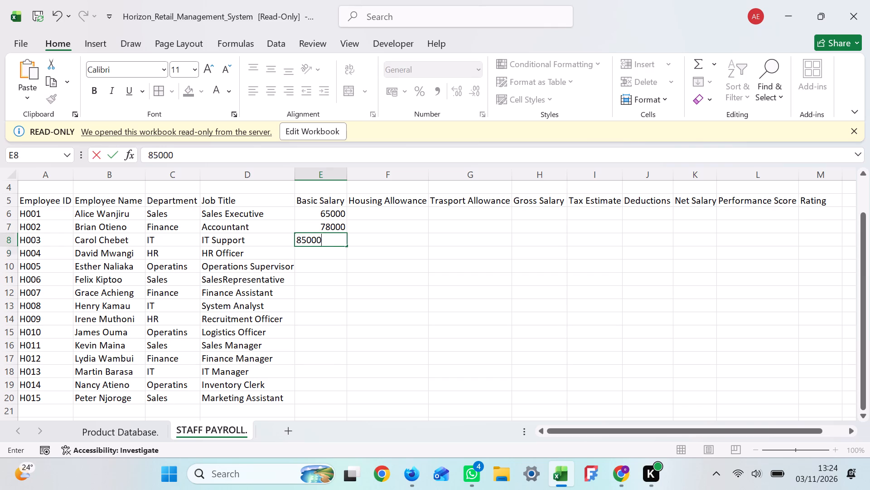
# Enter basic salaries 62000, 90000 and 52000 for employees H004 to H006 in cells E9 to E11.
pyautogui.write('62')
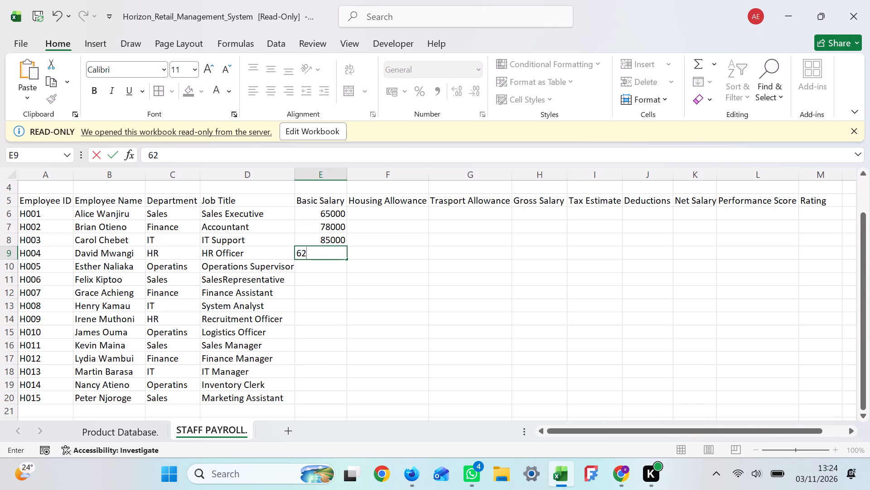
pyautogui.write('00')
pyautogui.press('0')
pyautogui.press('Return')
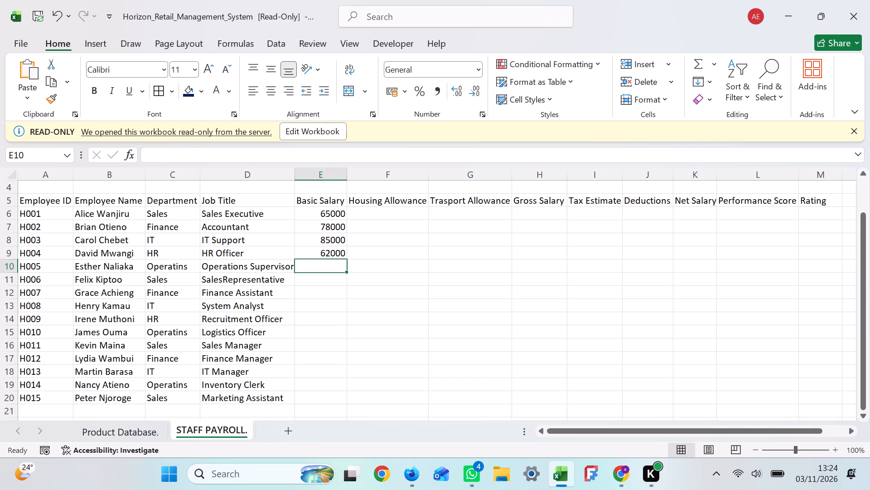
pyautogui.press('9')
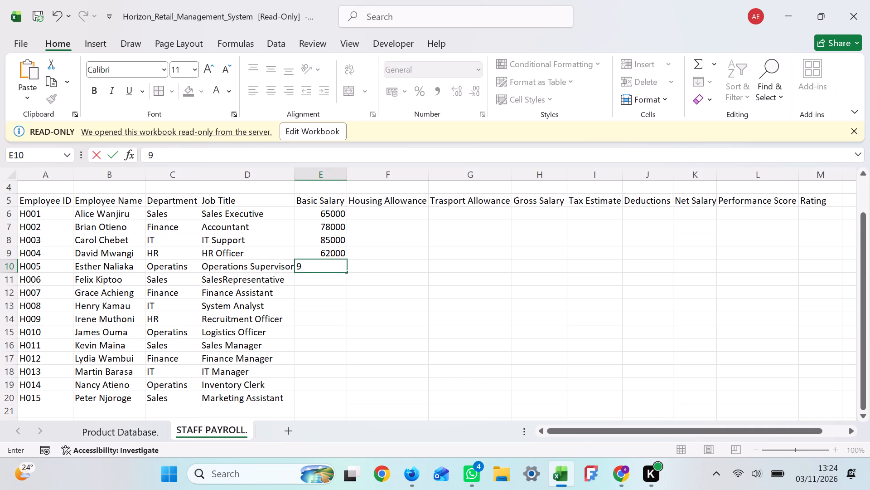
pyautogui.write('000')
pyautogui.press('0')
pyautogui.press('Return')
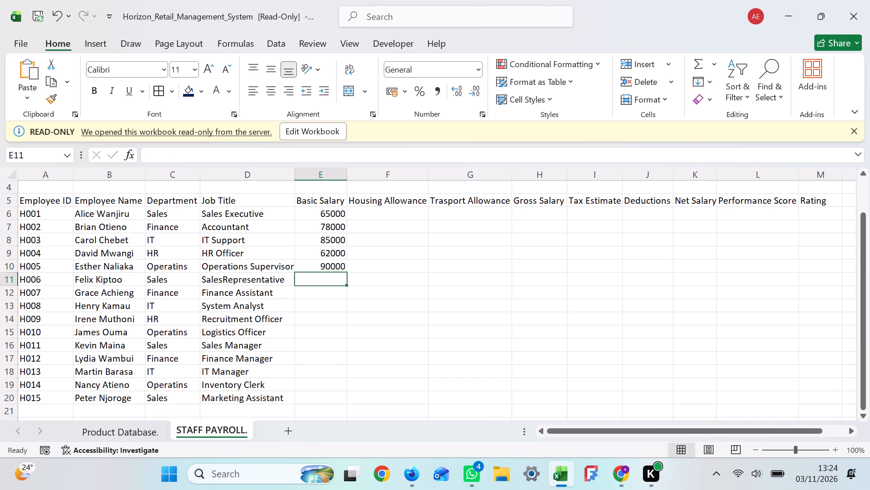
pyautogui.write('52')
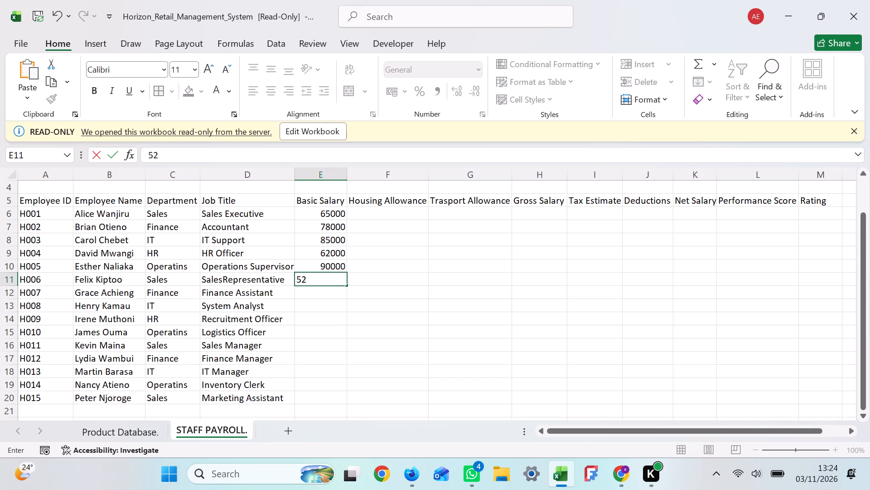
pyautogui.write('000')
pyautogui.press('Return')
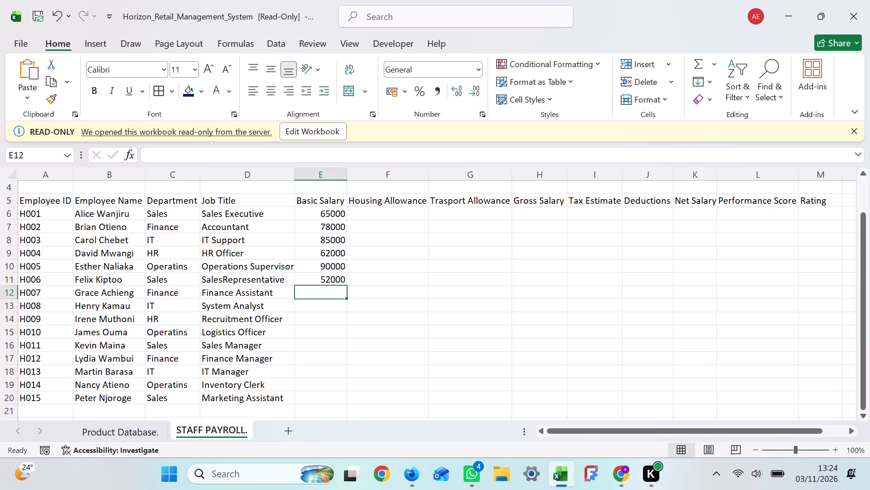
# Enter basic salaries 55000, 110000 and 70000 for employees H007 to H009 in cells E12 to E14.
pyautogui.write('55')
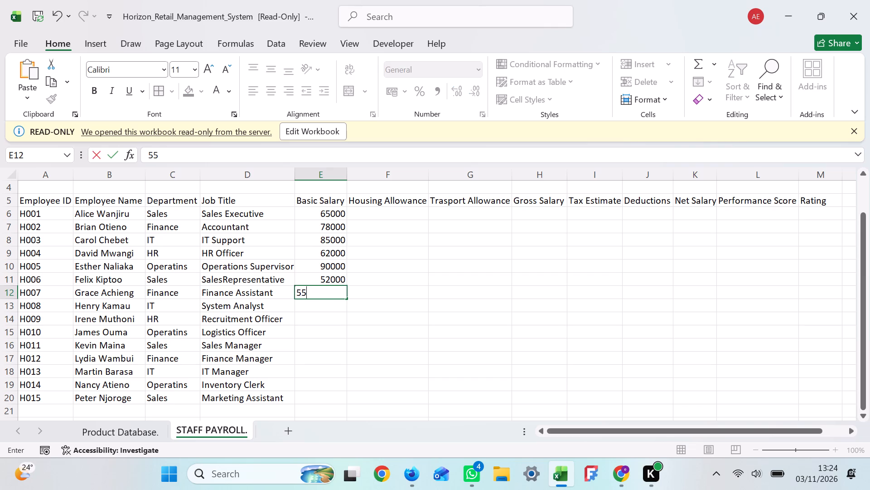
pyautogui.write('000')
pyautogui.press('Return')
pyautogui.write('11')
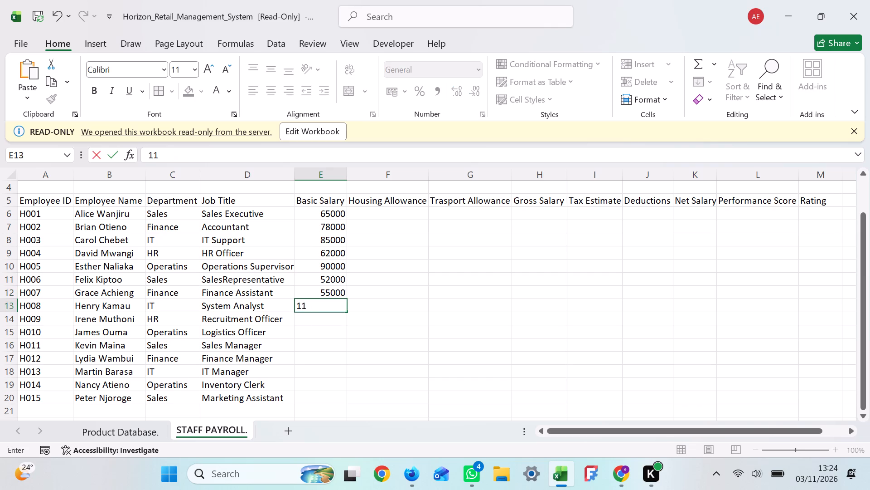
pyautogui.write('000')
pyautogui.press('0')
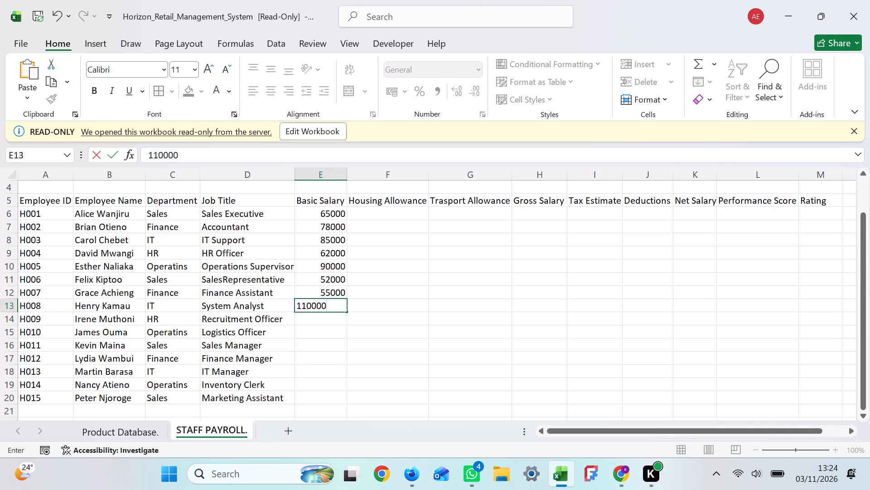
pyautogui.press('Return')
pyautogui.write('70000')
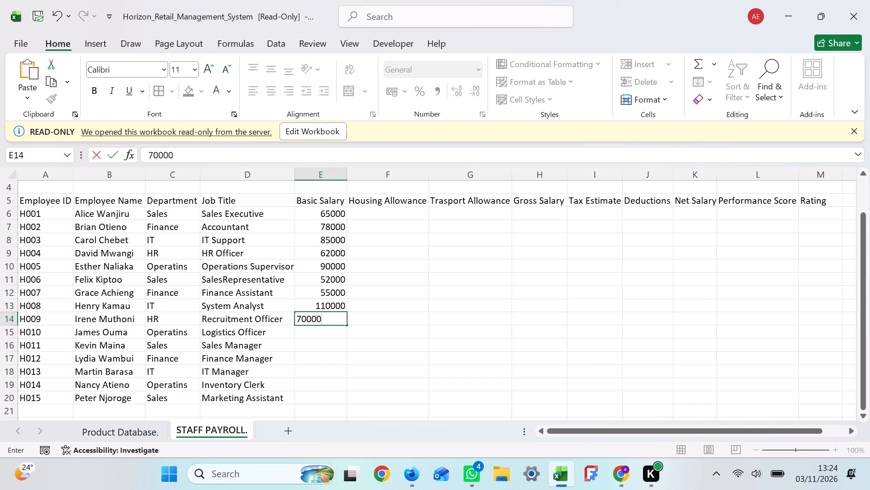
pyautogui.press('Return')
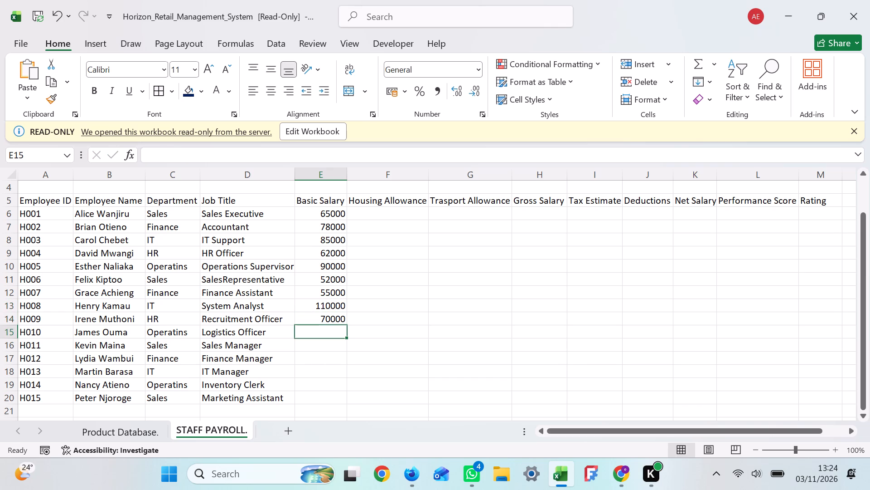
# Enter basic salaries 58000, 125000 and 135000 for employees H010 to H012 in cells E15 to E17.
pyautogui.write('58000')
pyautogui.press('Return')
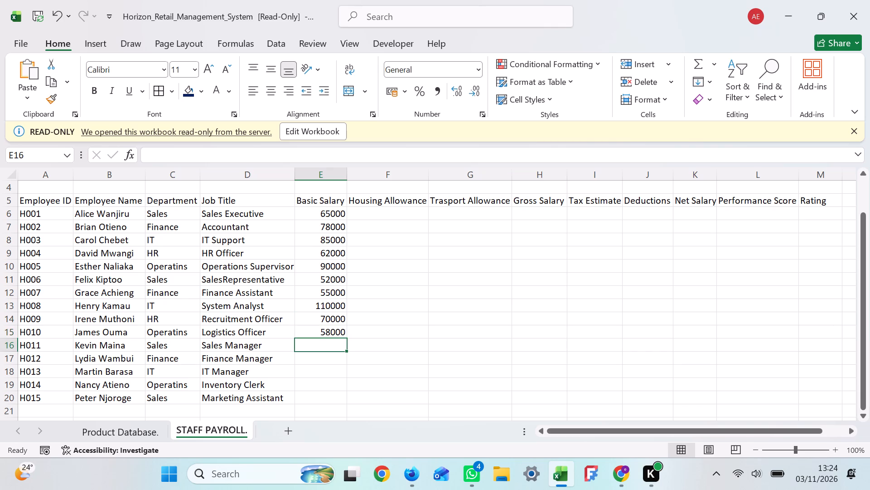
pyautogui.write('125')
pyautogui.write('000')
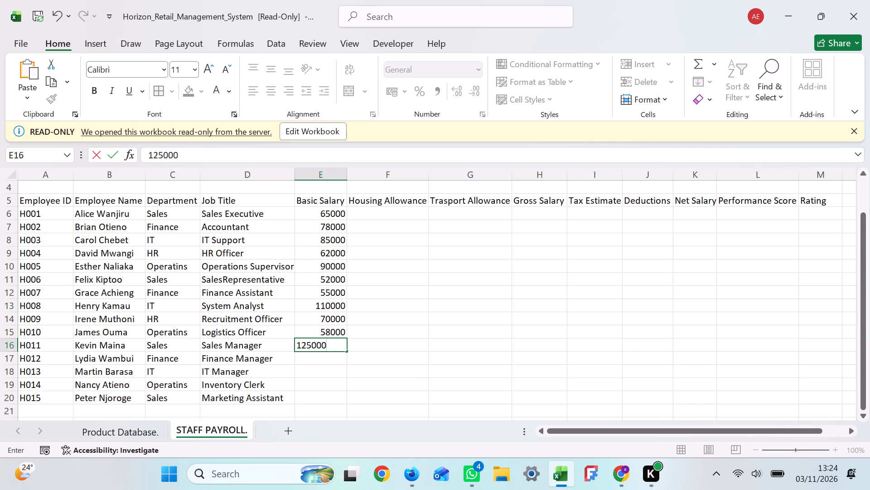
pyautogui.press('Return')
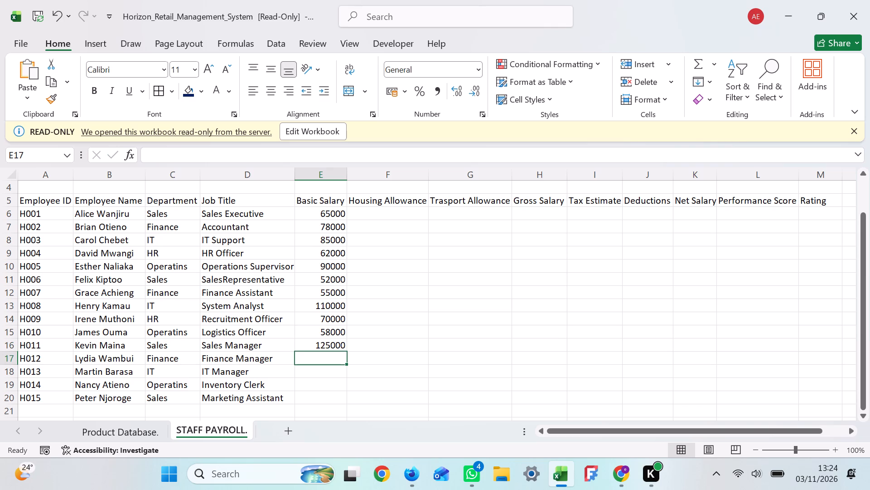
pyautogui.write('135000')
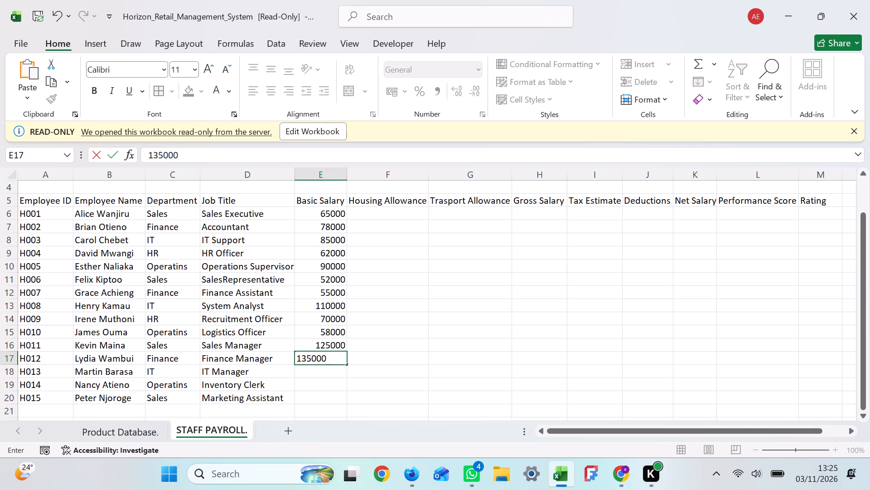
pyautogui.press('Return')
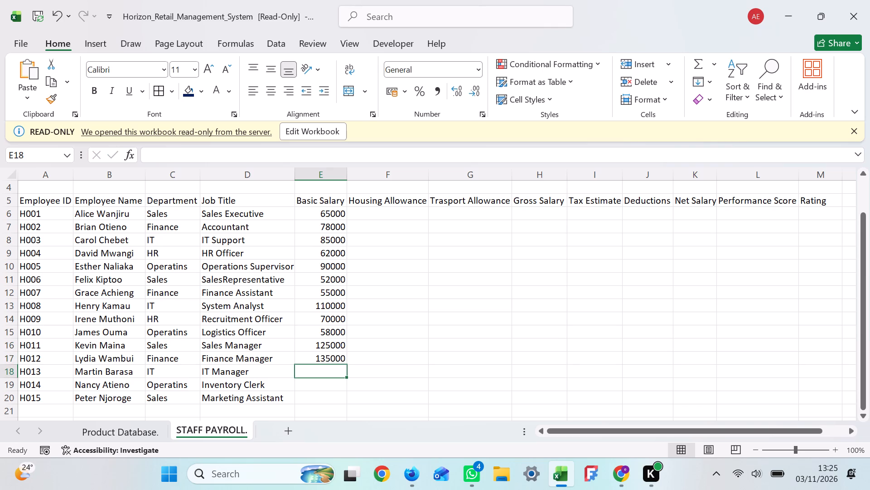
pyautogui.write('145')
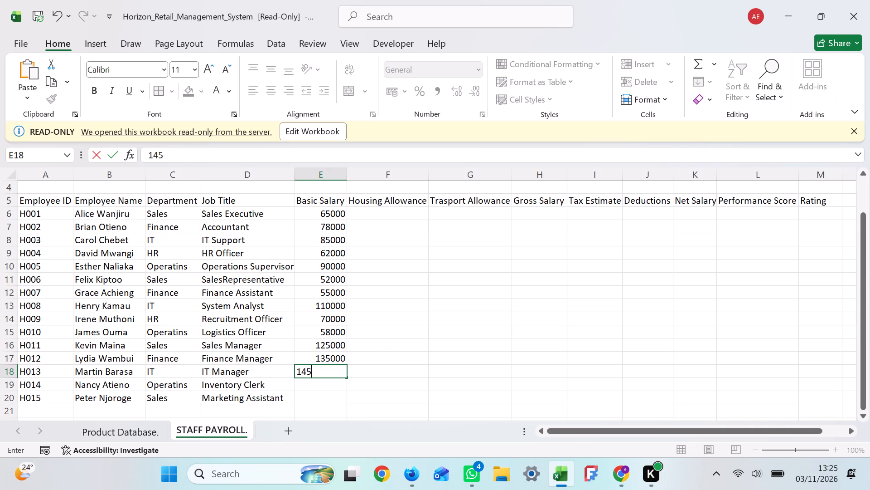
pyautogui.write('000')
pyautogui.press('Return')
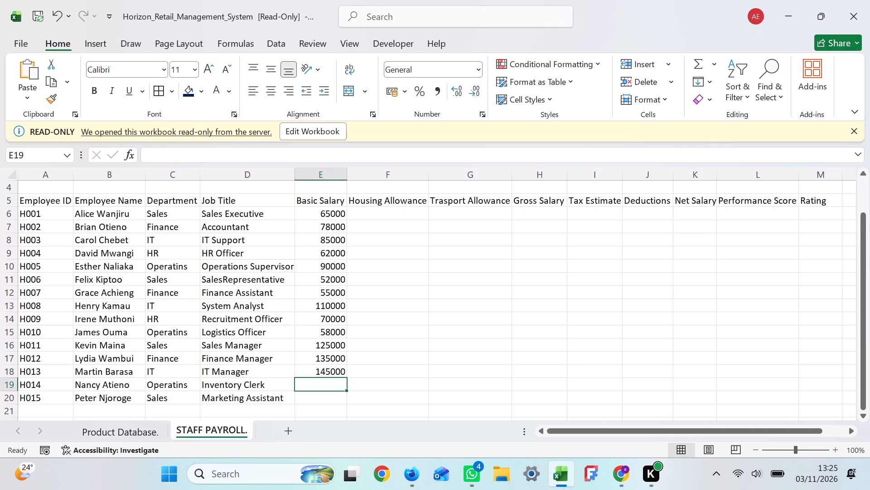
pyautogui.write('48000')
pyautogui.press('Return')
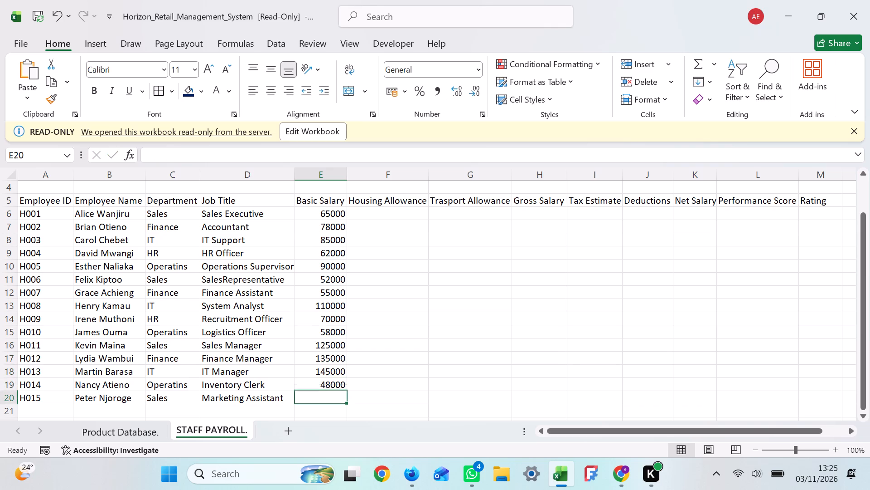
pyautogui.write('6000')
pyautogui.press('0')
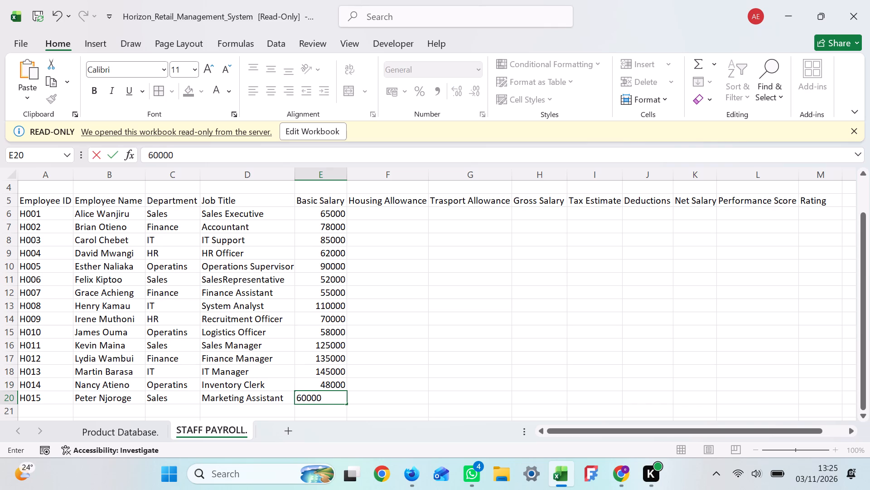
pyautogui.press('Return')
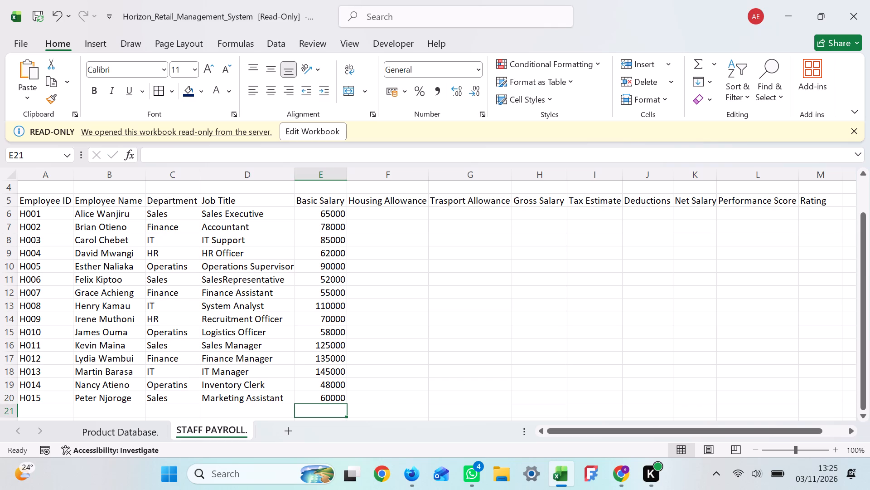
# Enter deductions 2500, 3500 and 4000 for employees H001 to H003 in cells J6 to J8.
pyautogui.click(373, 211)
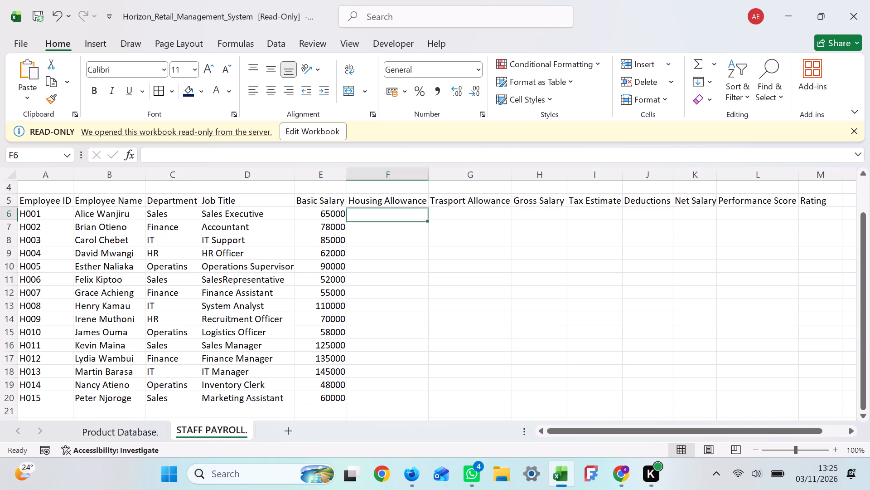
pyautogui.click(851, 426)
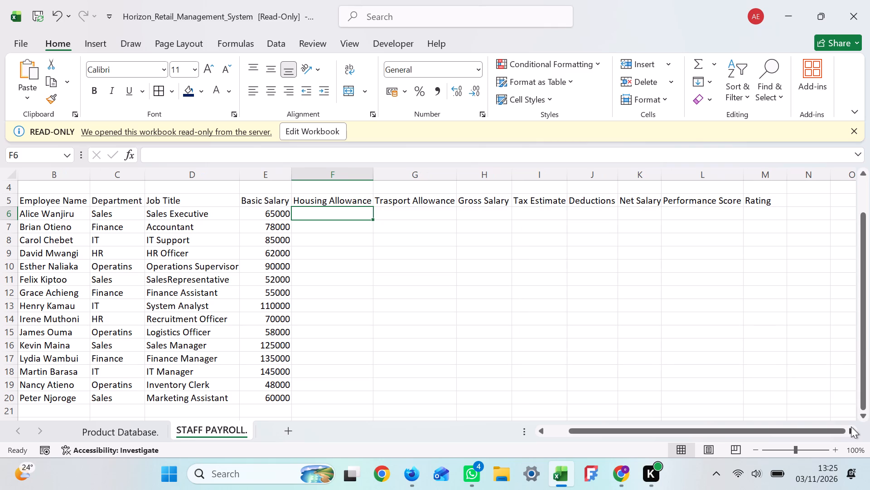
pyautogui.click(572, 211)
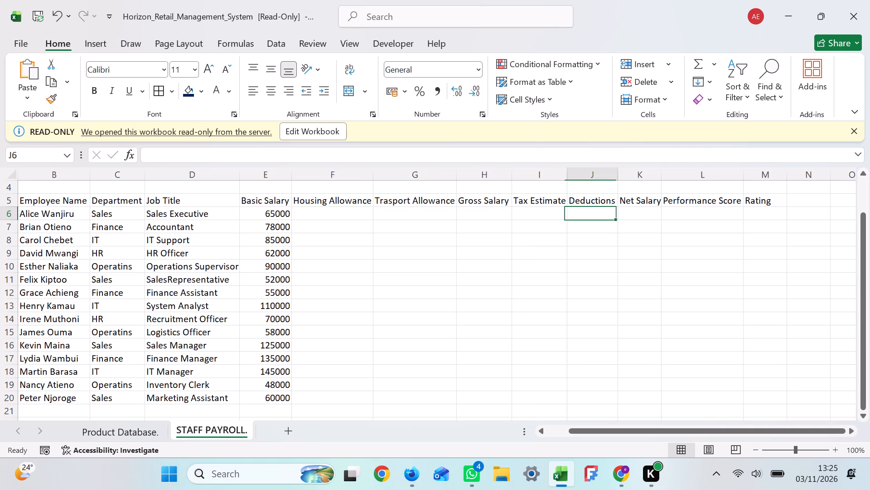
pyautogui.press('2')
pyautogui.press('5')
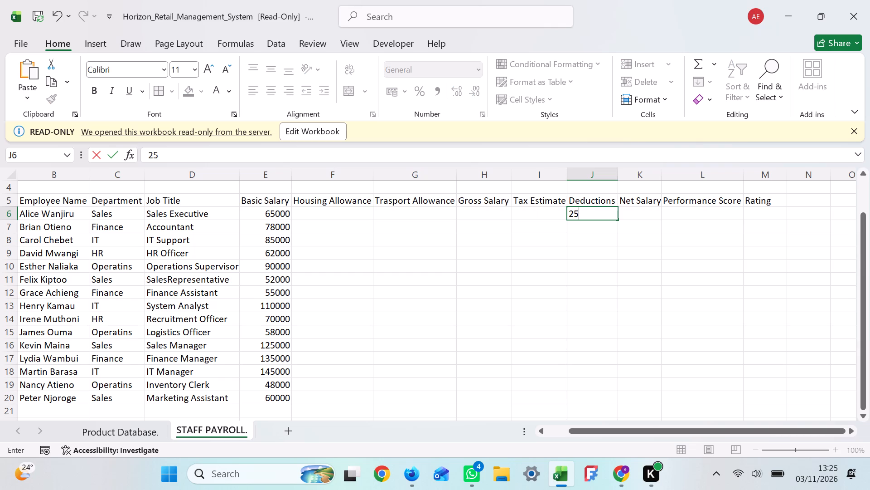
pyautogui.write('00')
pyautogui.press('Return')
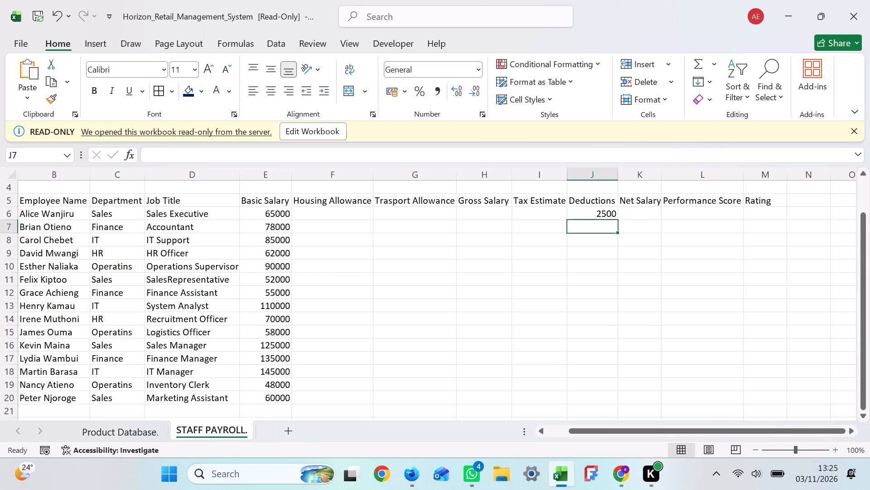
pyautogui.write('3500')
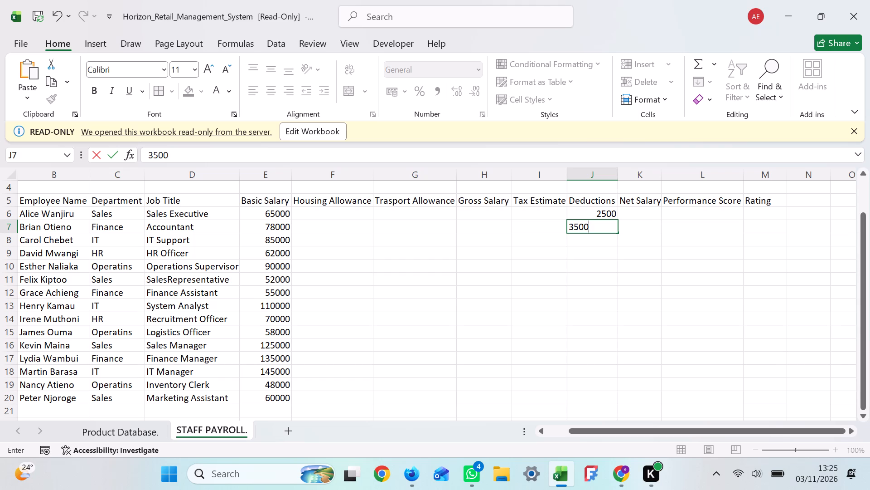
pyautogui.press('Return')
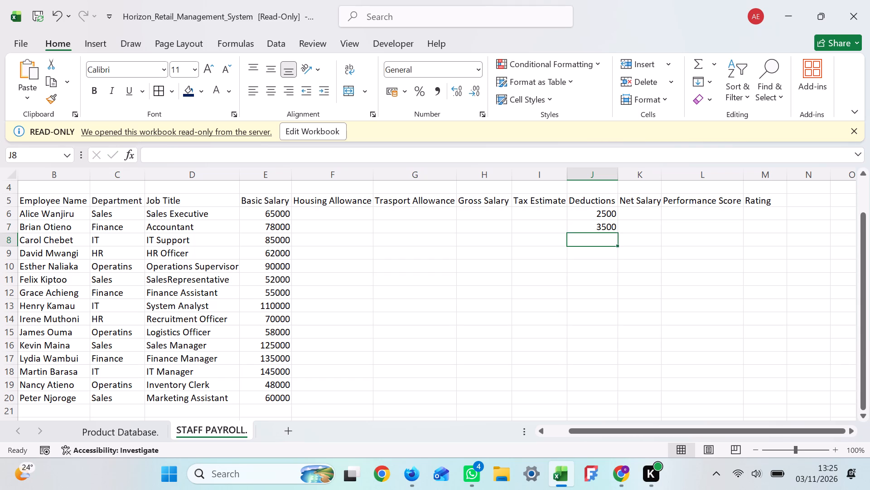
pyautogui.write('4000')
pyautogui.press('Return')
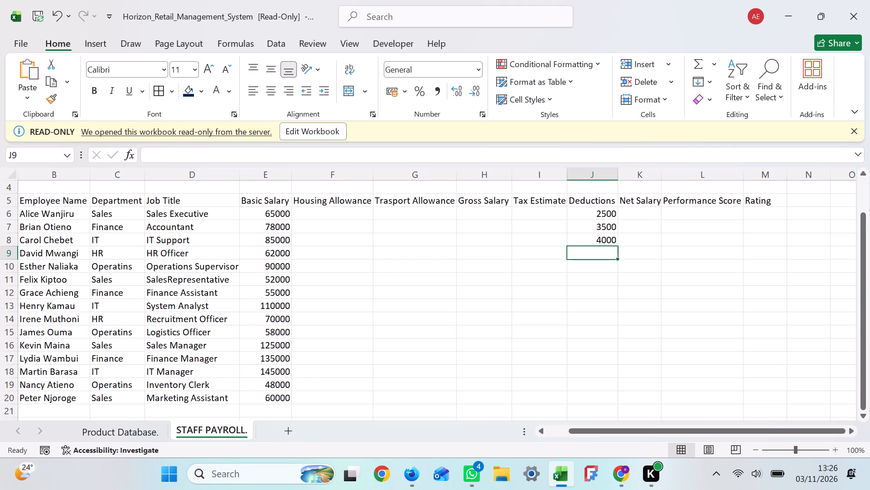
pyautogui.write('25')
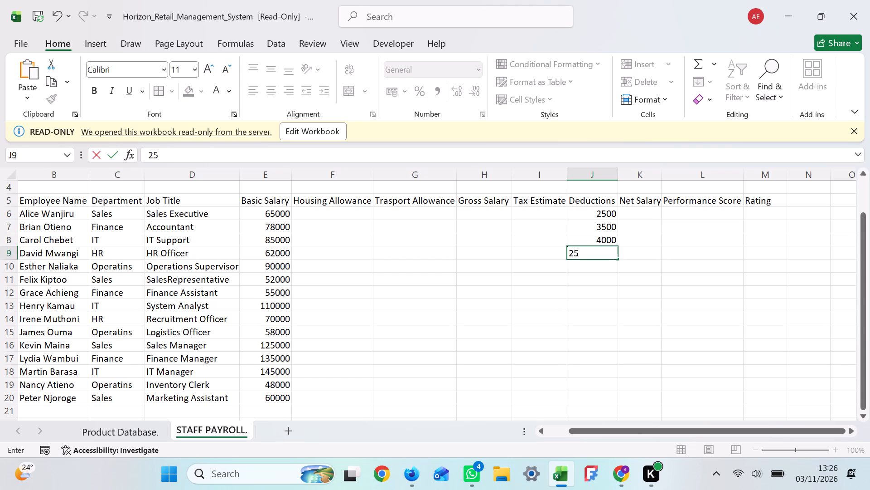
pyautogui.write('00')
pyautogui.press('Return')
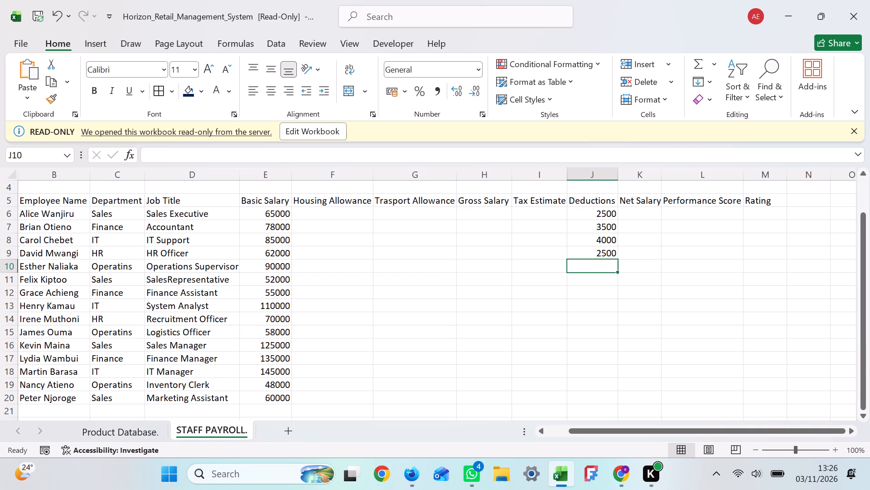
pyautogui.write('5000')
pyautogui.press('Return')
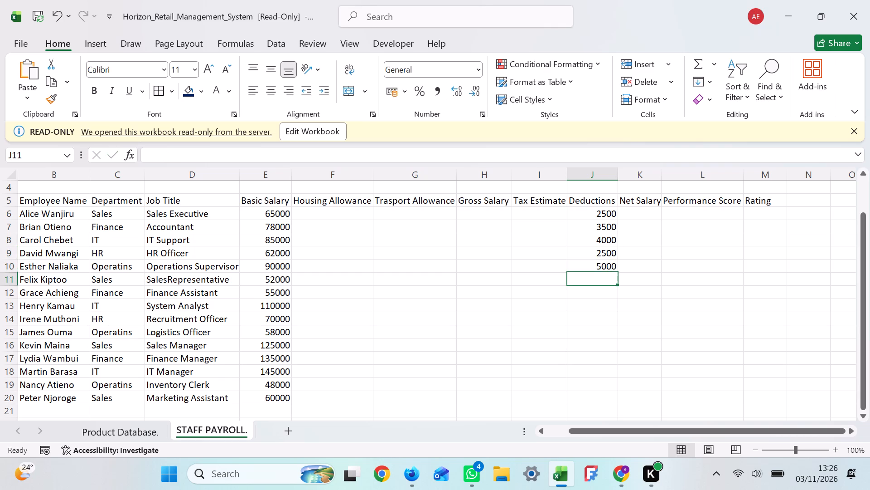
pyautogui.write('2000')
pyautogui.press('Return')
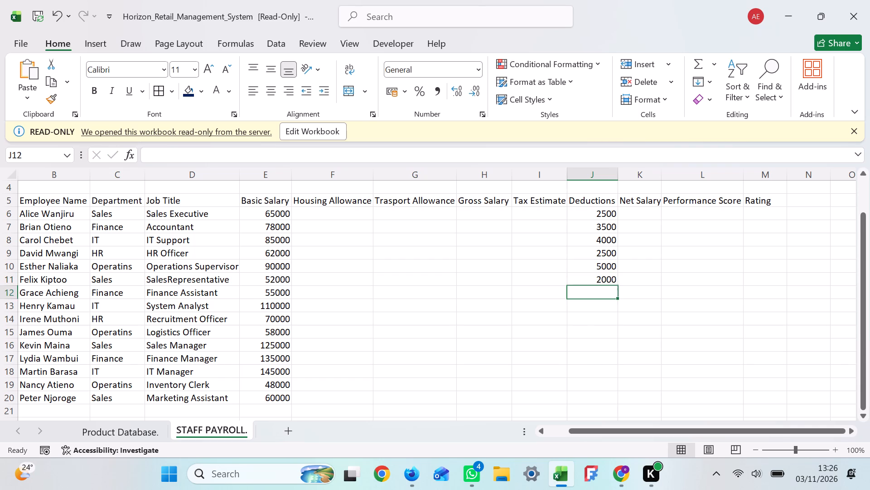
pyautogui.write('2500')
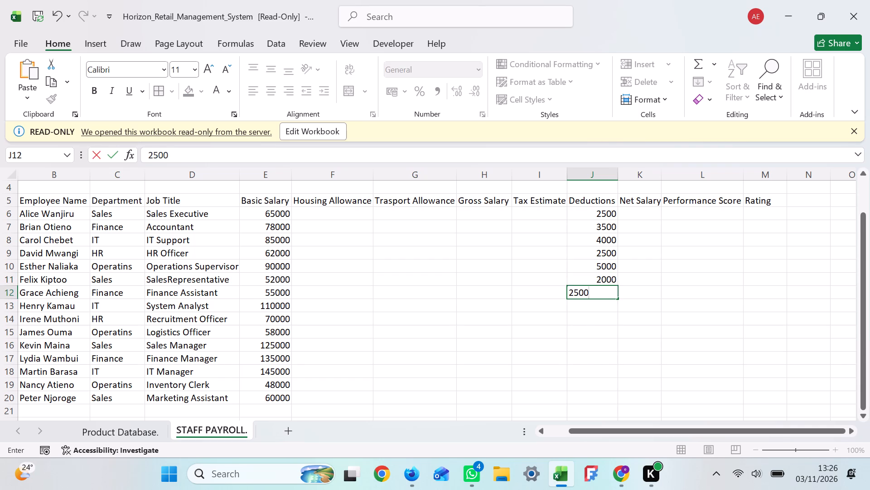
pyautogui.press('Return')
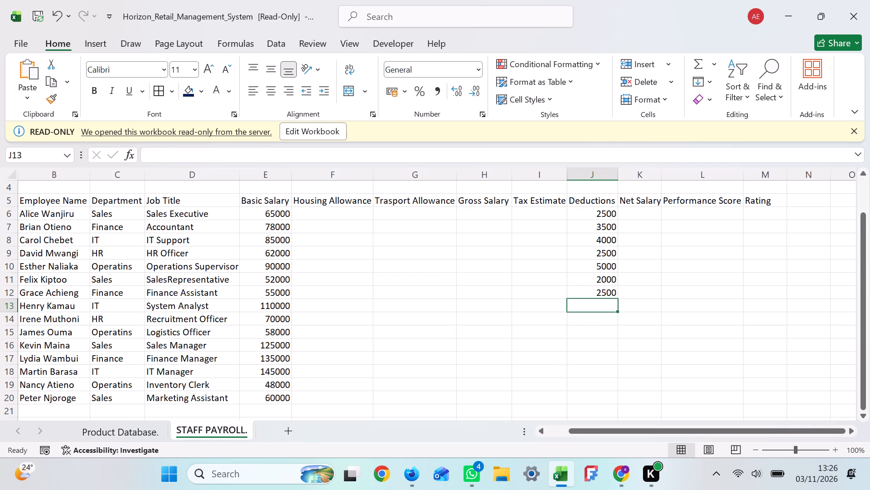
pyautogui.write('6000')
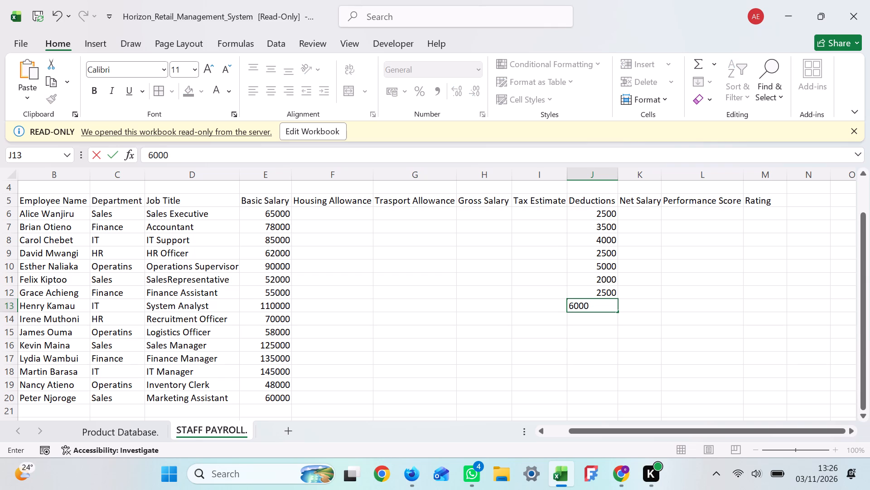
pyautogui.press('Return')
pyautogui.write('3000')
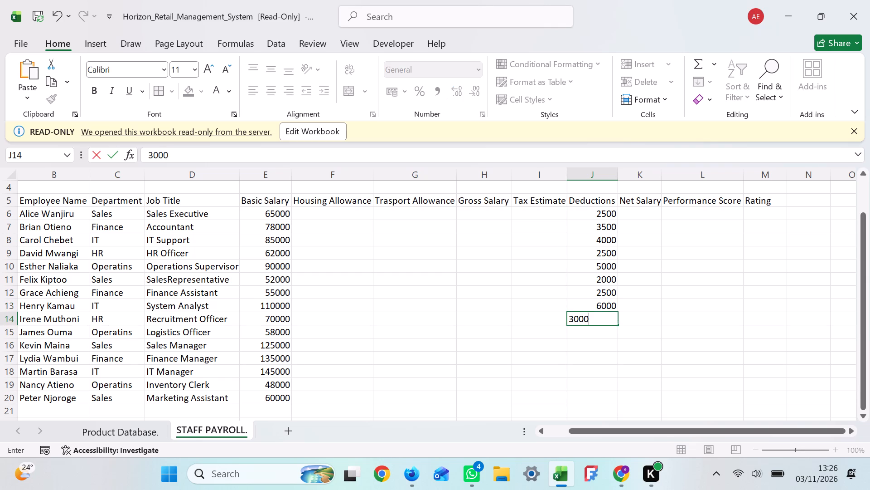
pyautogui.press('Return')
# Enter deductions 2500, 8000 and 9000 for employees H010 to H012 in cells J15 to J17.
pyautogui.write('25')
pyautogui.write('00')
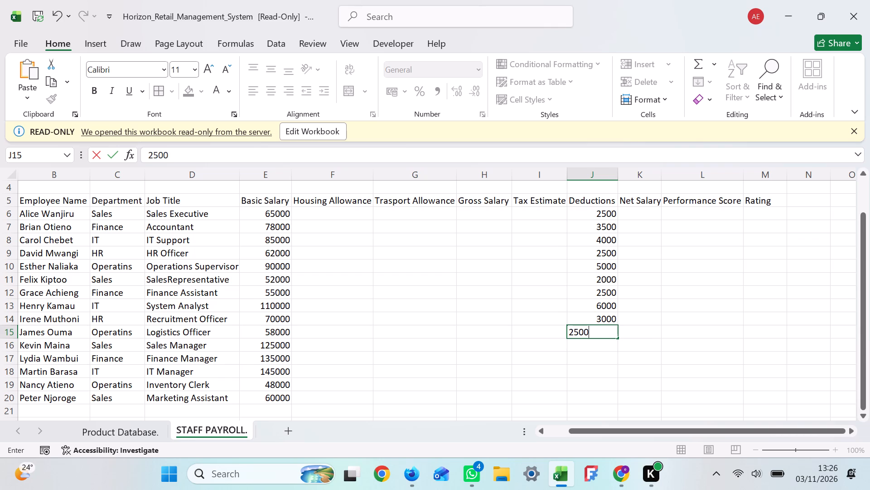
pyautogui.press('Return')
pyautogui.write('8000')
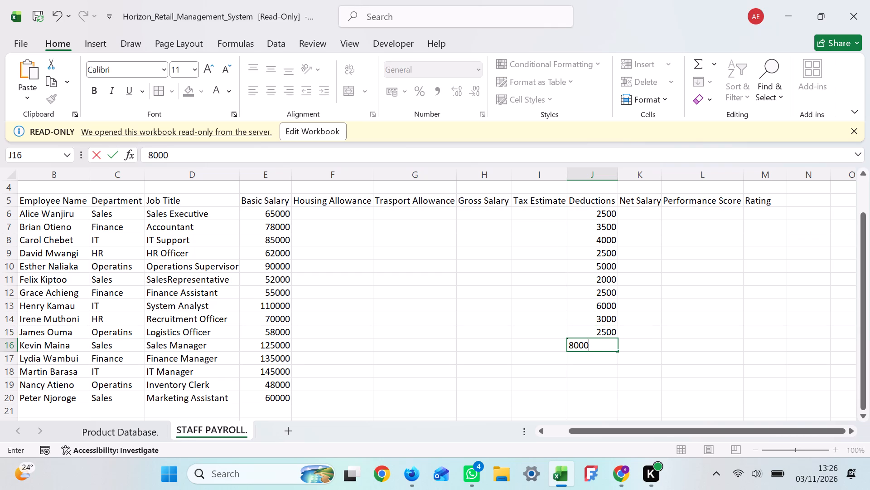
pyautogui.press('Return')
pyautogui.write('9000')
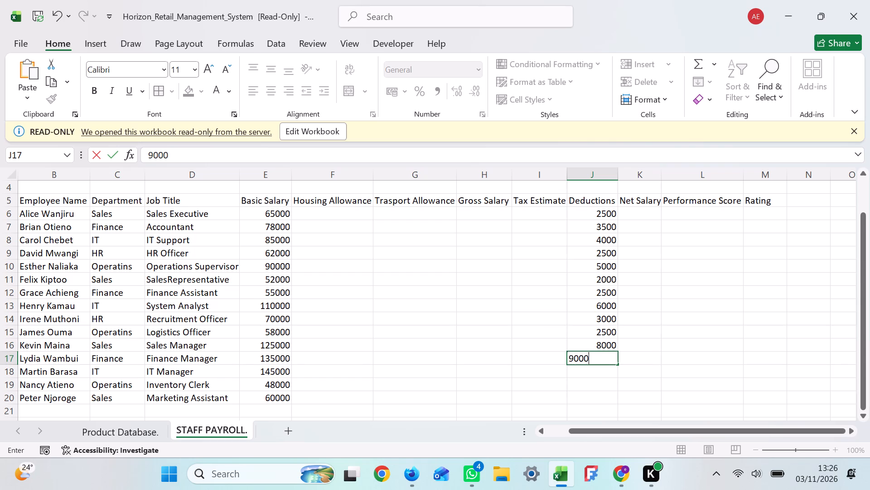
pyautogui.press('Return')
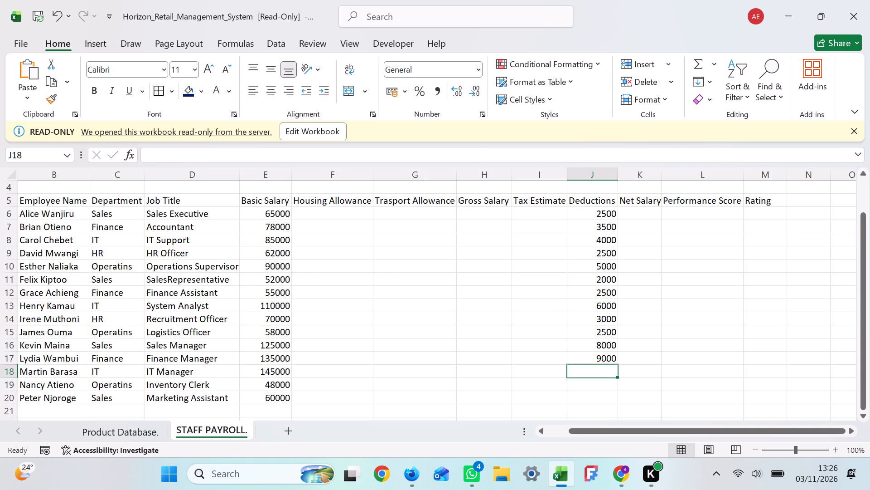
# Enter deductions 10000, 2000 and 2500 for employees H013 to H015 in cells J18 to J20.
pyautogui.press('1')
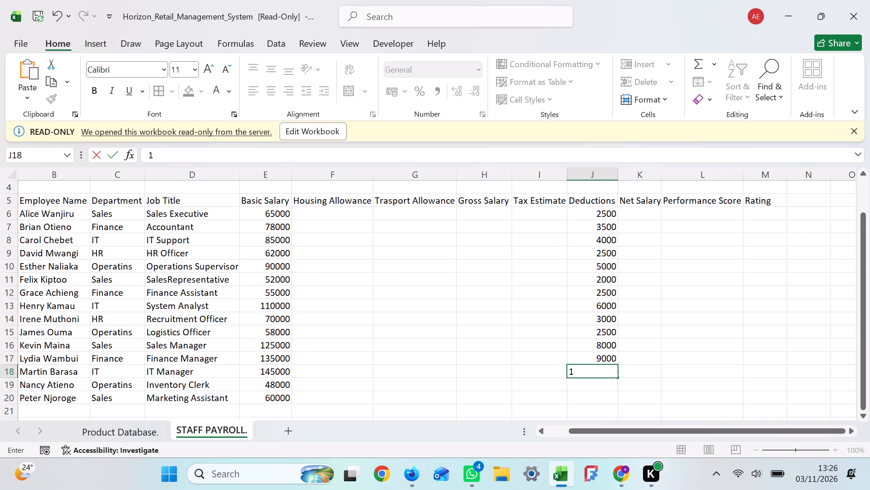
pyautogui.write('0000')
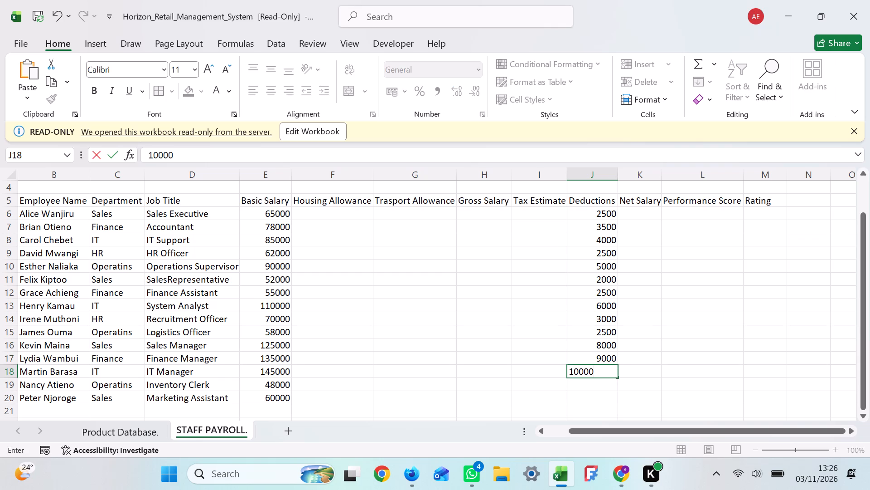
pyautogui.press('Return')
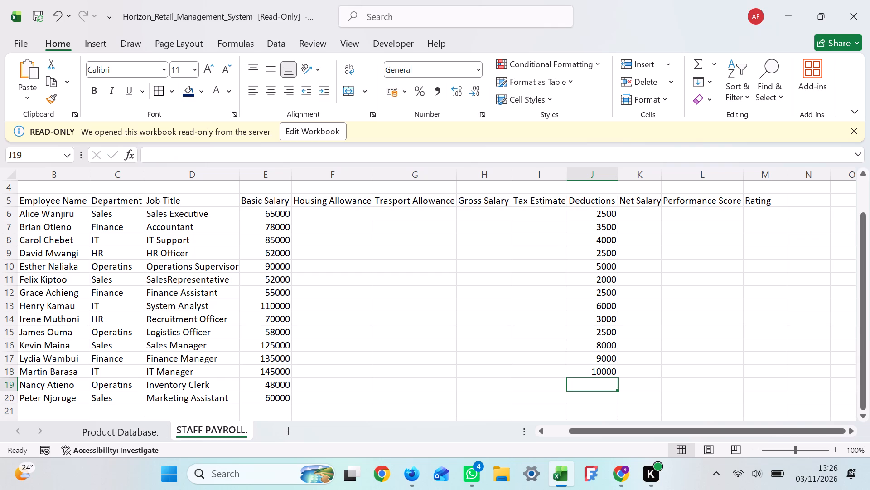
pyautogui.write('2000')
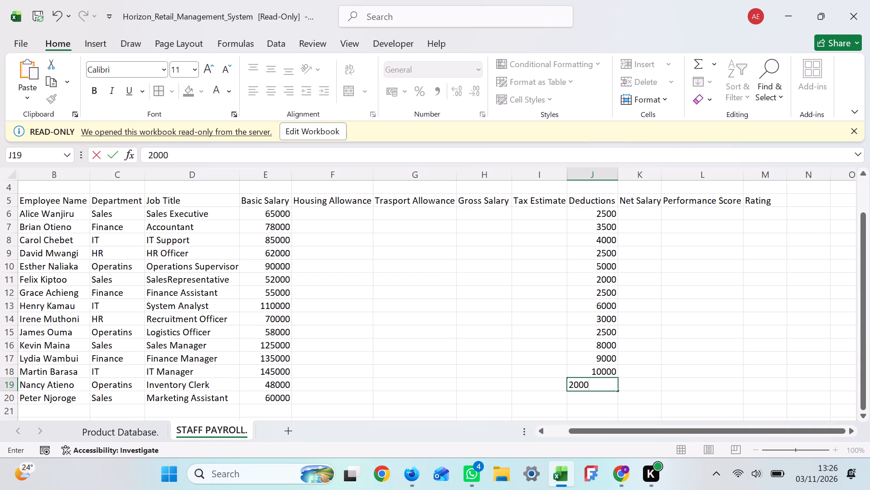
pyautogui.press('Return')
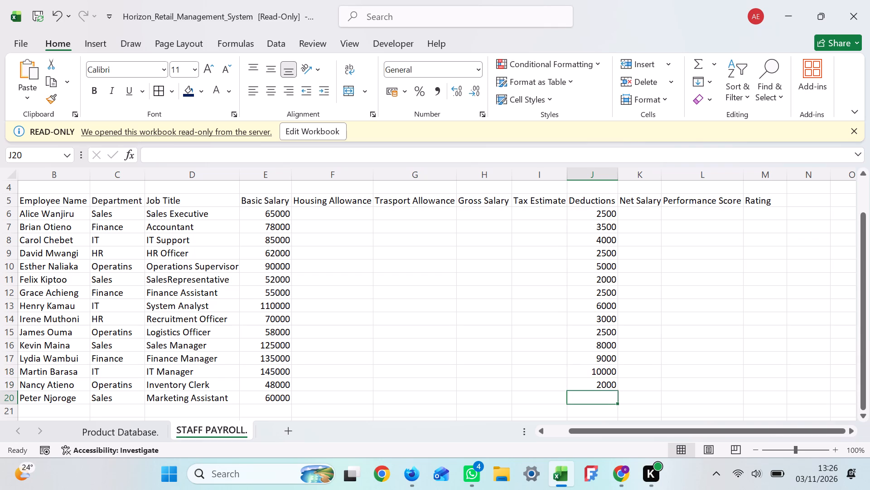
pyautogui.press('2')
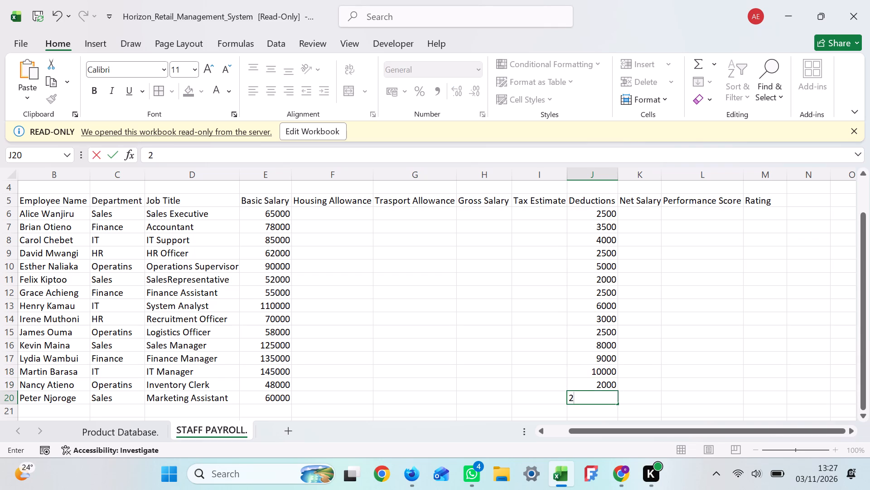
pyautogui.press('5')
pyautogui.write('00')
pyautogui.press('Return')
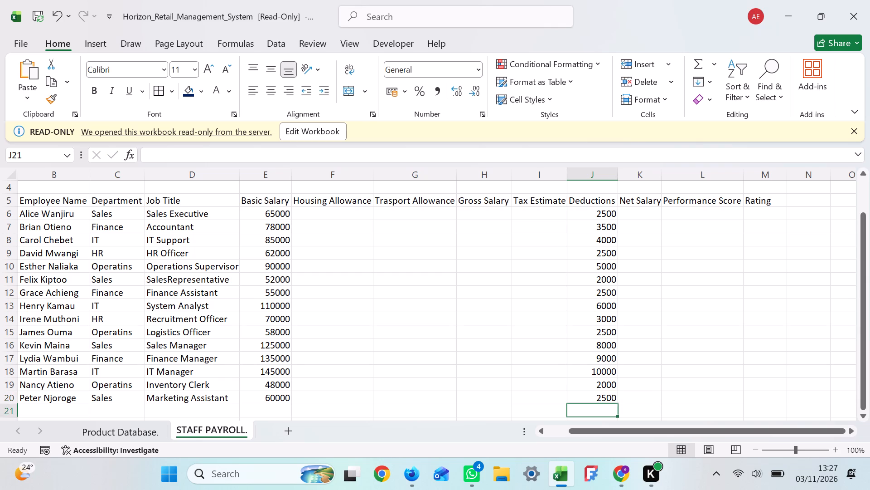
# Enter performance scores 92, 85, 88, 76 and 94 for employees H001 to H005 in cells L6 to L10.
pyautogui.click(698, 215)
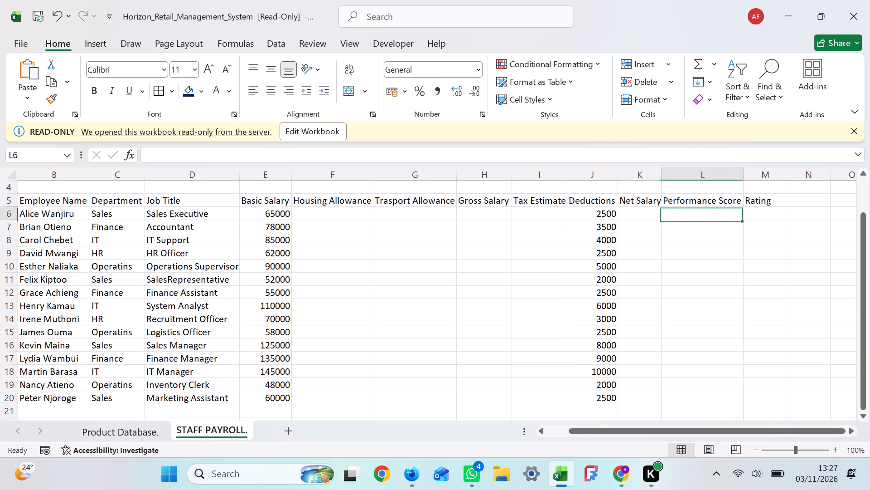
pyautogui.write('92')
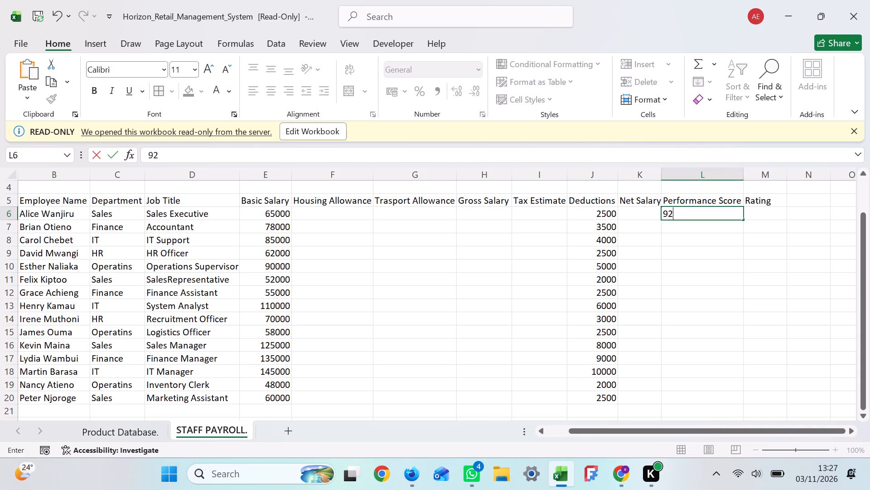
pyautogui.press('Return')
pyautogui.write('85')
pyautogui.press('Return')
pyautogui.write('88')
pyautogui.press('Return')
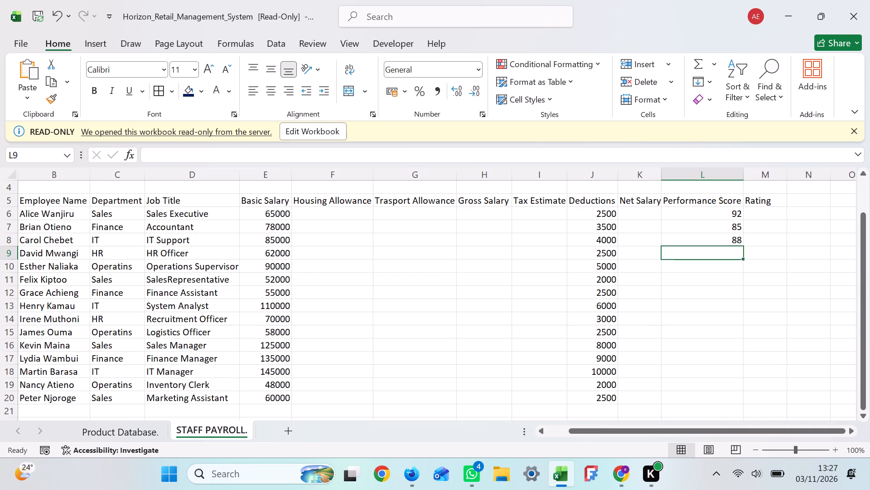
pyautogui.write('76')
pyautogui.press('Return')
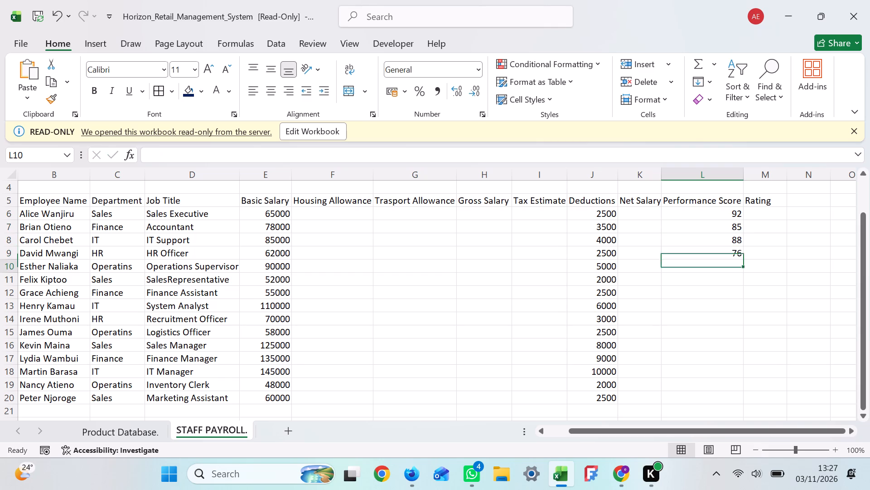
pyautogui.write('94')
pyautogui.press('Return')
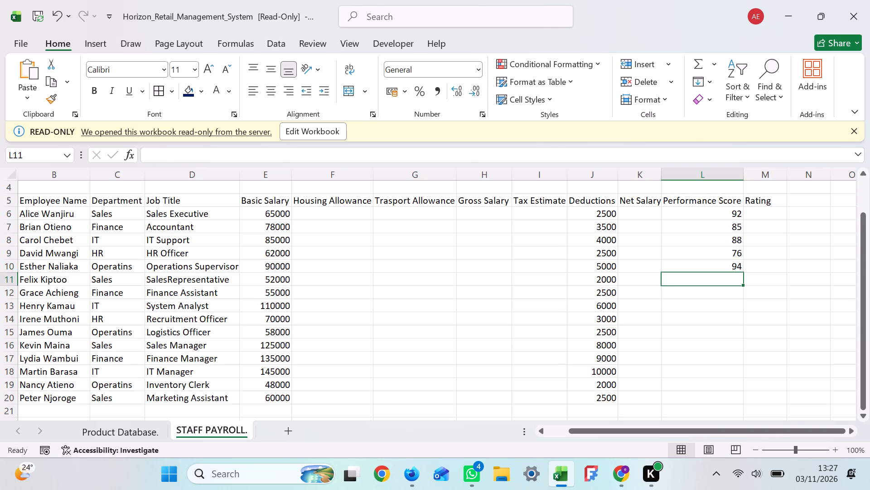
# Enter performance scores 68, 81, 97, 73 and 64 for employees H006 to H010 in cells L11 to L15.
pyautogui.press('6')
pyautogui.press('8')
pyautogui.press('Return')
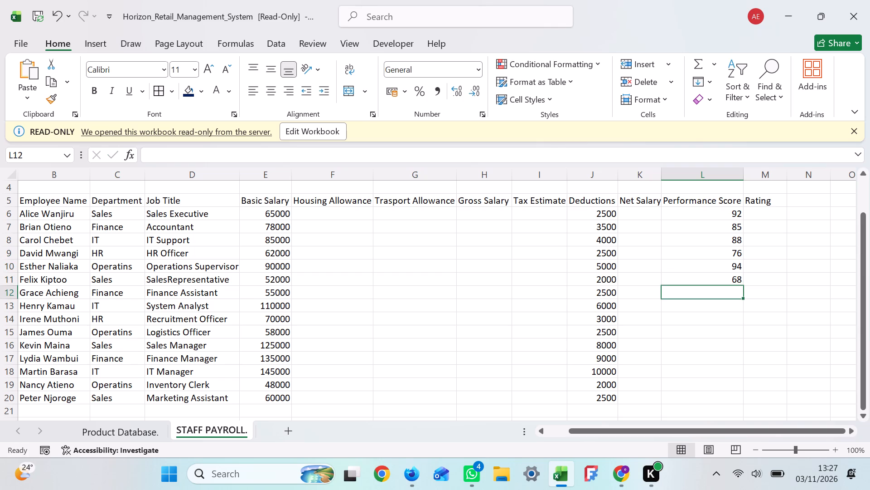
pyautogui.write('81')
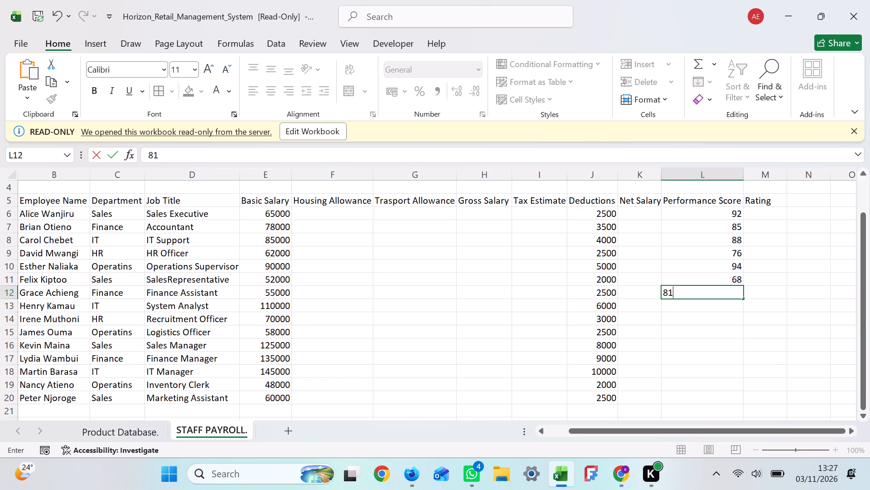
pyautogui.press('Return')
pyautogui.write('97')
pyautogui.press('Return')
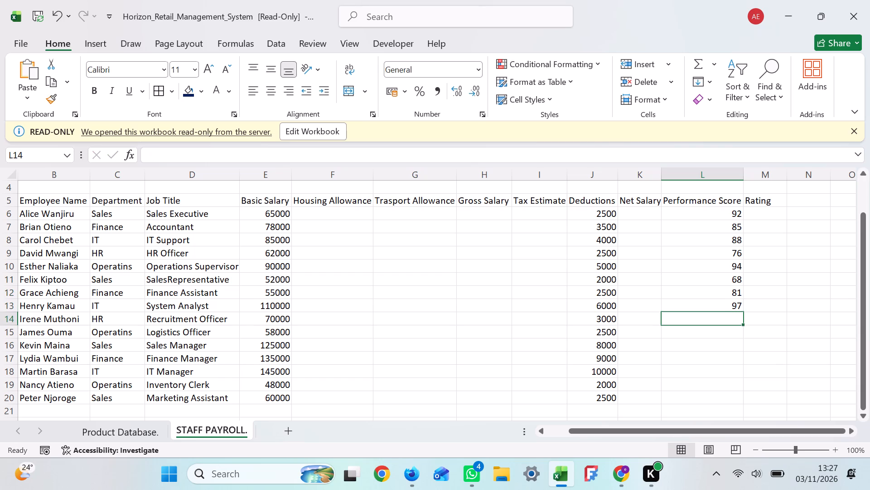
pyautogui.write('73')
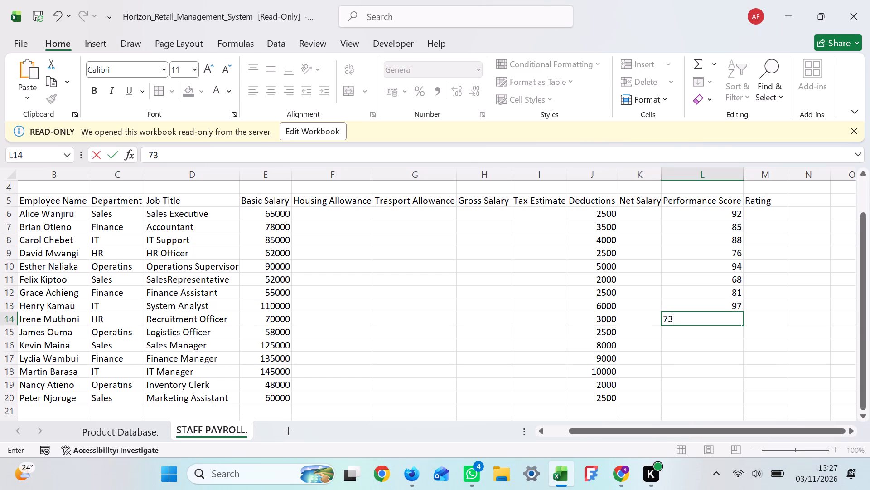
pyautogui.press('6')
pyautogui.press('BackSpace')
pyautogui.press('Return')
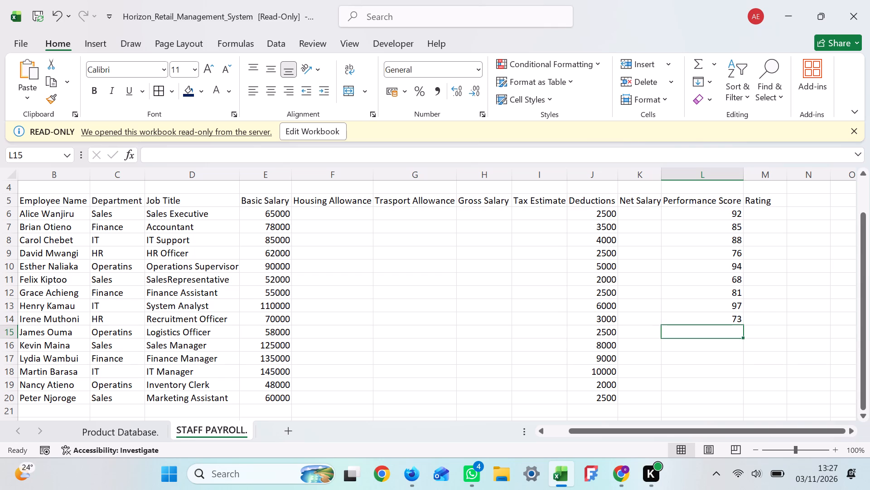
pyautogui.write('64')
pyautogui.press('Return')
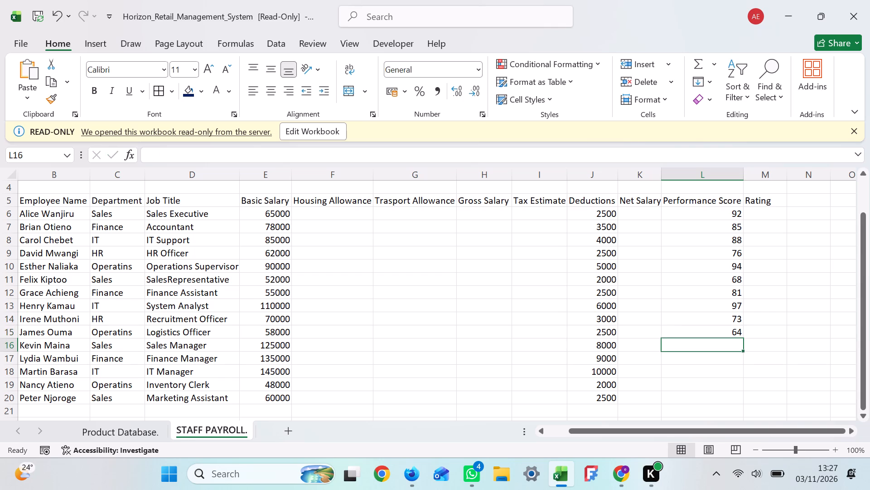
# Enter performance scores 89, 91, 96, 58 and 78 for employees H011 to H015 in cells L16 to L20.
pyautogui.write('89')
pyautogui.press('Return')
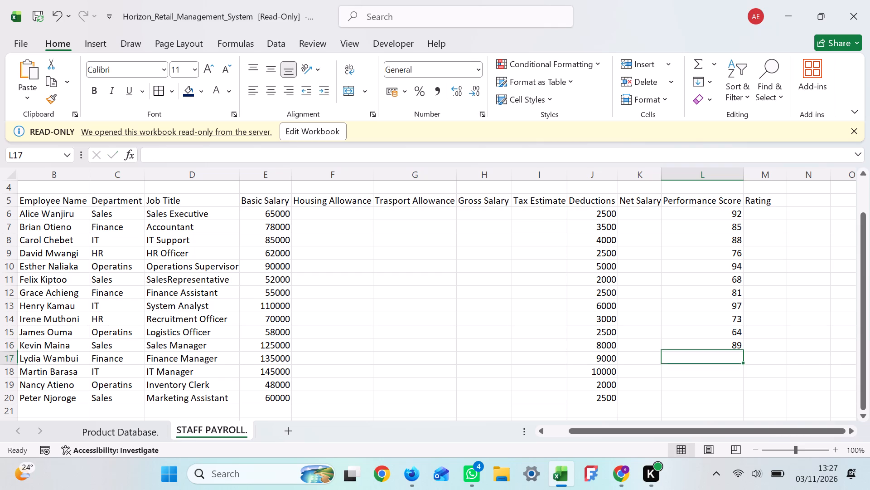
pyautogui.write('91')
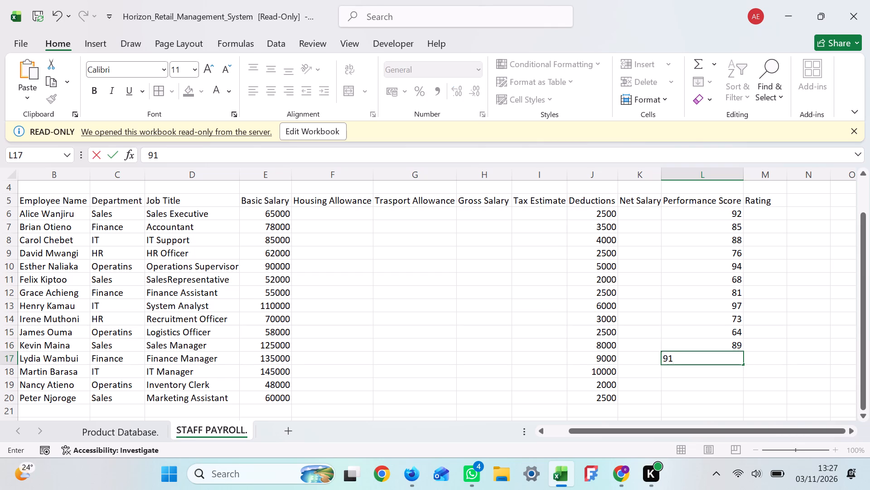
pyautogui.press('Return')
pyautogui.write('96')
pyautogui.press('Return')
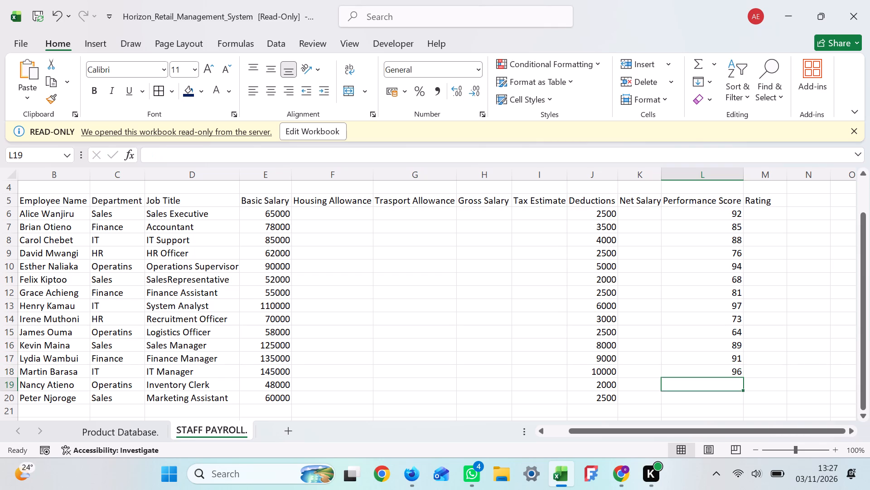
pyautogui.press('5')
pyautogui.press('8')
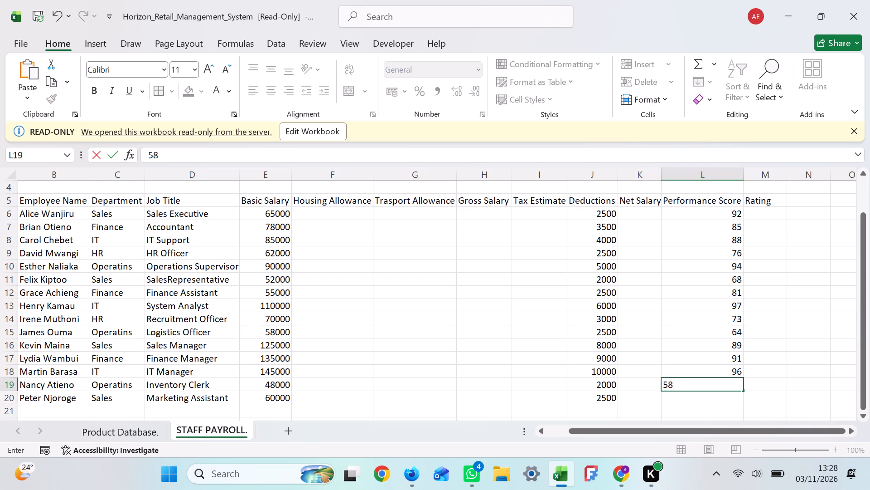
pyautogui.press('Return')
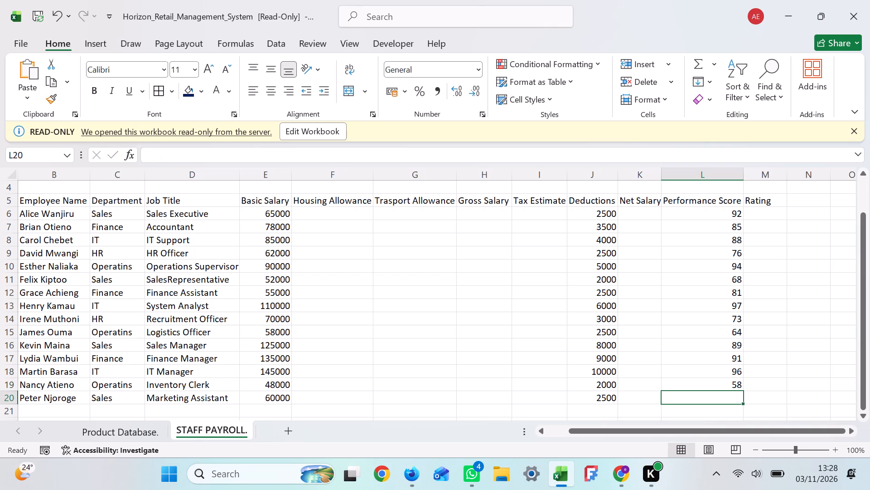
pyautogui.press('7')
pyautogui.press('8')
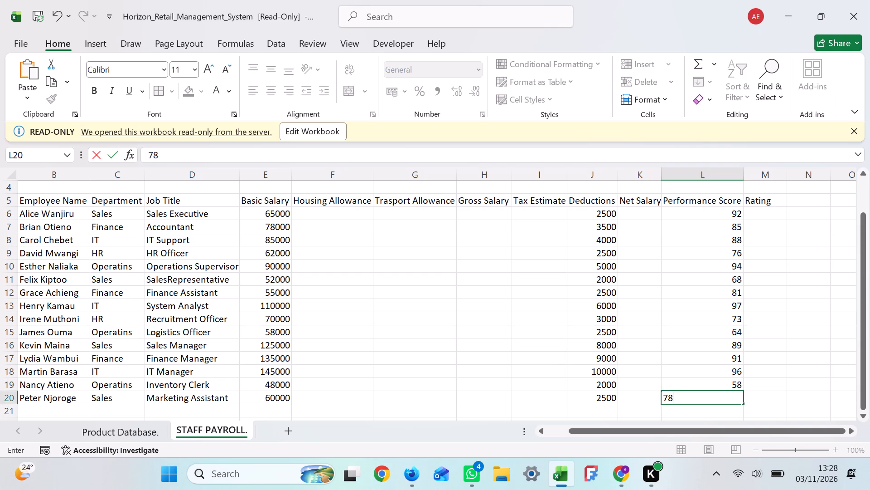
pyautogui.press('Return')
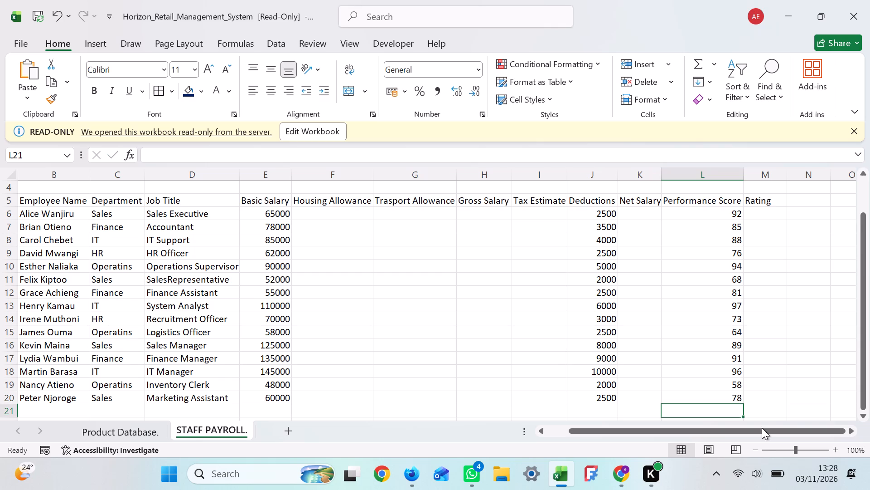
# Enter the housing allowance formula =E6*15% for employee H001 in cell F6.
pyautogui.click(755, 451)
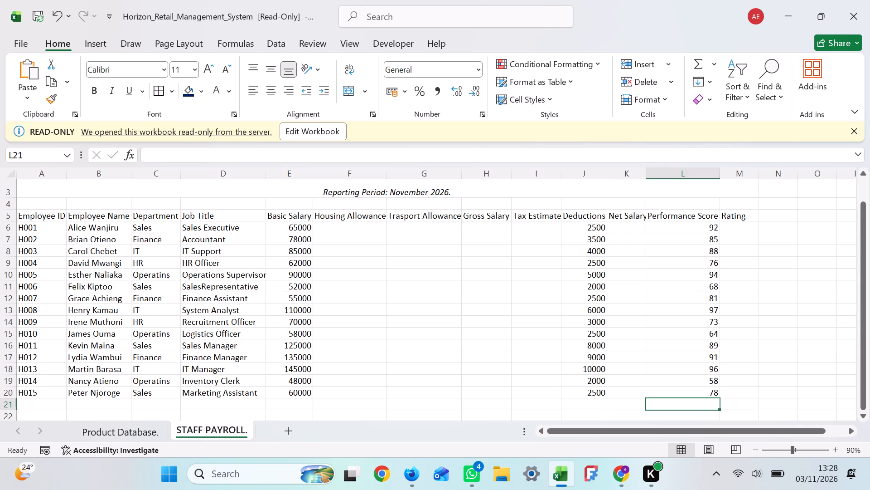
pyautogui.click(334, 229)
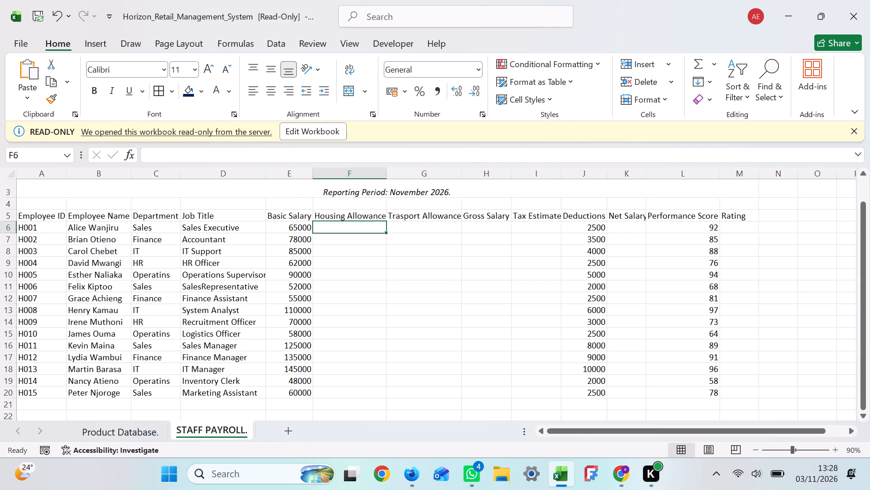
pyautogui.press('=')
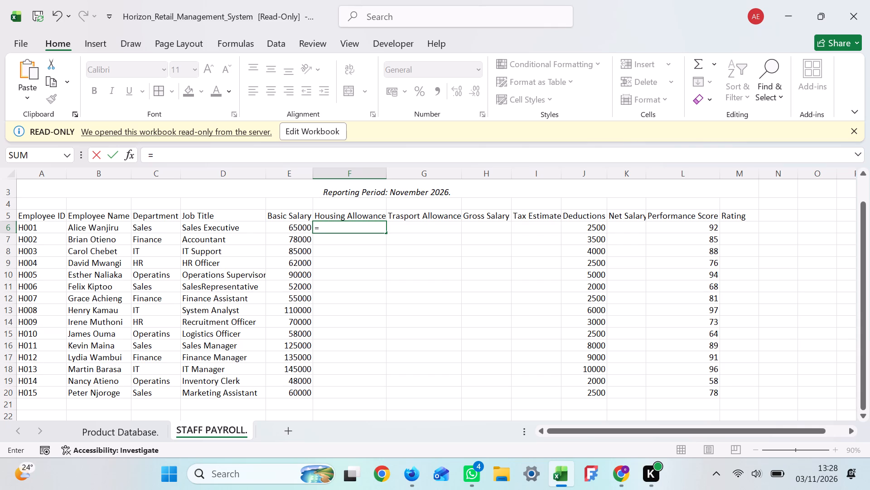
pyautogui.write('E6')
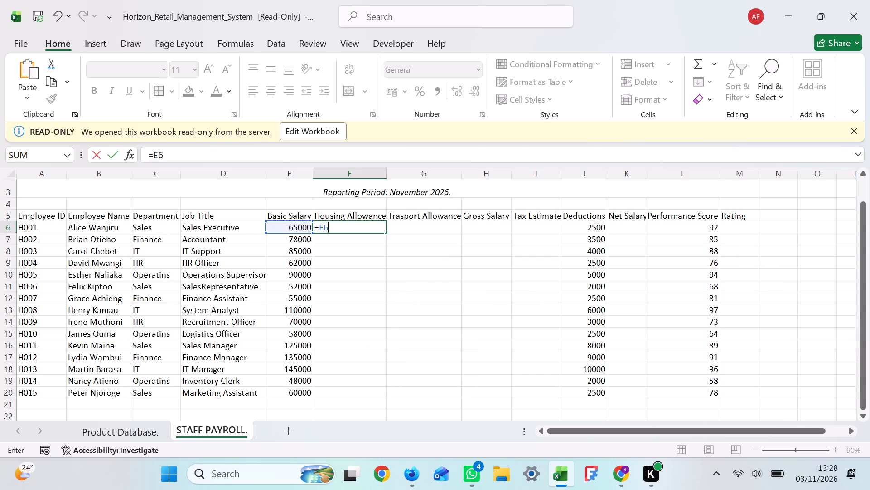
pyautogui.hotkey('shift', '*')
pyautogui.write('15')
pyautogui.hotkey('shift', '%')
pyautogui.press('Return')
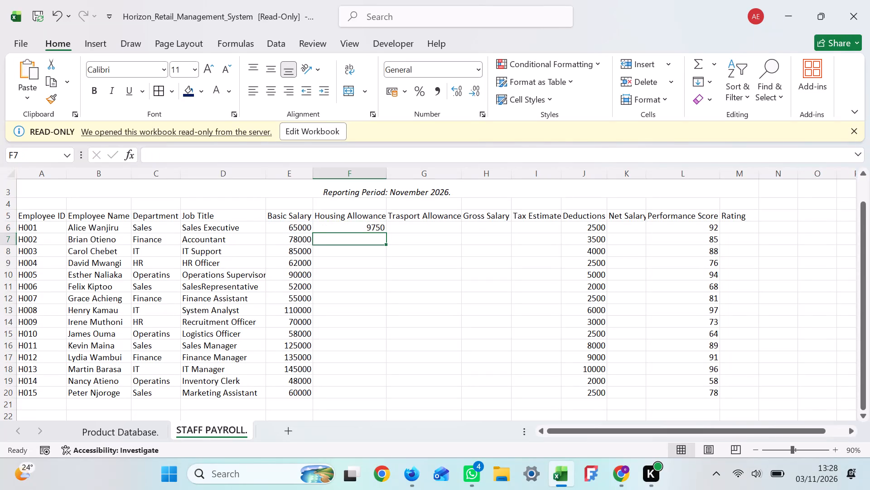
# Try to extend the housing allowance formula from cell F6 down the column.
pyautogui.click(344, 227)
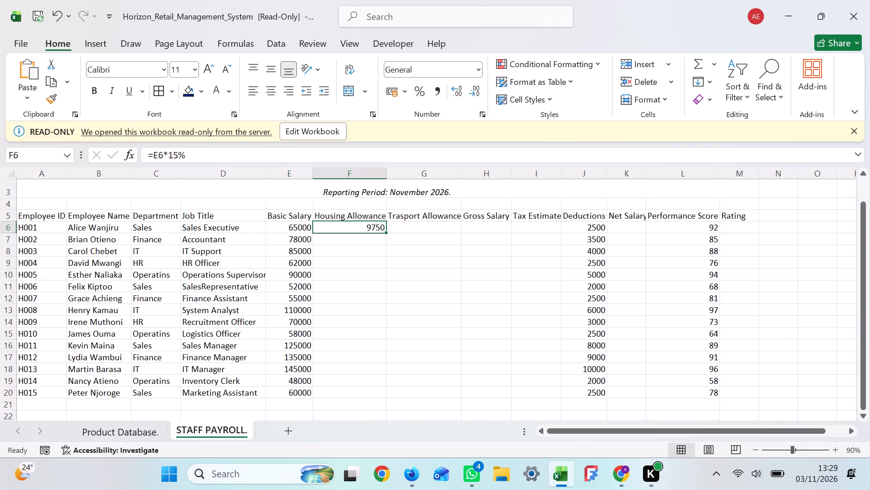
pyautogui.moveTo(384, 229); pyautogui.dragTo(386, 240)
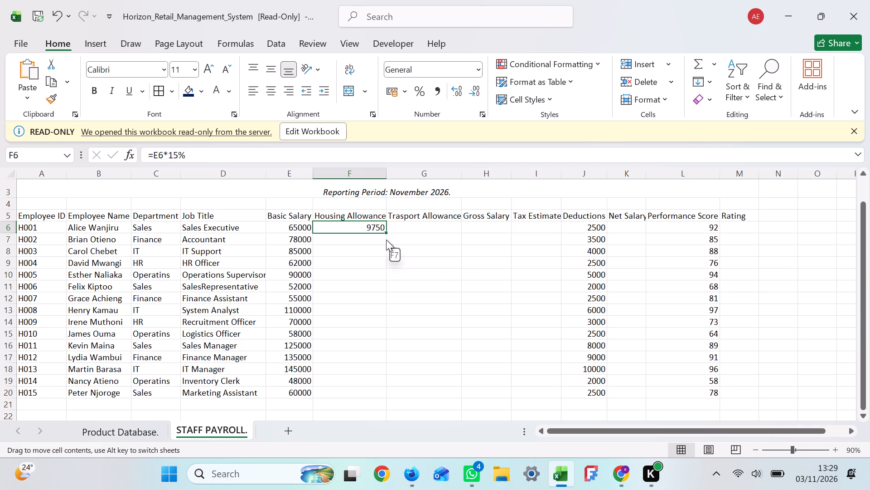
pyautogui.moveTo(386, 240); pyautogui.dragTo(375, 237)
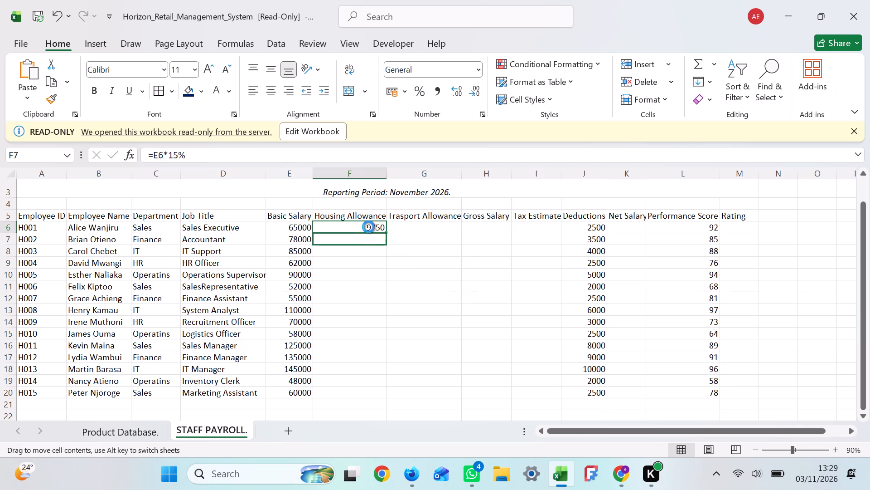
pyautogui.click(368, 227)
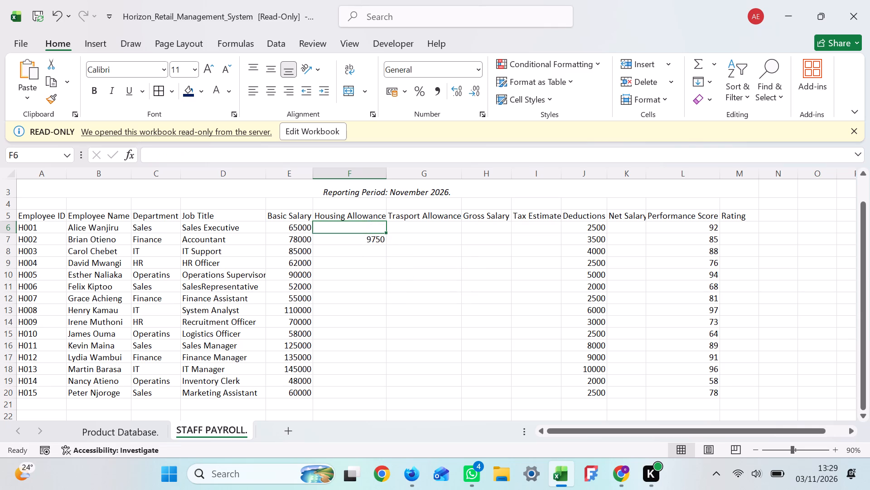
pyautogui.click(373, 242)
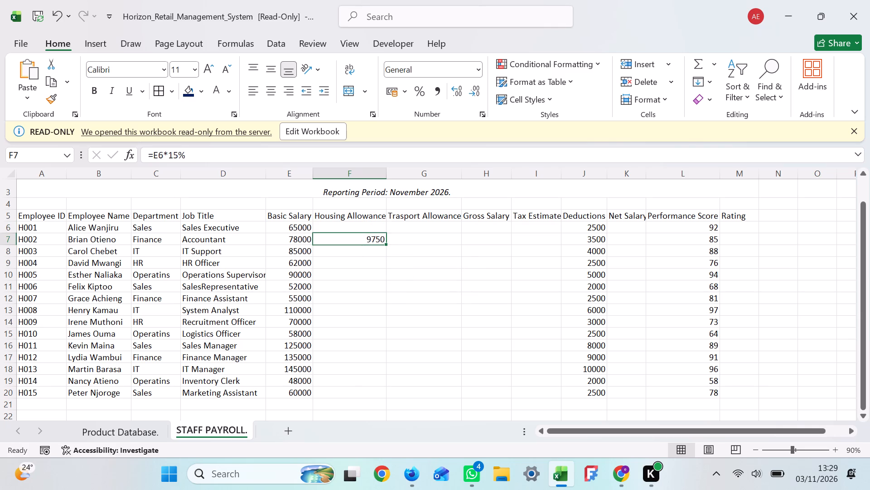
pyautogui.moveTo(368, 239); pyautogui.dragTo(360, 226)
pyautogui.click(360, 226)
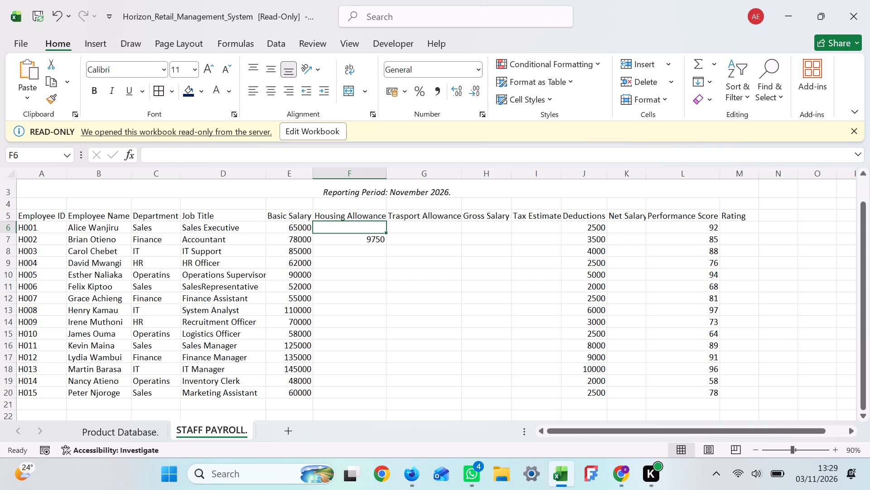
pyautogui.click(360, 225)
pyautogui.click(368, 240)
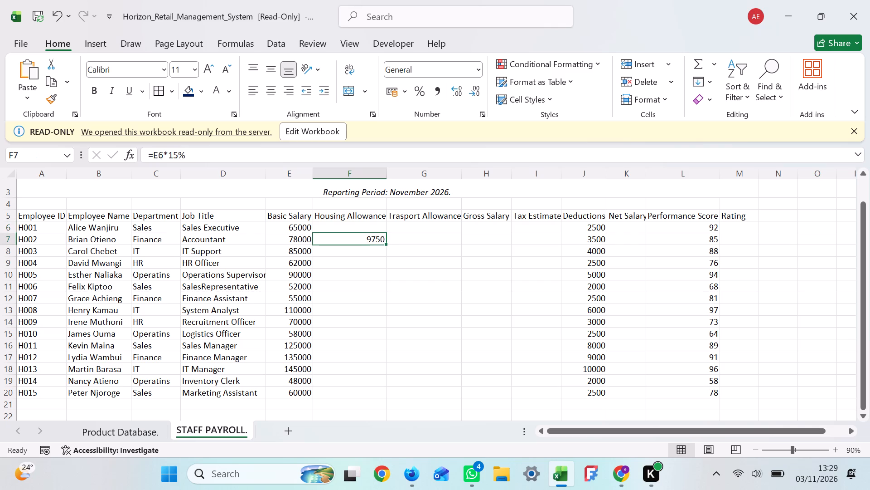
# Copy the formula text =E6*15% from cell F7, clear F7 and paste the formula into cell F6.
pyautogui.tripleClick(162, 156)
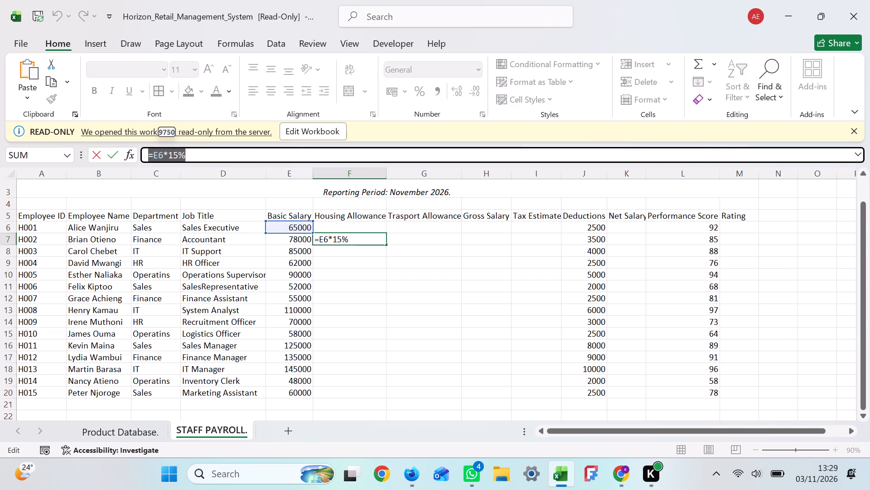
pyautogui.rightClick(158, 155)
pyautogui.click(203, 188)
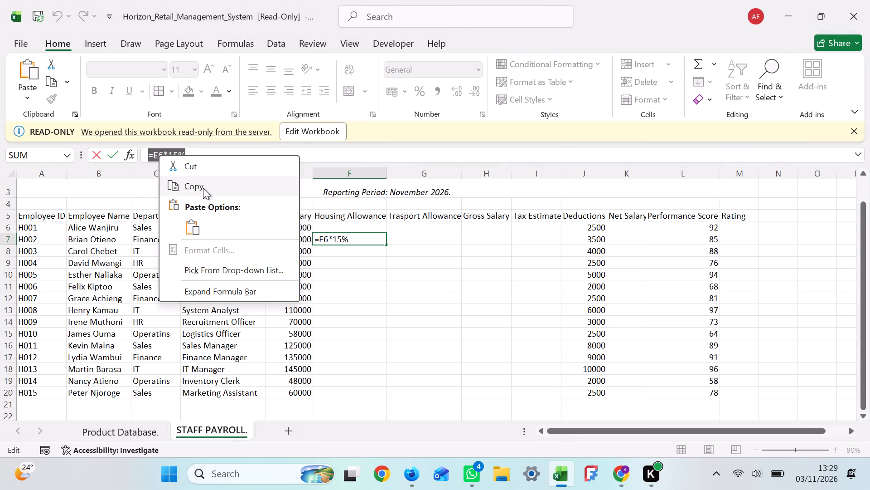
pyautogui.click(353, 228)
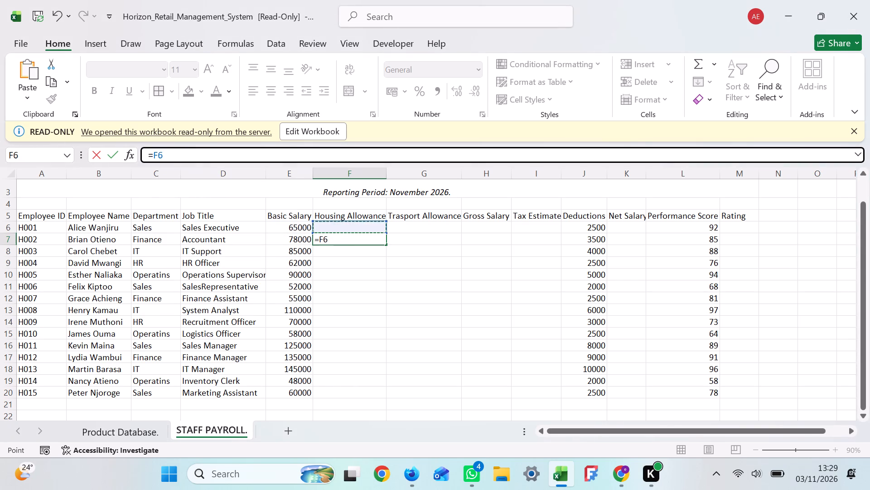
pyautogui.click(344, 242)
pyautogui.press('BackSpace')
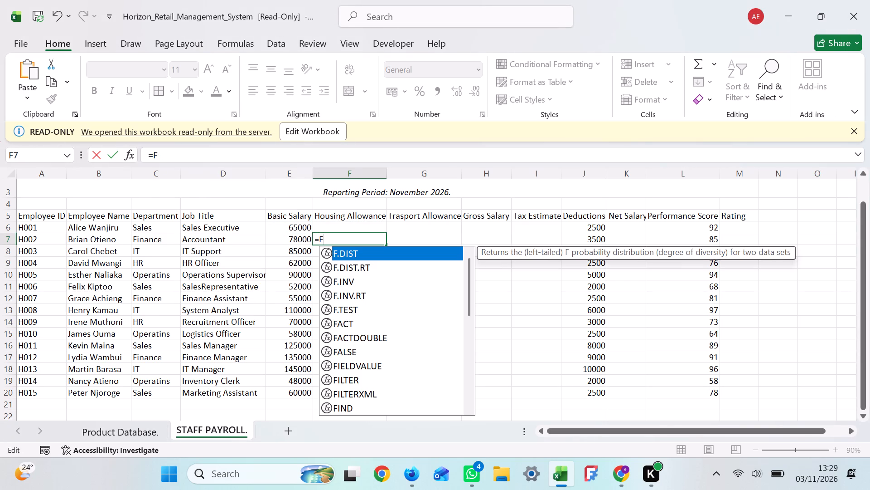
pyautogui.press('BackSpace')
pyautogui.press('BackSpace')
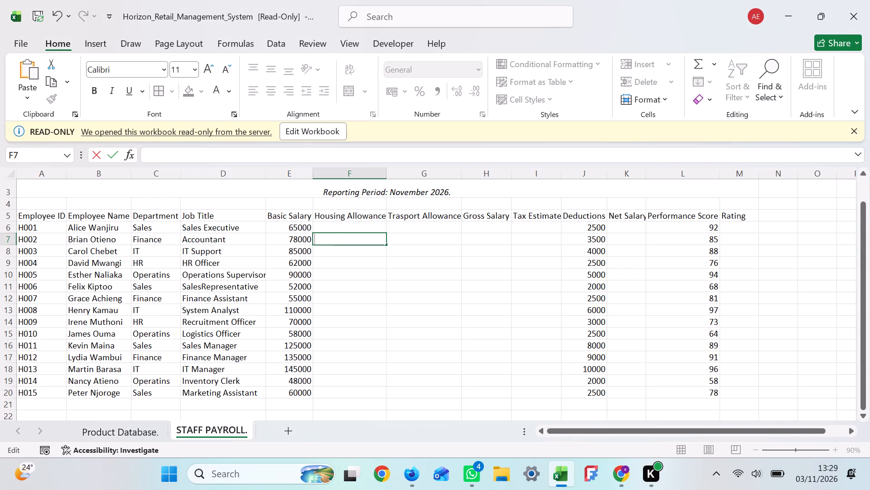
pyautogui.click(346, 222)
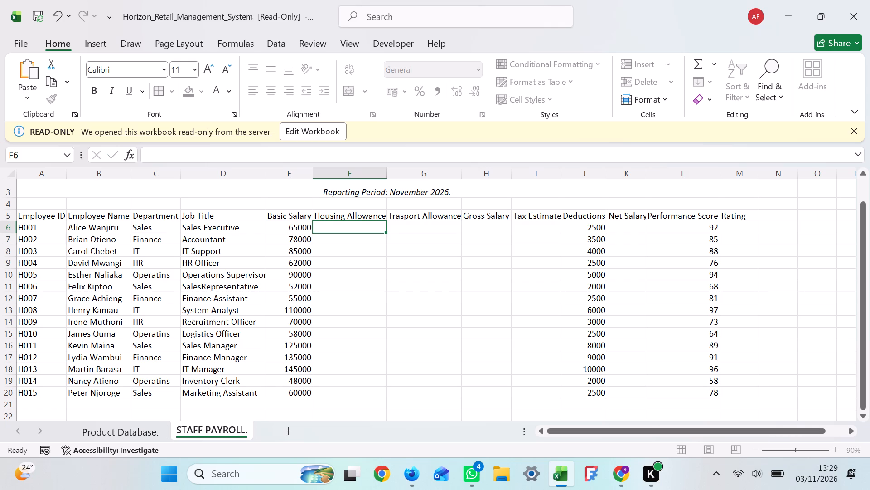
pyautogui.hotkey('ctrl', 'v')
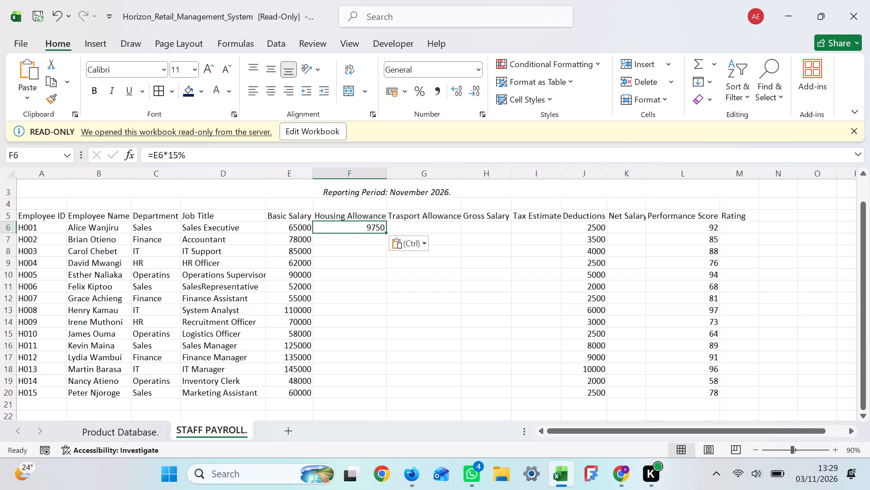
# Fill the housing allowance formula from cell F6 down to F20 for employees H001 to H015.
pyautogui.click(345, 230)
pyautogui.moveTo(385, 232); pyautogui.dragTo(387, 374)
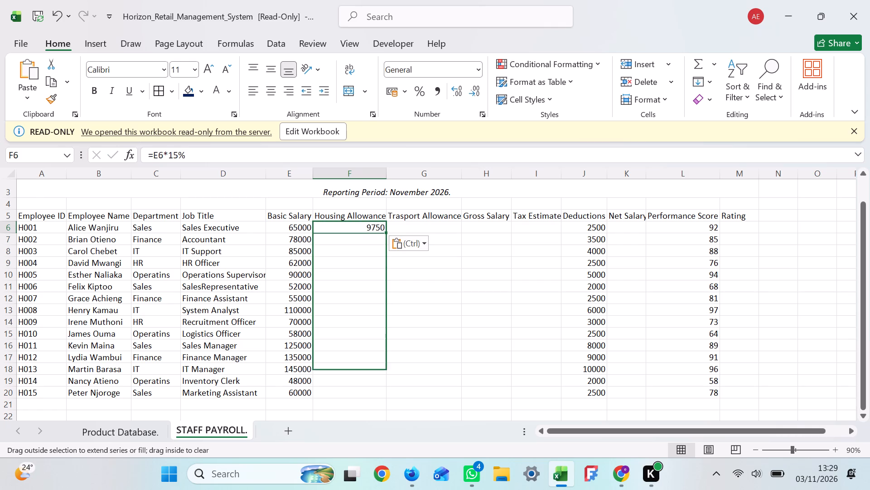
pyautogui.moveTo(387, 374); pyautogui.dragTo(387, 409)
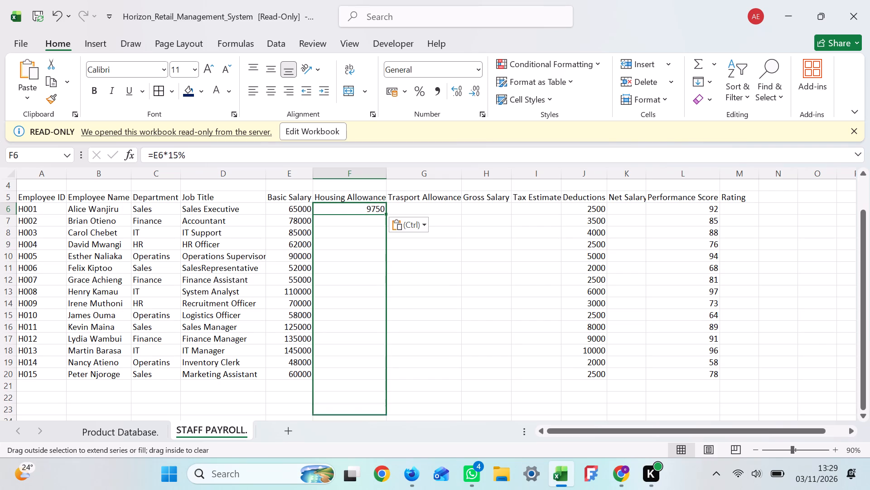
pyautogui.moveTo(387, 409); pyautogui.dragTo(383, 374)
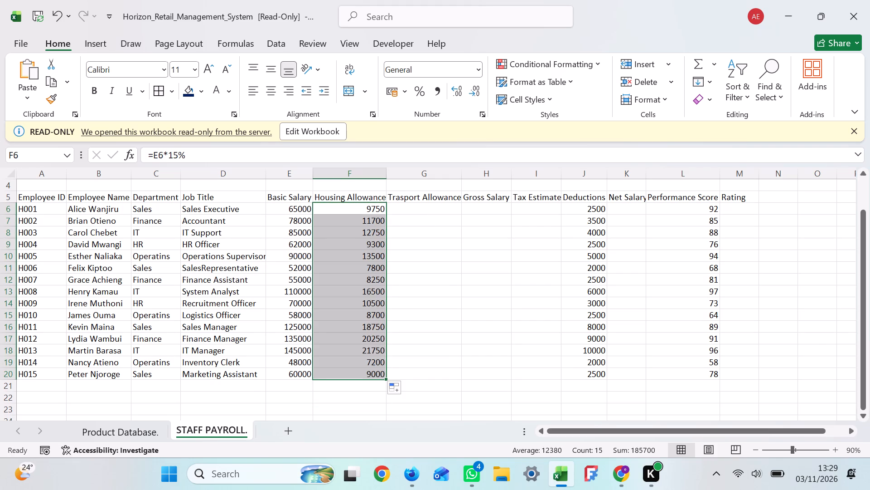
# Enter the transport allowance formula =IF(C6="Sales",8000,5000) for employee H001 in cell G6.
pyautogui.click(429, 212)
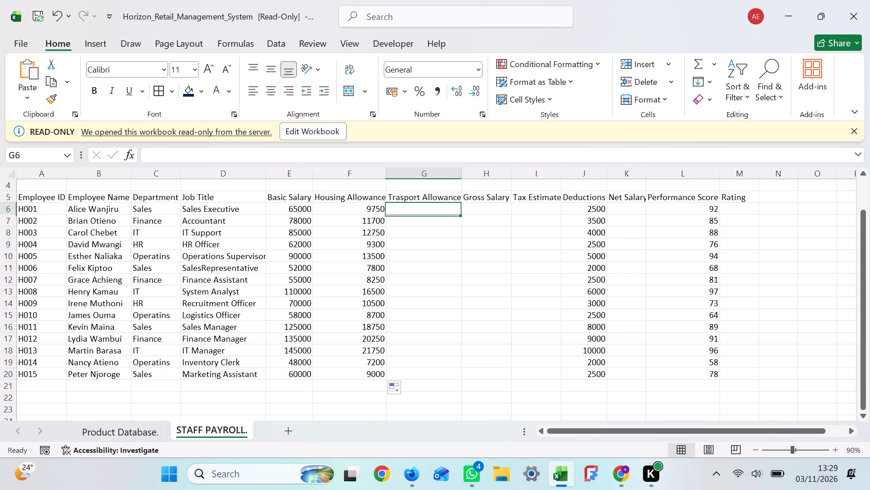
pyautogui.press('=')
pyautogui.press('i')
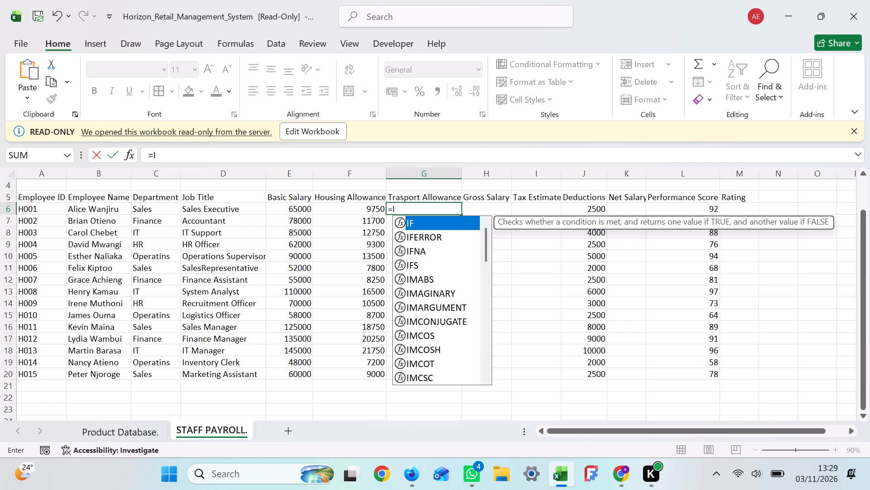
pyautogui.press('f')
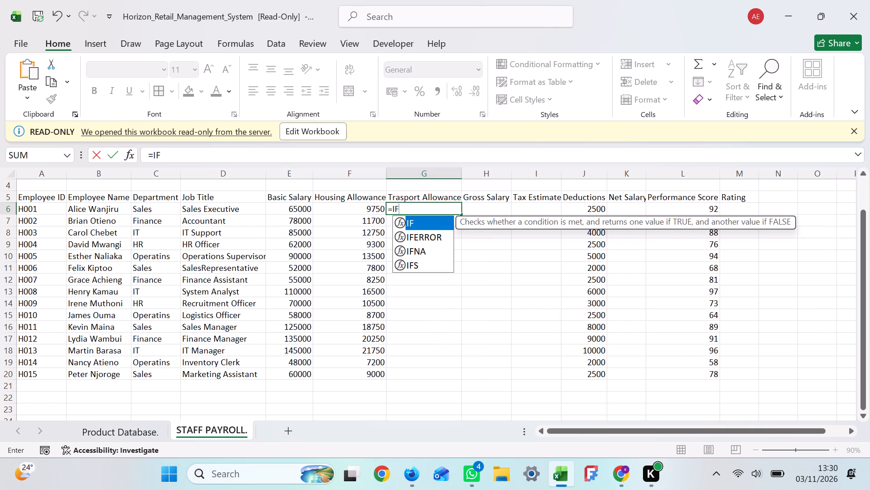
pyautogui.hotkey('shift', '(')
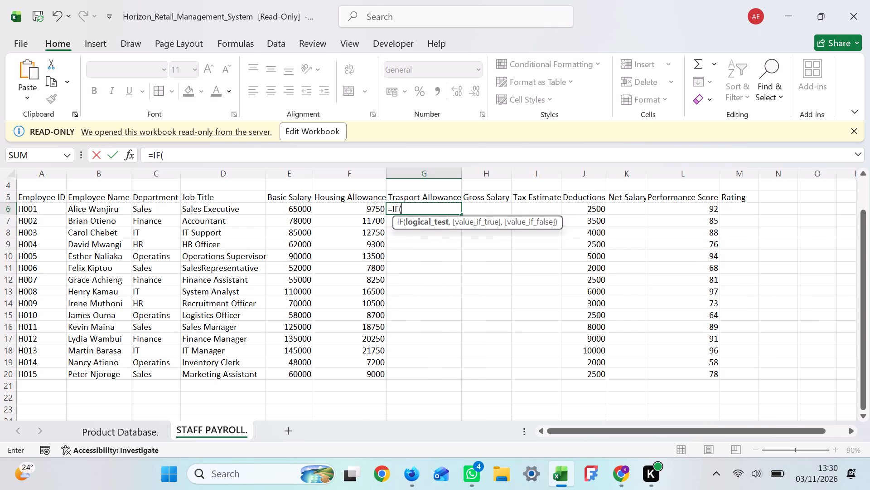
pyautogui.write('C6')
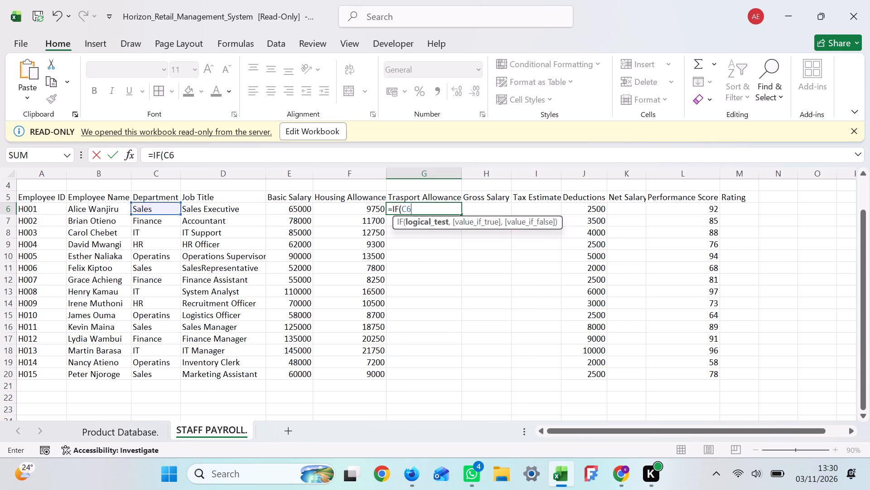
pyautogui.hotkey('shift', '+')
pyautogui.press('BackSpace')
pyautogui.press('=')
pyautogui.hotkey('shift', '"')
pyautogui.press('s')
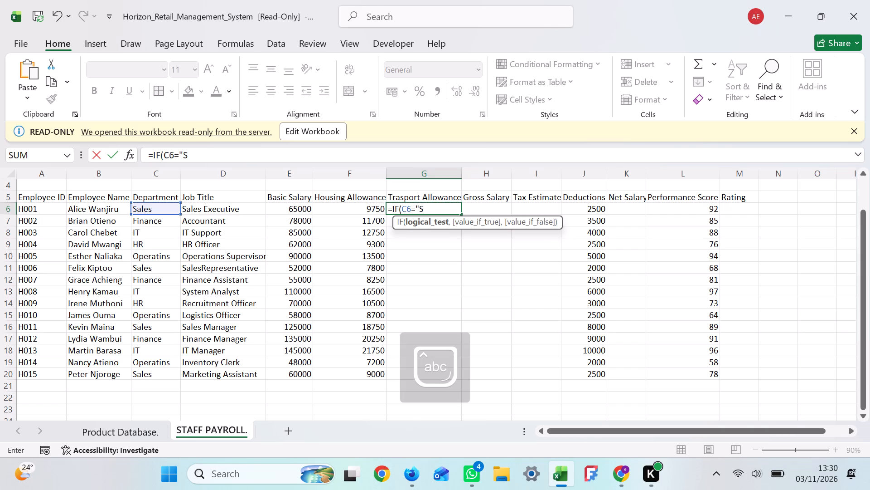
pyautogui.write('al')
pyautogui.write('es')
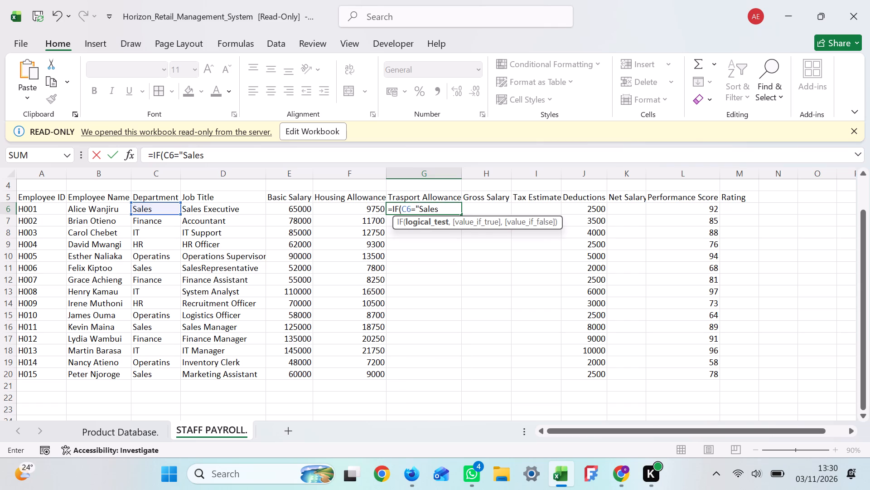
pyautogui.hotkey('shift', '"')
pyautogui.press(',')
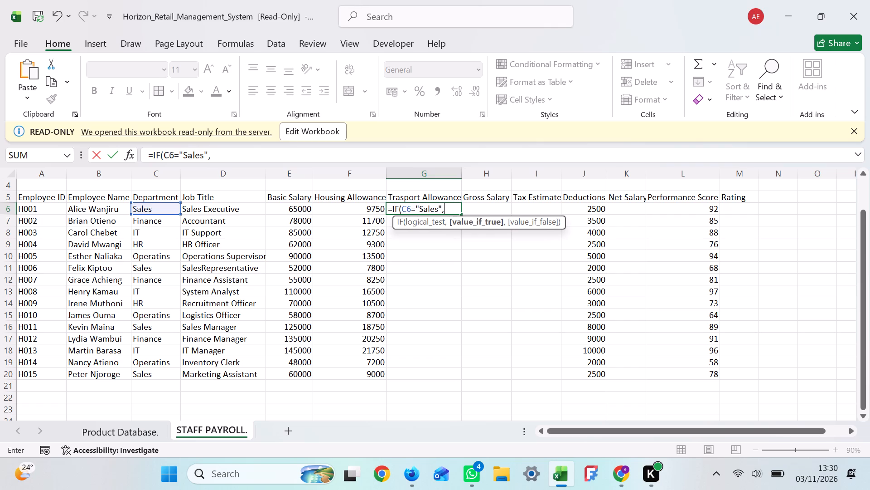
pyautogui.press('8')
pyautogui.write('000')
pyautogui.press(',')
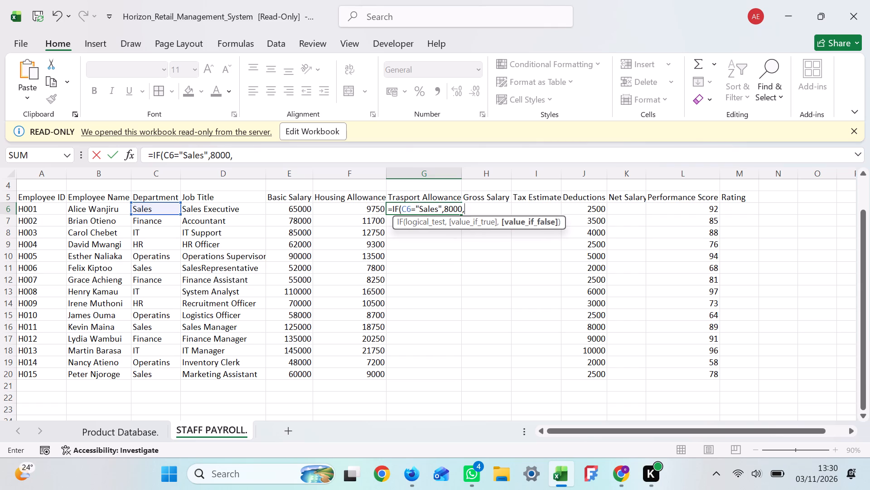
pyautogui.press('5')
pyautogui.write('000')
pyautogui.hotkey('shift', ')')
pyautogui.press('Return')
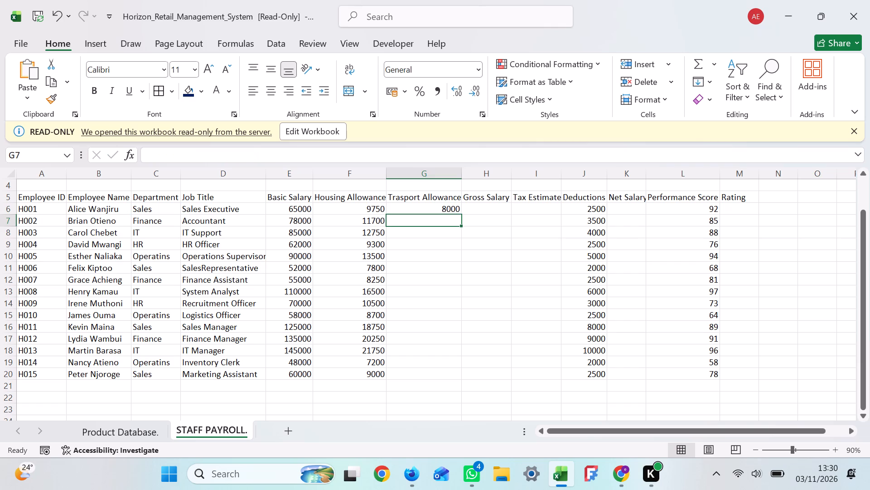
# Recheck the transport allowance formula in cell G6 and fill it down to G20 for employees H001 to H015.
pyautogui.doubleClick(453, 209)
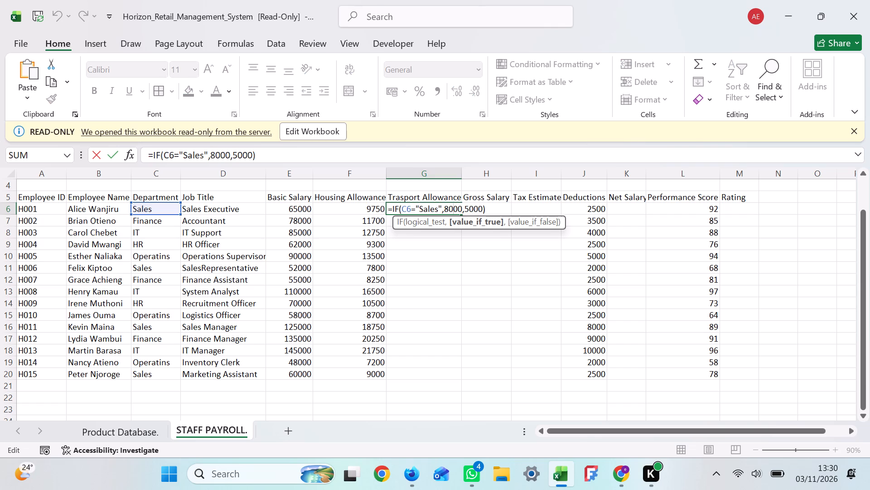
pyautogui.click(489, 209)
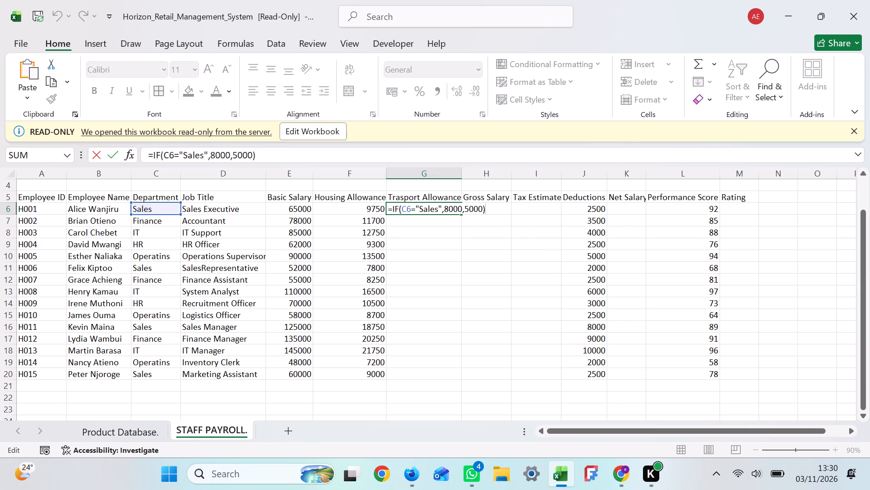
pyautogui.click(489, 209)
pyautogui.press('Return')
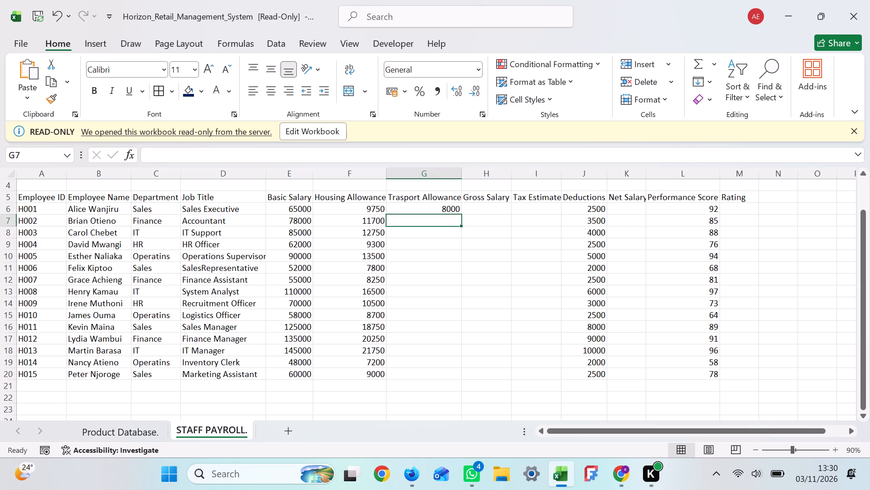
pyautogui.click(445, 209)
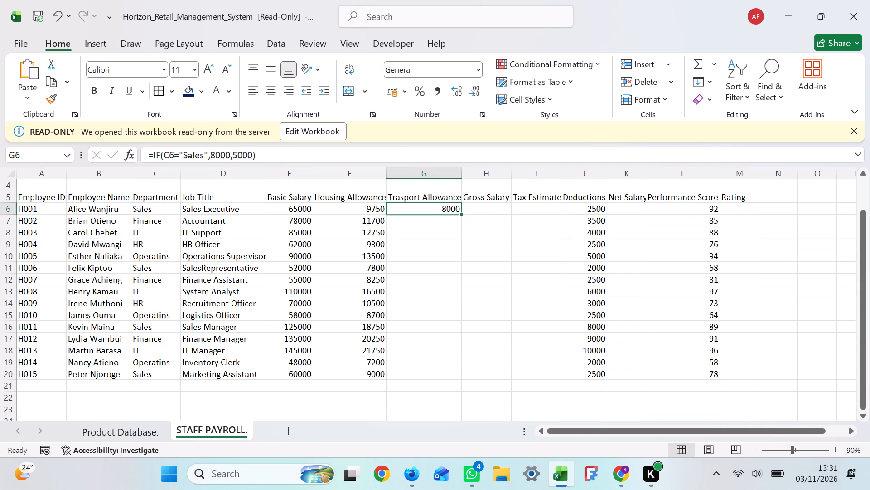
pyautogui.moveTo(462, 212); pyautogui.dragTo(457, 331)
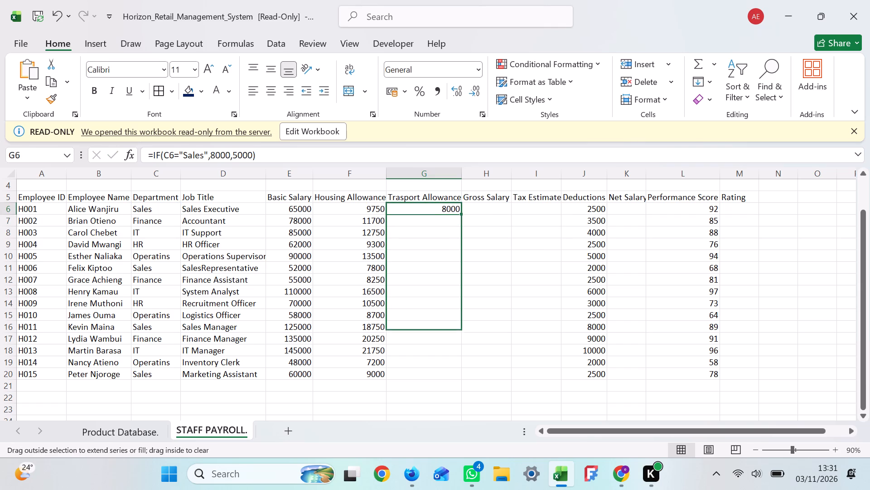
pyautogui.moveTo(457, 331); pyautogui.dragTo(462, 373)
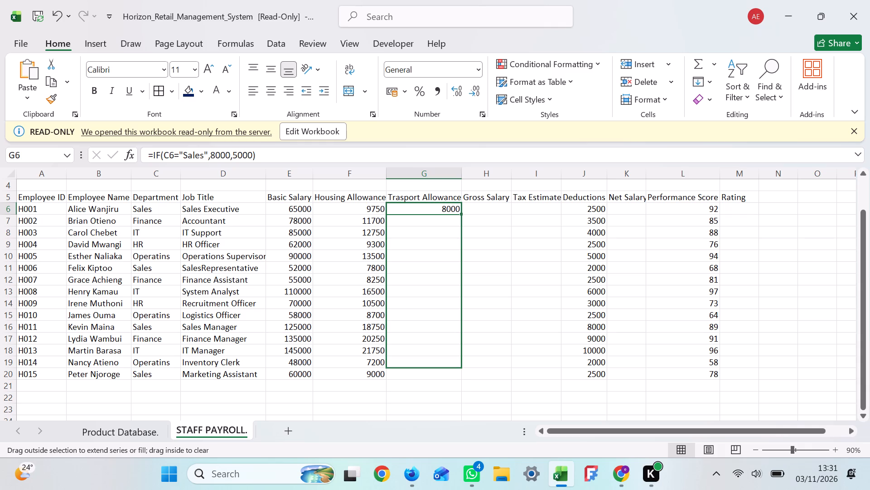
pyautogui.moveTo(462, 373); pyautogui.dragTo(462, 374)
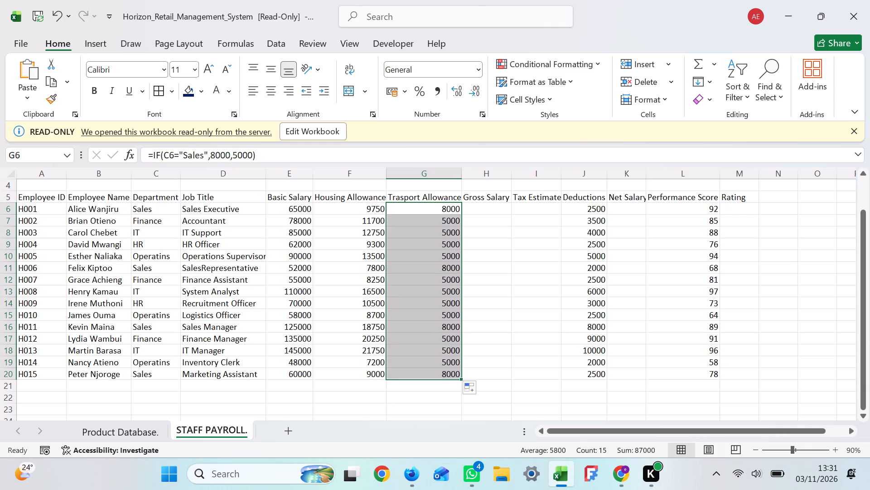
# Inspect the filled transport allowance formulas in several rows of column G, including G8, G11, G12 and G19.
pyautogui.click(486, 247)
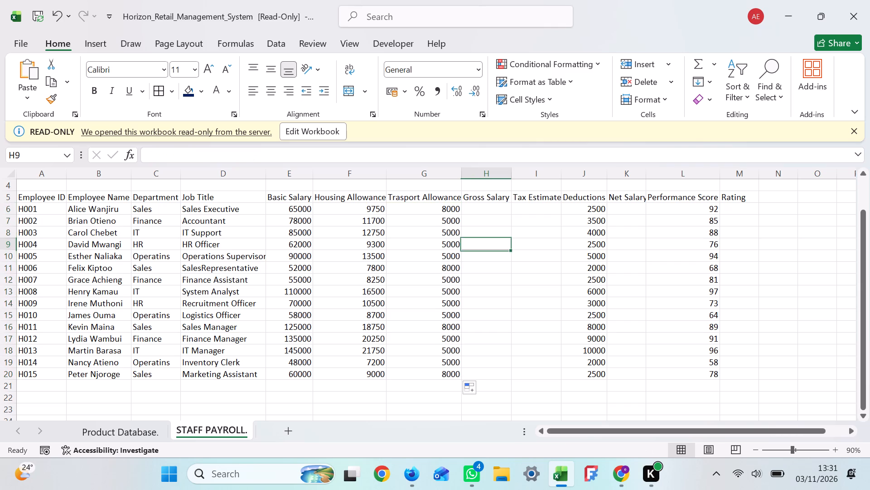
pyautogui.click(447, 233)
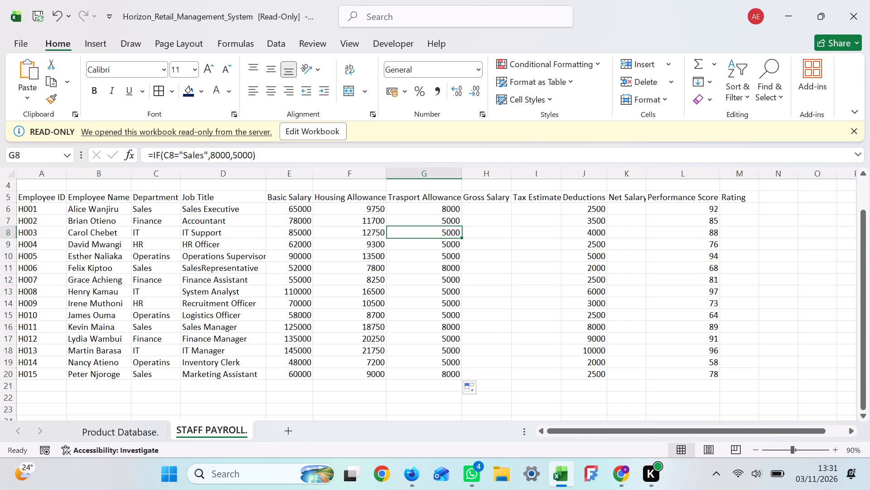
pyautogui.click(449, 284)
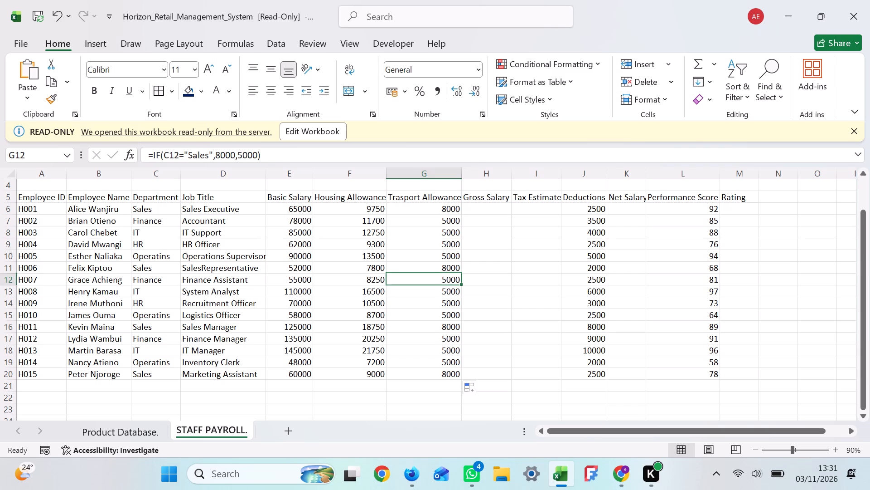
pyautogui.click(449, 270)
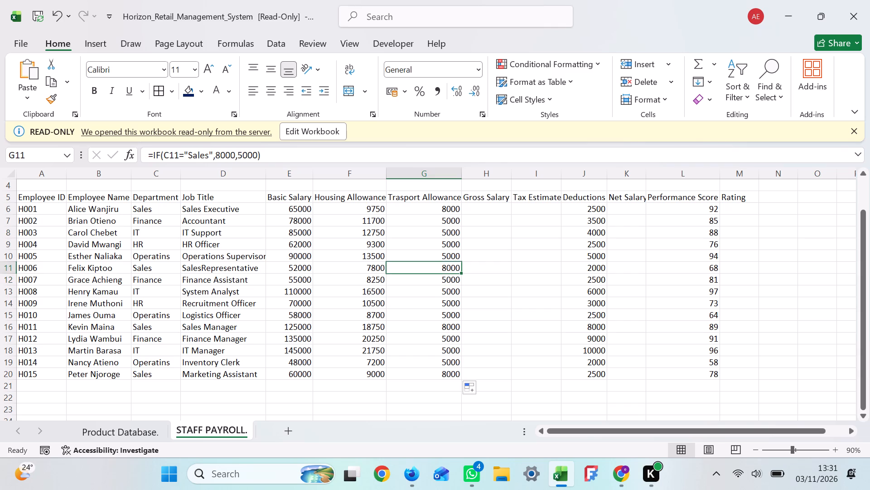
pyautogui.click(478, 214)
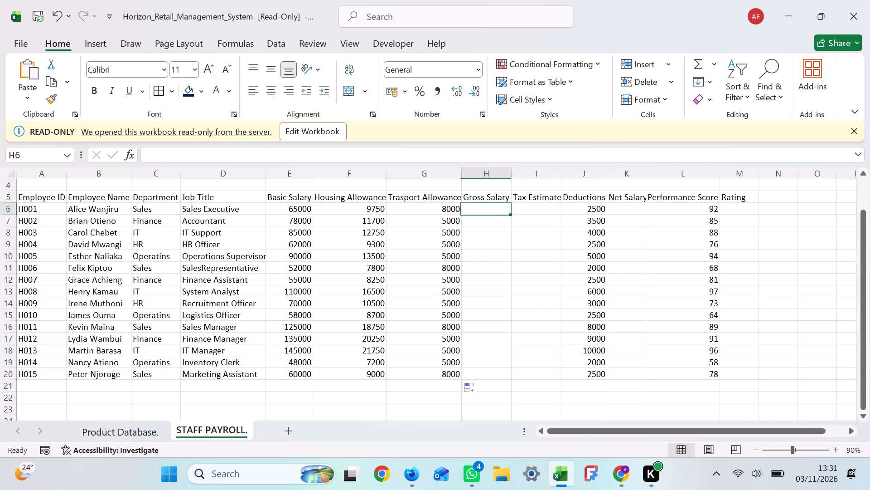
pyautogui.click(428, 357)
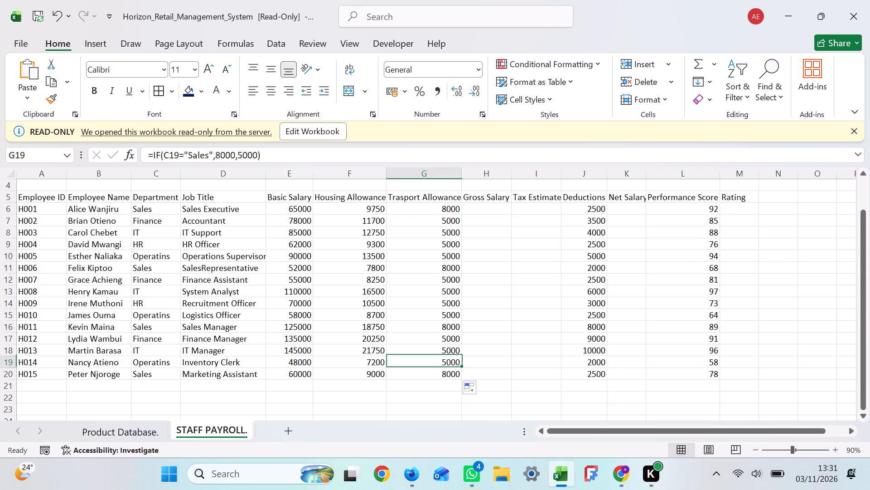
# Enter the gross salary formula =SUM(E6:G6) for employee H001 in cell H6.
pyautogui.click(487, 205)
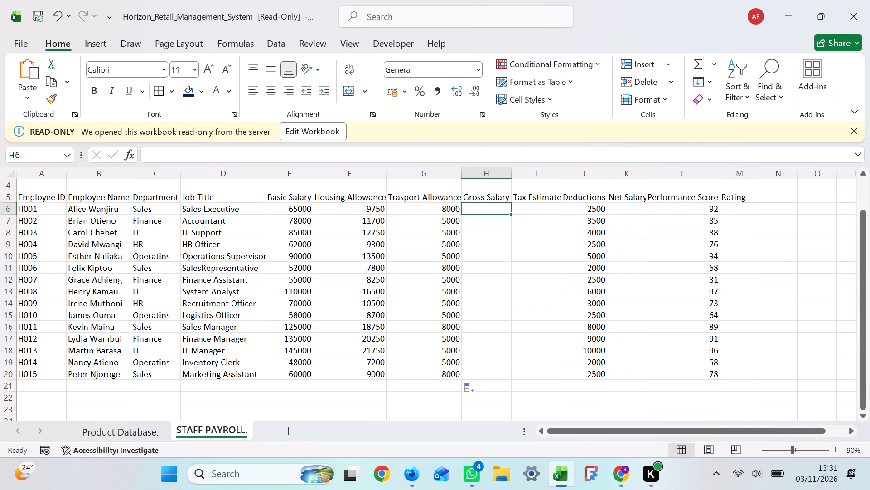
pyautogui.press('=')
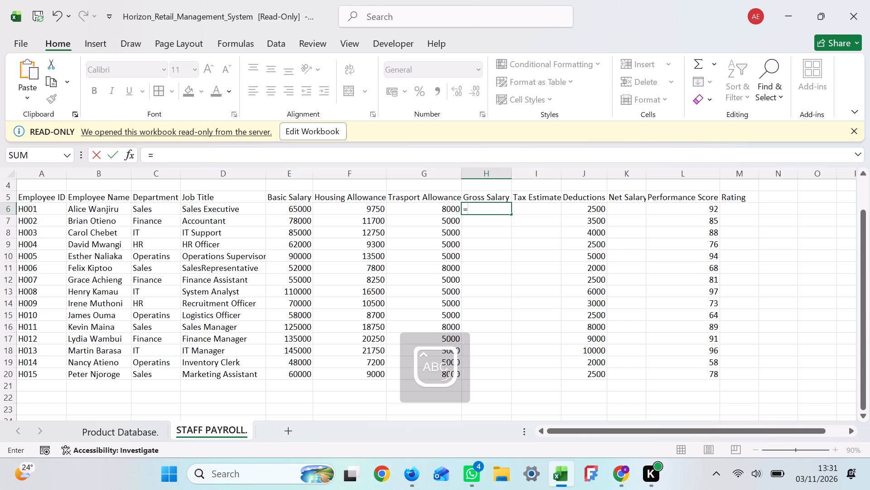
pyautogui.press('s')
pyautogui.press('u')
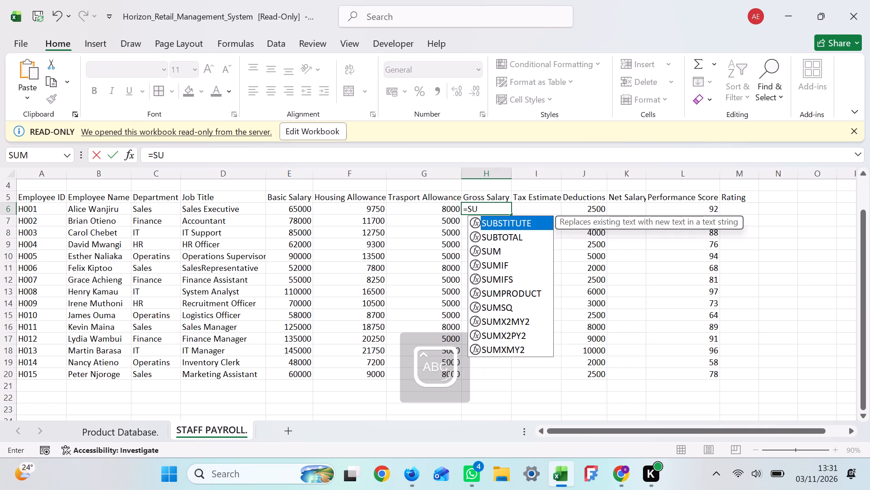
pyautogui.press('m')
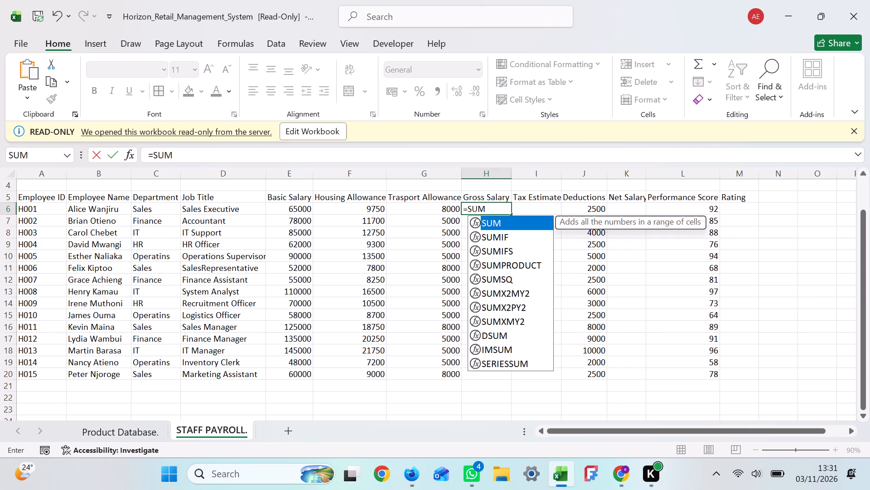
pyautogui.hotkey('shift', '(')
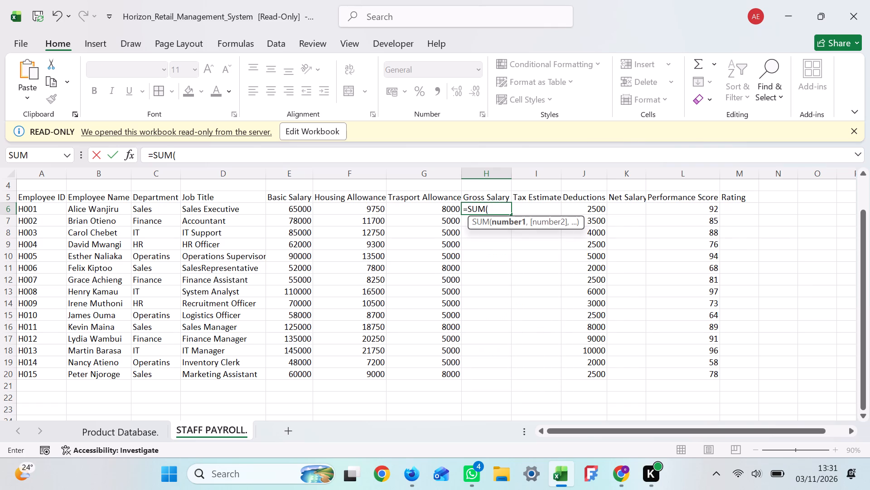
pyautogui.write('E6')
pyautogui.hotkey('shift', ':')
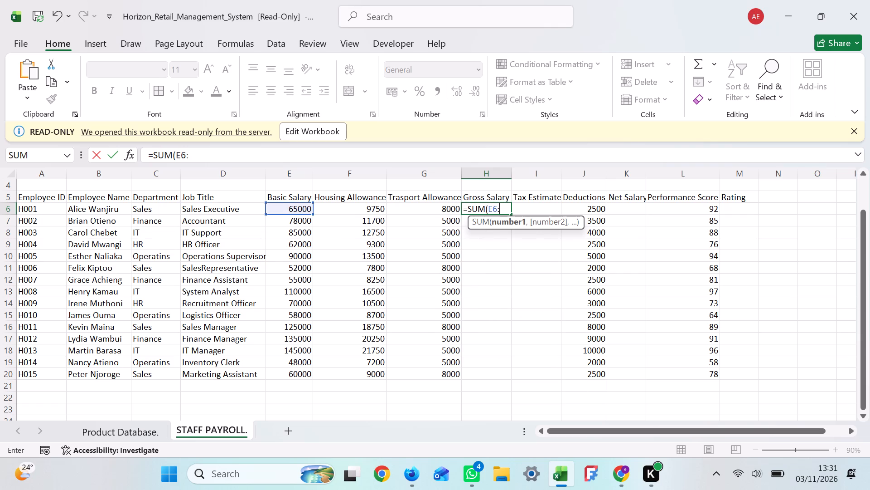
pyautogui.press('g')
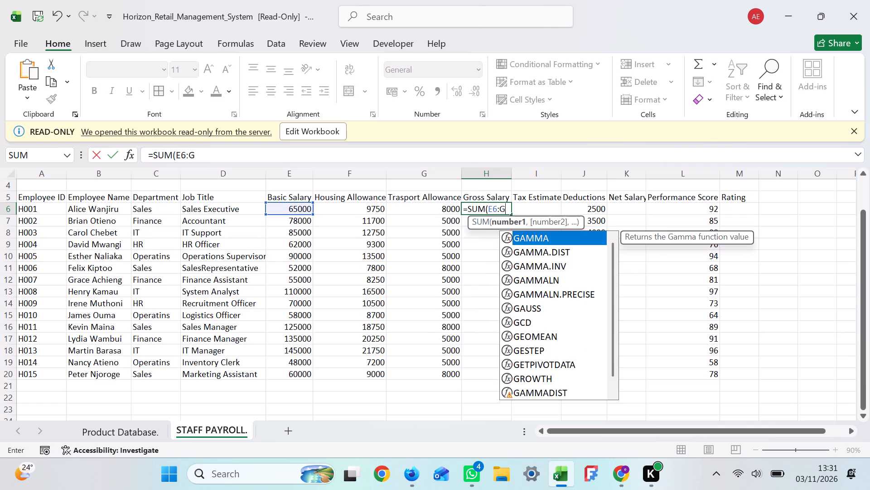
pyautogui.press('6')
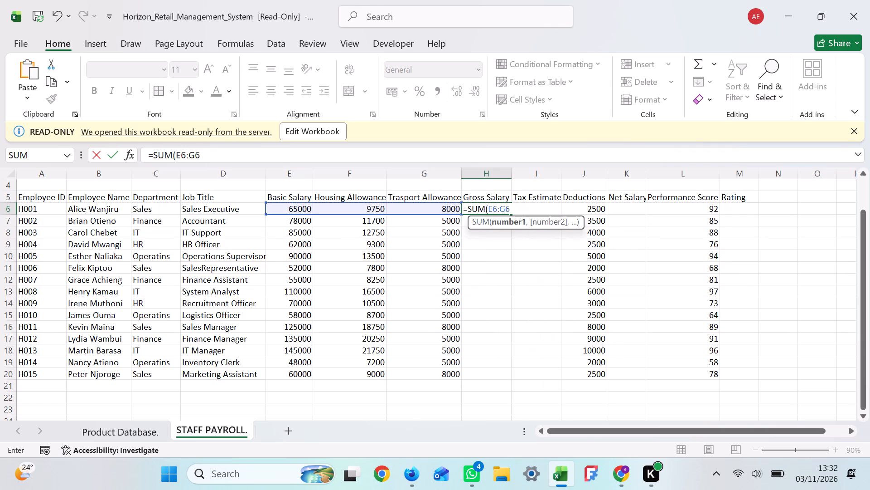
pyautogui.hotkey('shift', ')')
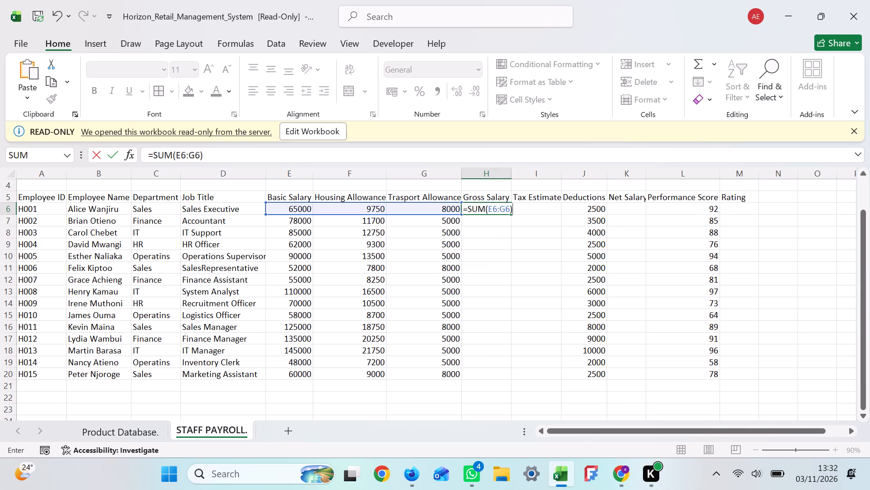
pyautogui.press('Return')
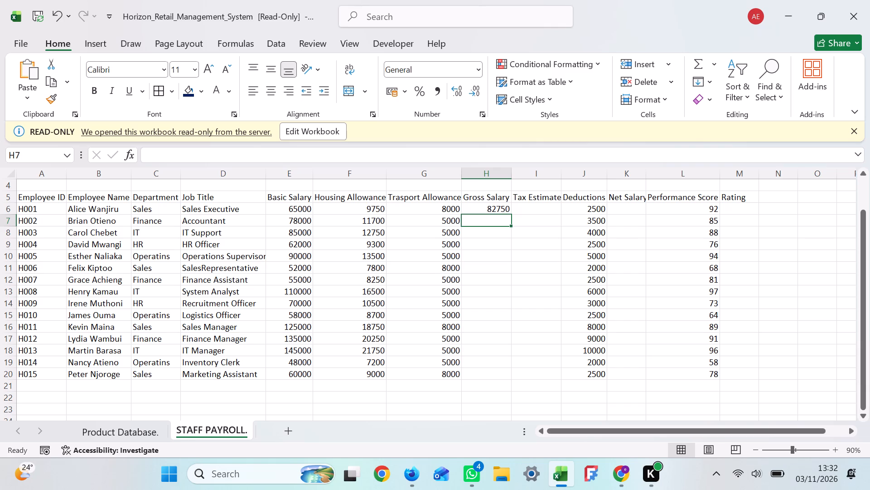
# Fill the gross salary formula from cell H6 down to H20 for employees H001 to H015 and spot-check H18 and H20.
pyautogui.click(495, 207)
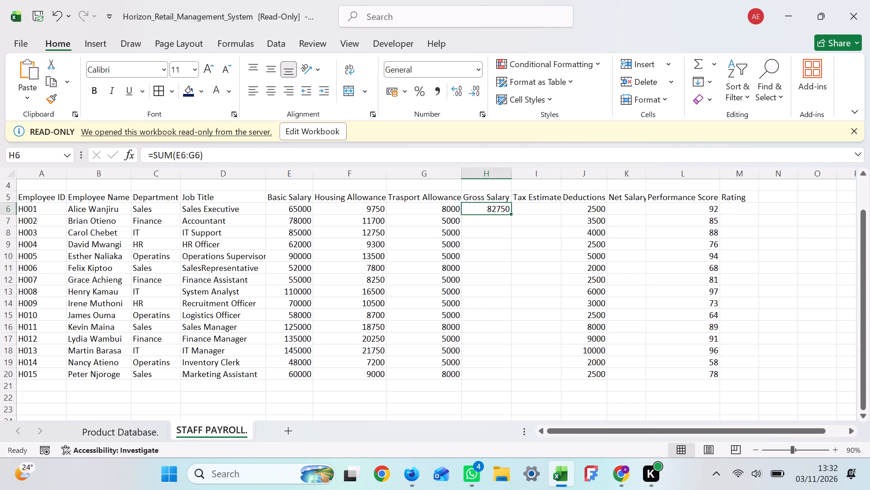
pyautogui.moveTo(511, 212); pyautogui.dragTo(515, 373)
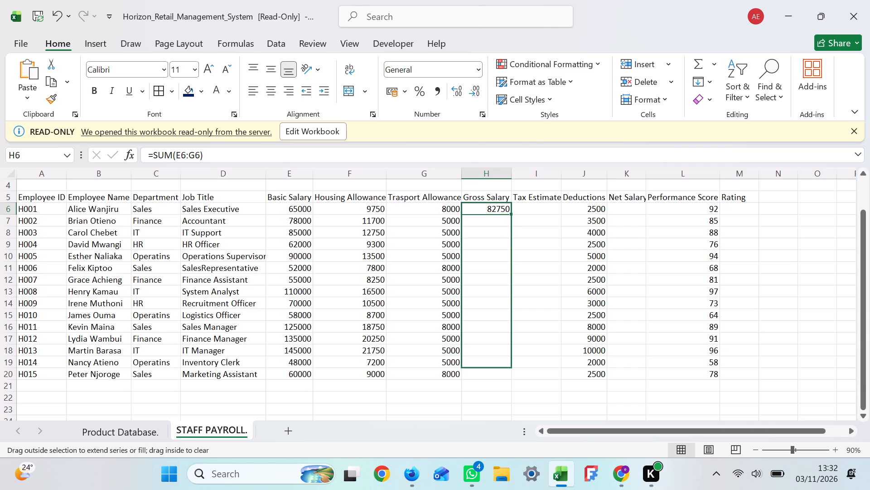
pyautogui.moveTo(515, 373); pyautogui.dragTo(513, 377)
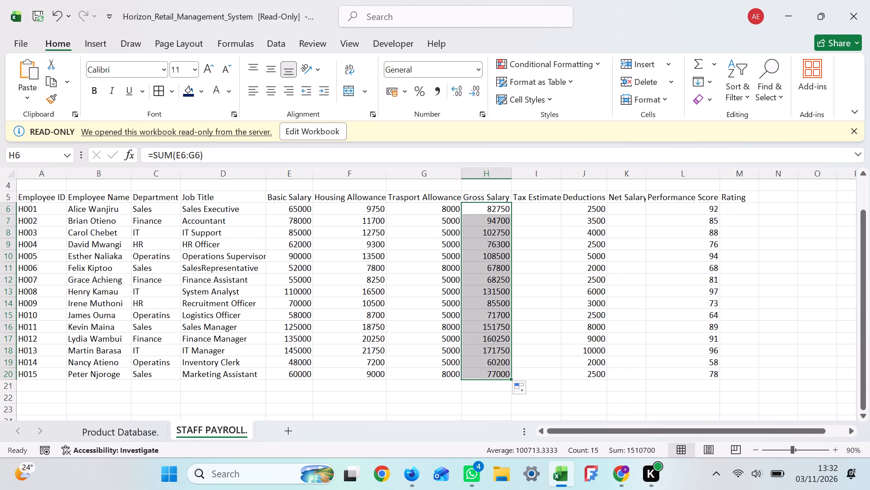
pyautogui.click(539, 343)
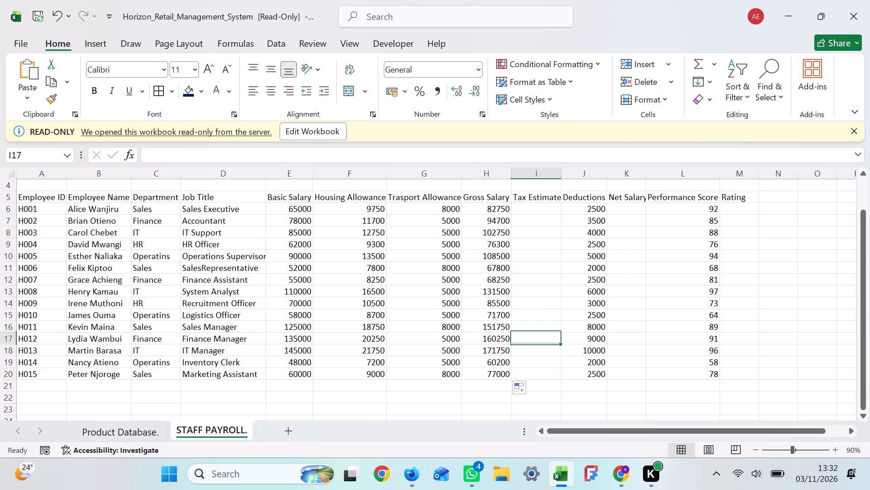
pyautogui.click(496, 354)
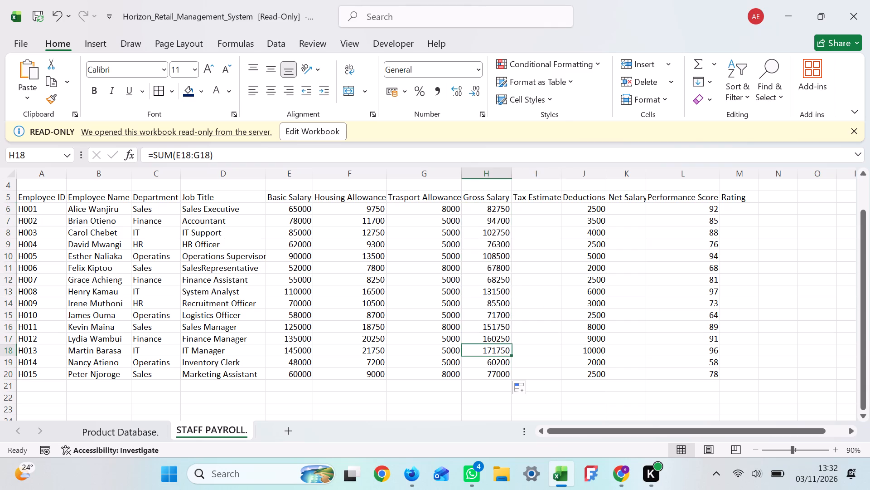
pyautogui.click(486, 379)
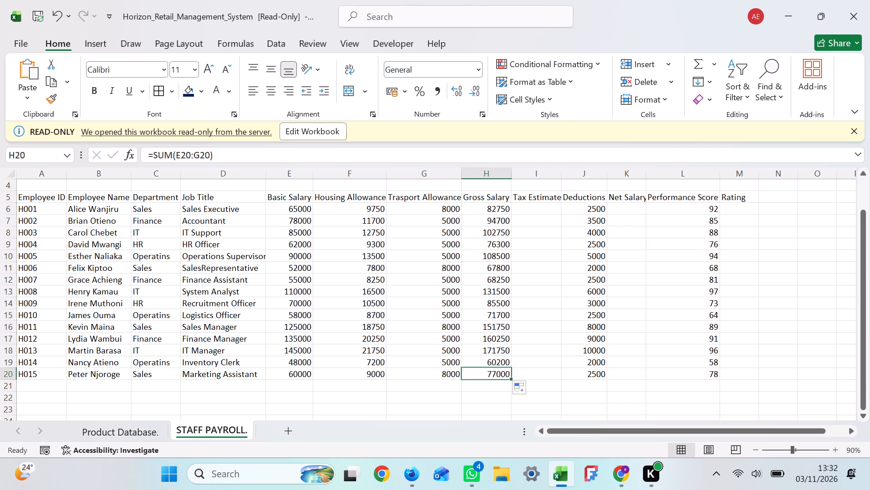
# Enter the tax estimate formula =IF(H6>=100000,H6*20%,H6*15%) for employee H001 in cell I6.
pyautogui.click(522, 207)
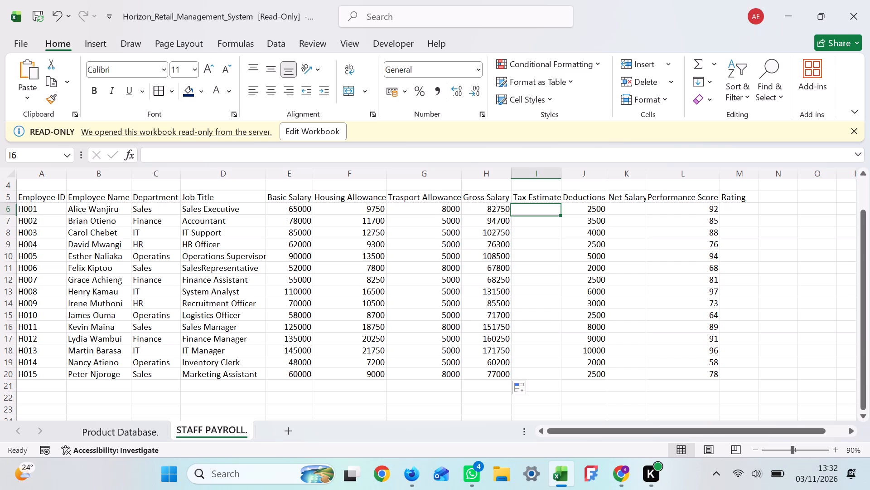
pyautogui.press('=')
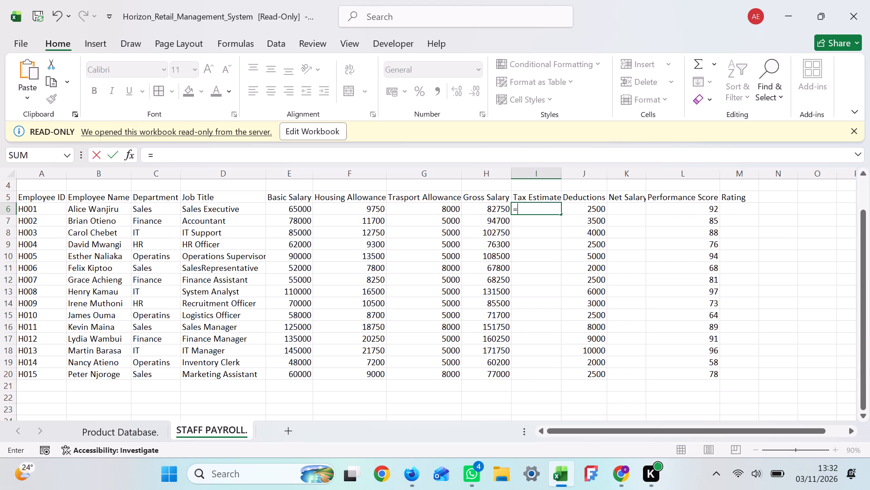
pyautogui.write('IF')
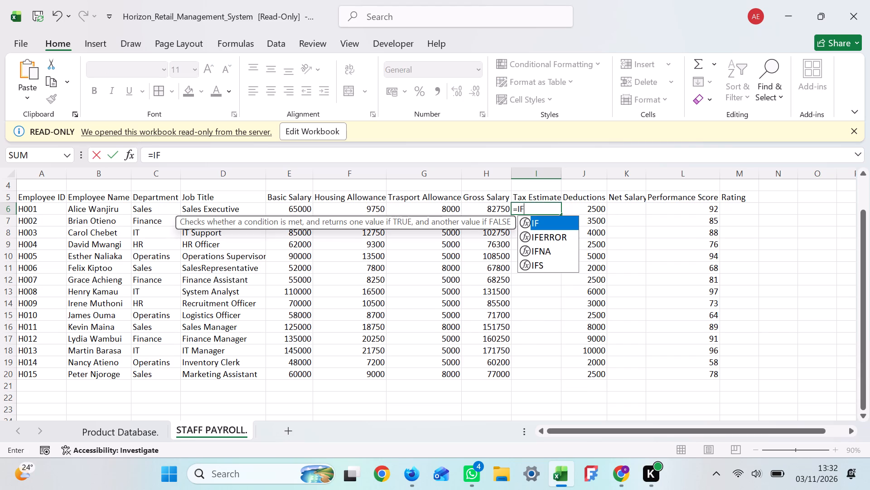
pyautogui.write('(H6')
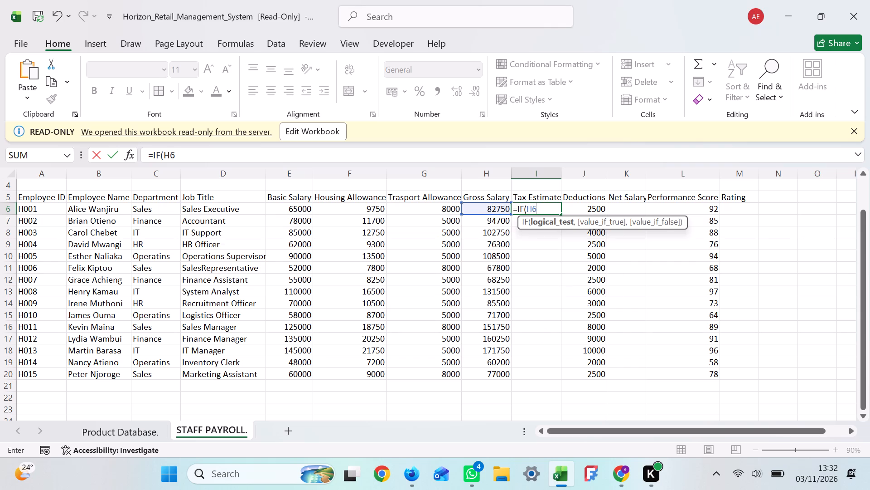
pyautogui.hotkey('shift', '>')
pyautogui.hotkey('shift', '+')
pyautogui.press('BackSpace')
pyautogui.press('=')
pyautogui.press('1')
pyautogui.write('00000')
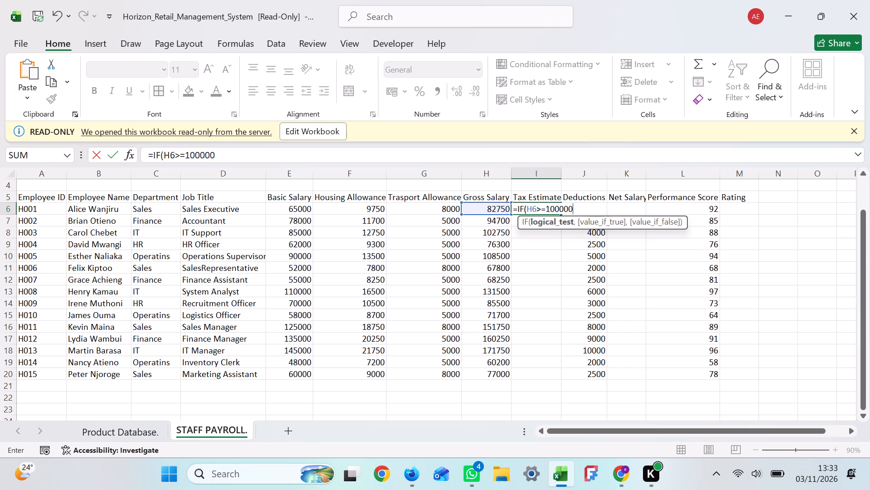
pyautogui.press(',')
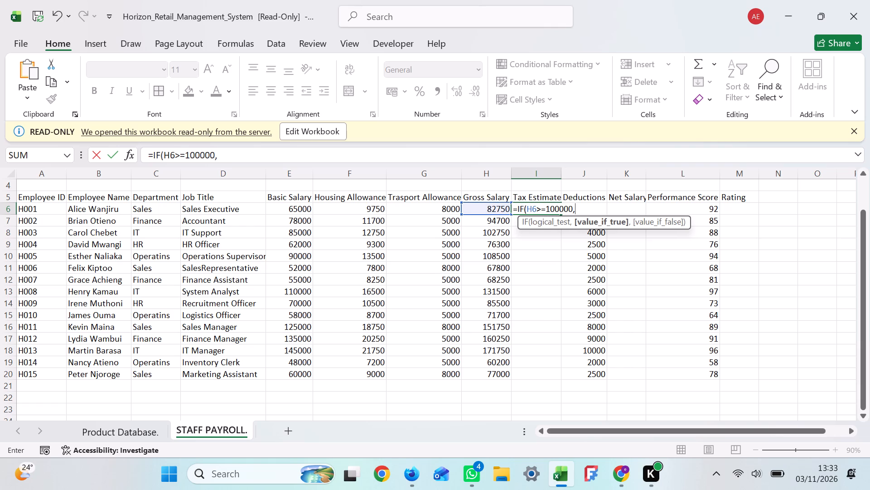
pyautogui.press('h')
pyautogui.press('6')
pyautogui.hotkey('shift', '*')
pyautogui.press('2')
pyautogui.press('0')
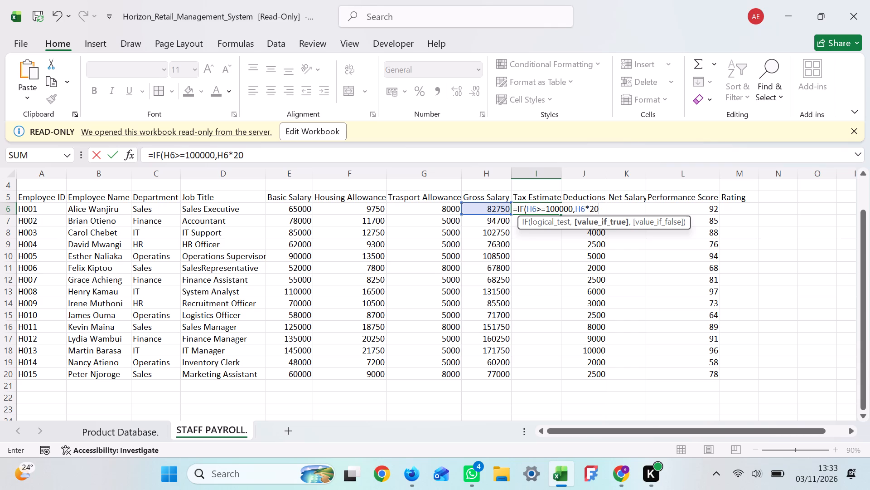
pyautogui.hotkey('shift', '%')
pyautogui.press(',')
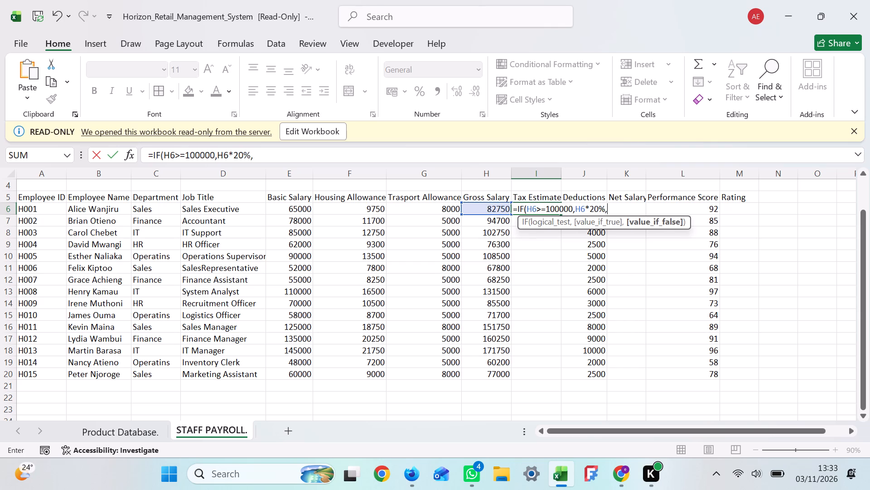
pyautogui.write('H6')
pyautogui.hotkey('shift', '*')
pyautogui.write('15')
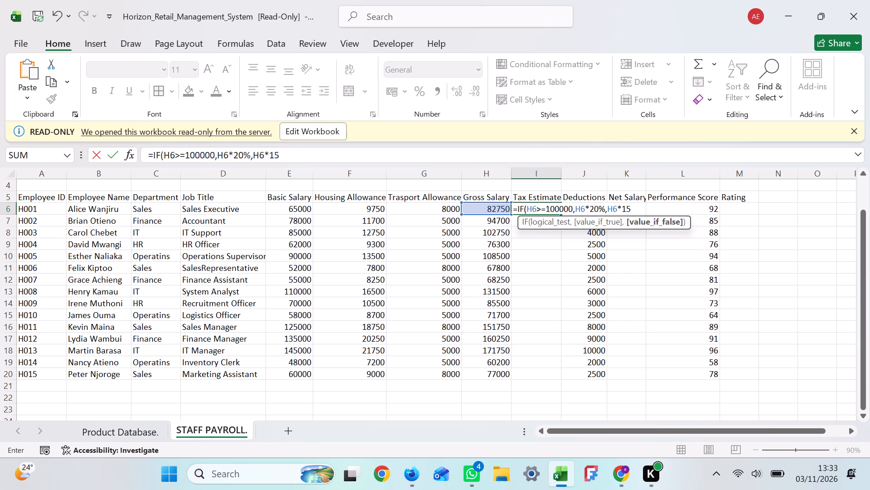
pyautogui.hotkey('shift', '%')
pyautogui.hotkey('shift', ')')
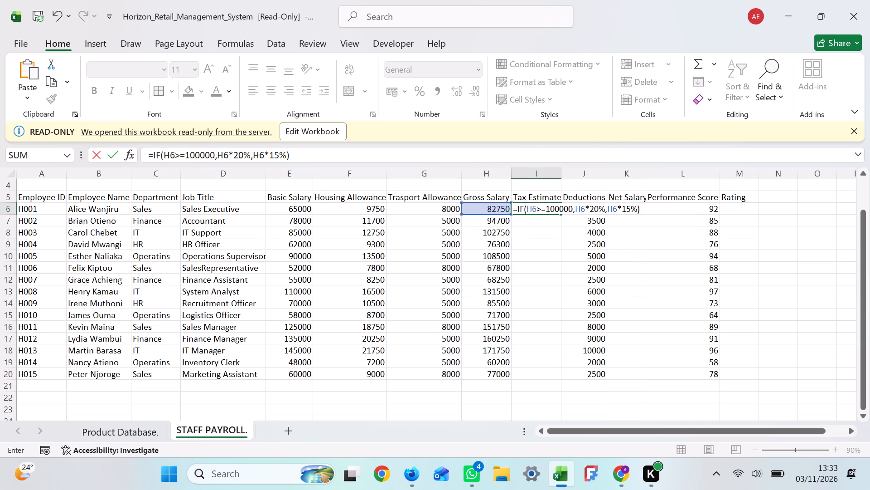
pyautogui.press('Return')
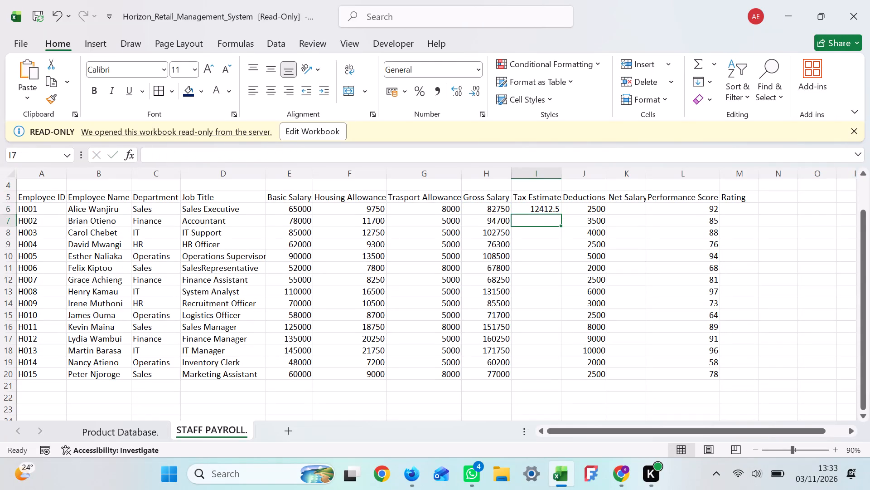
# Fill the tax estimate formula from cell I6 down to I20 for employees H001 to H015 and spot-check I16 and I19.
pyautogui.click(536, 210)
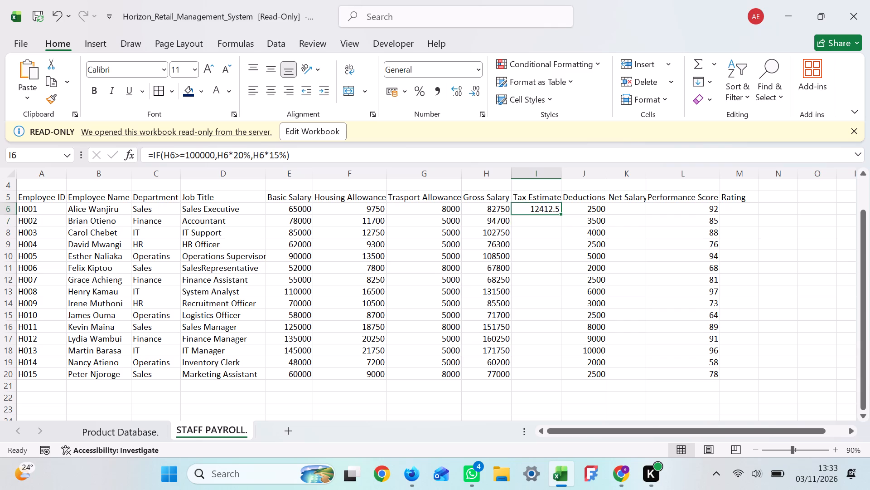
pyautogui.moveTo(561, 211); pyautogui.dragTo(558, 376)
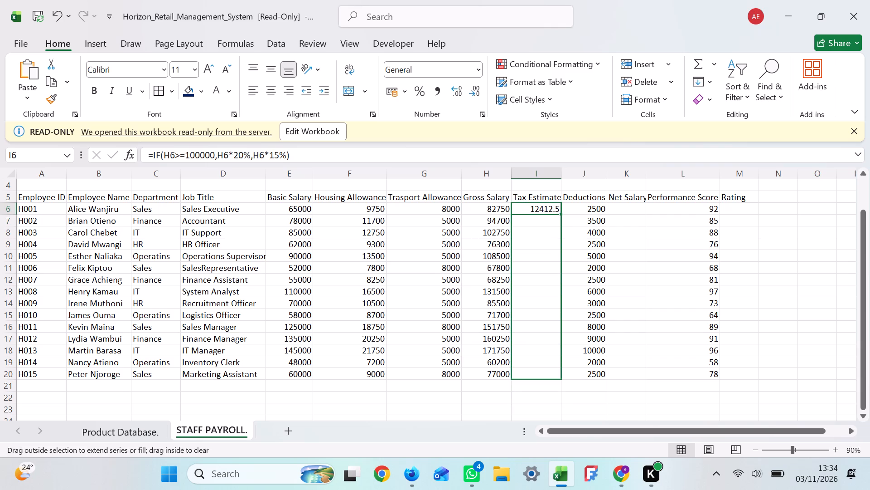
pyautogui.moveTo(558, 376); pyautogui.dragTo(558, 377)
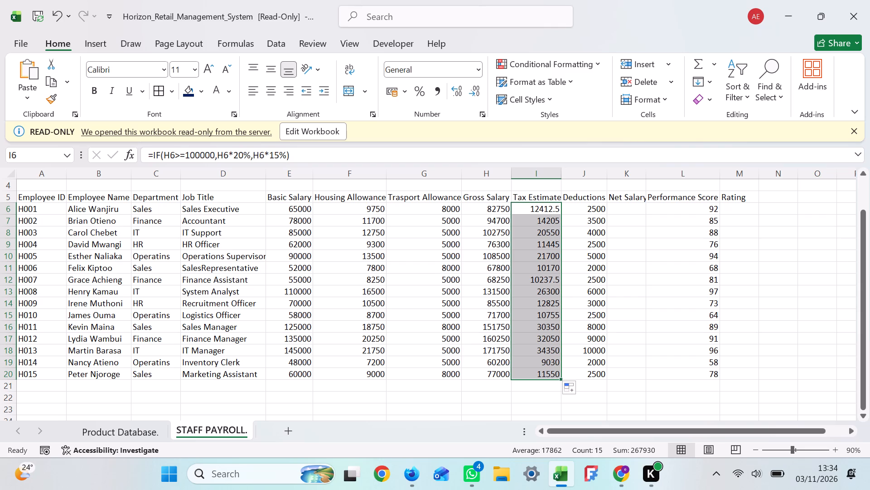
pyautogui.click(559, 329)
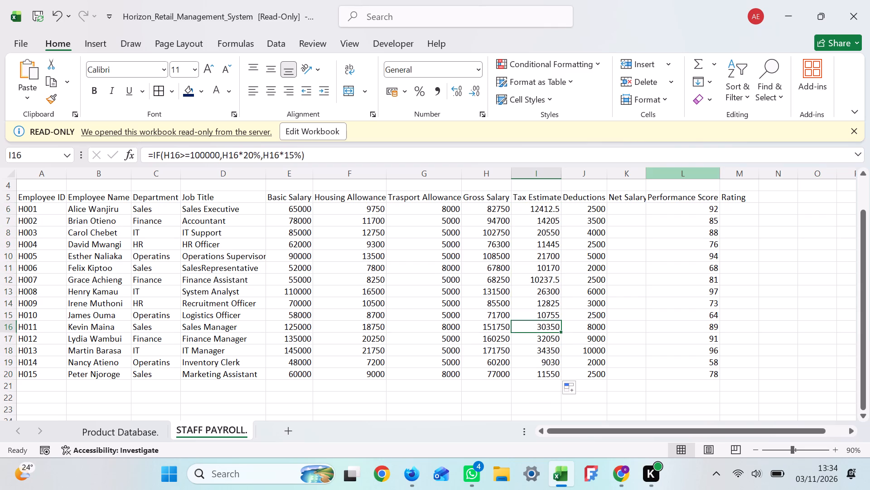
pyautogui.click(541, 358)
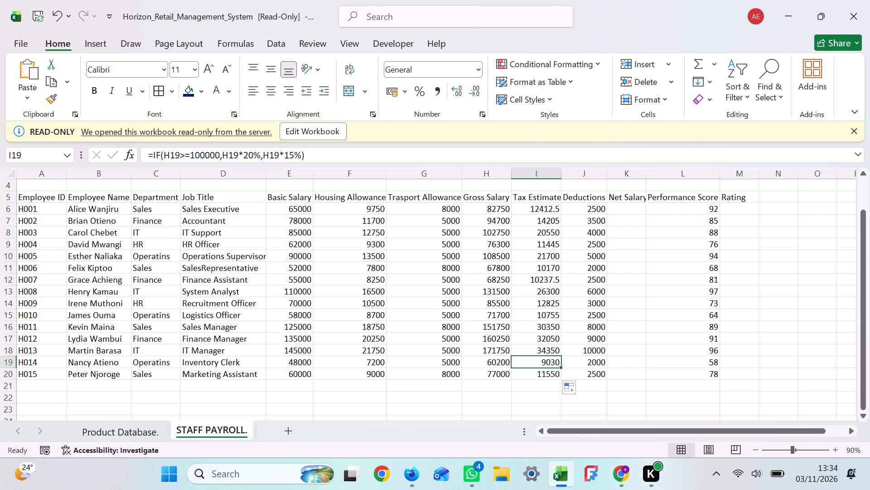
# Widen column K slightly to give the Net Salary heading more room.
pyautogui.moveTo(647, 175); pyautogui.dragTo(657, 177)
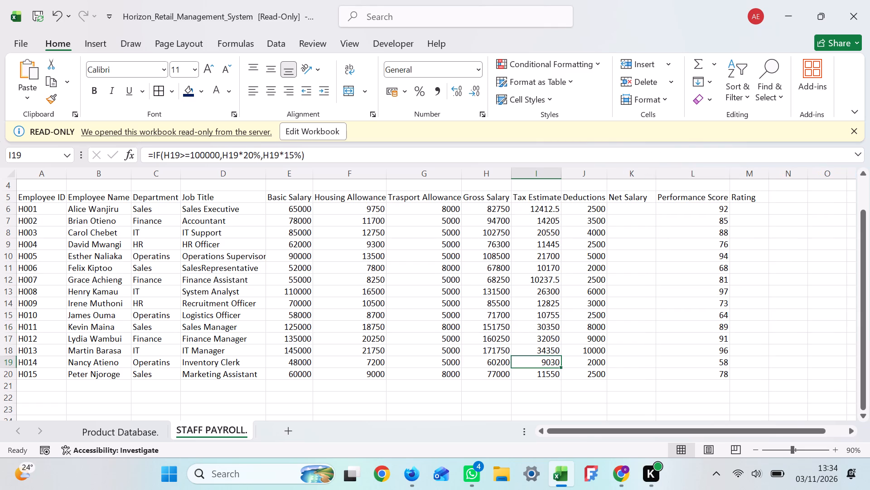
pyautogui.click(625, 210)
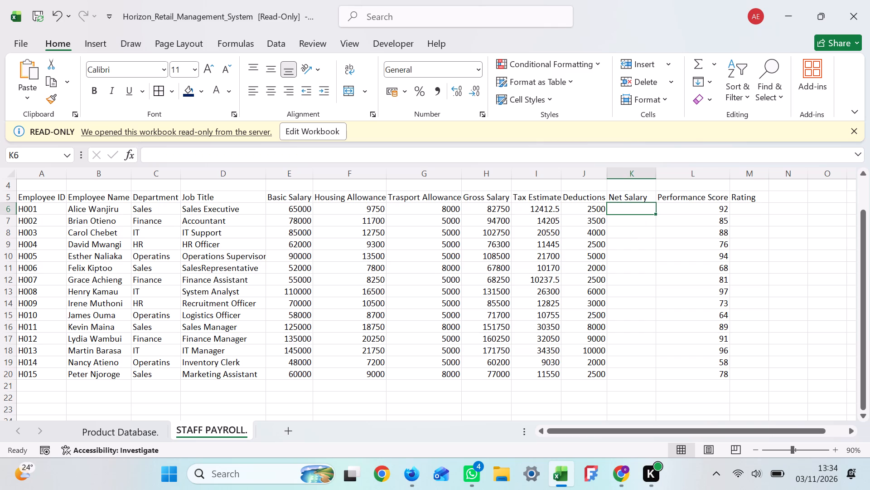
pyautogui.press('=')
pyautogui.press('h')
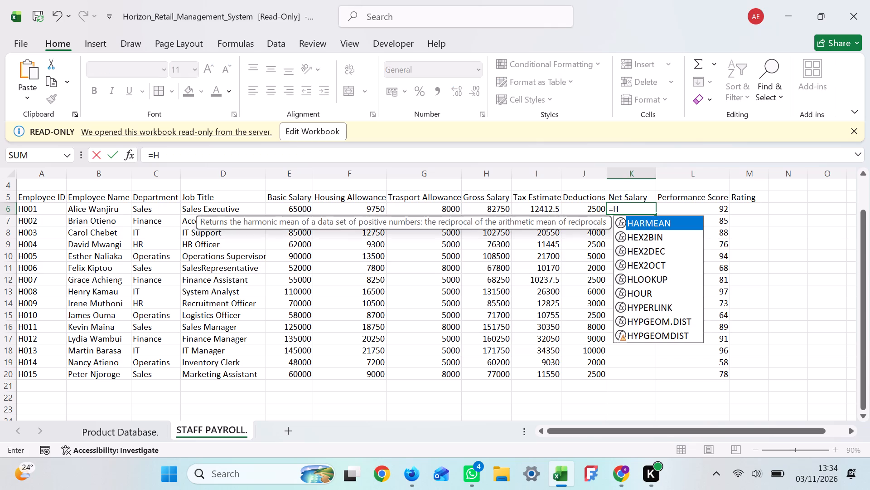
pyautogui.press('6')
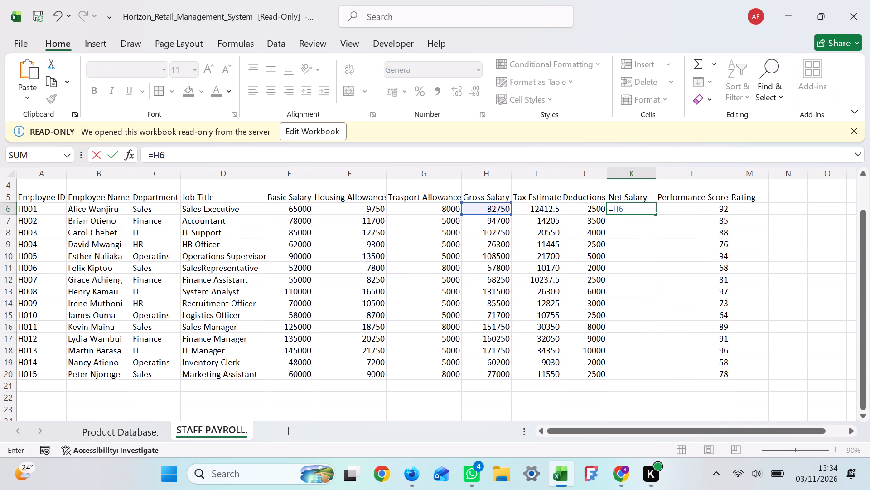
pyautogui.press('-')
pyautogui.press('i')
pyautogui.press('6')
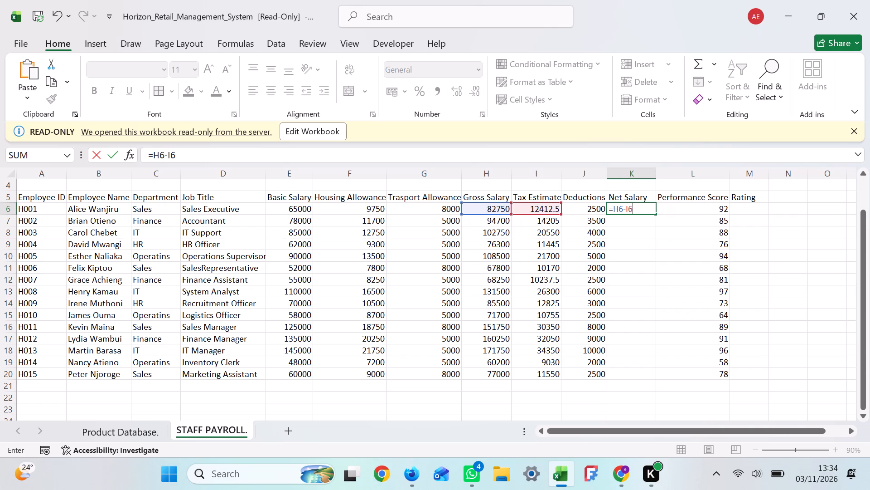
pyautogui.press('-')
pyautogui.write('J6')
pyautogui.press('Return')
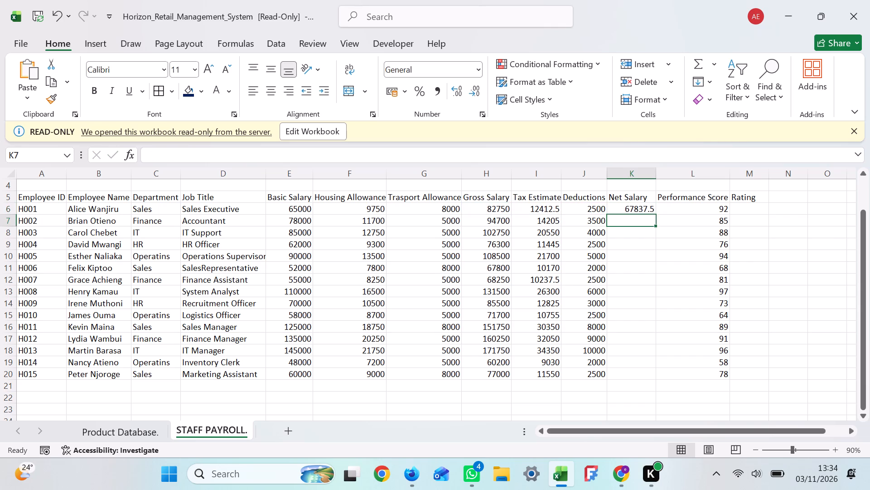
pyautogui.click(638, 208)
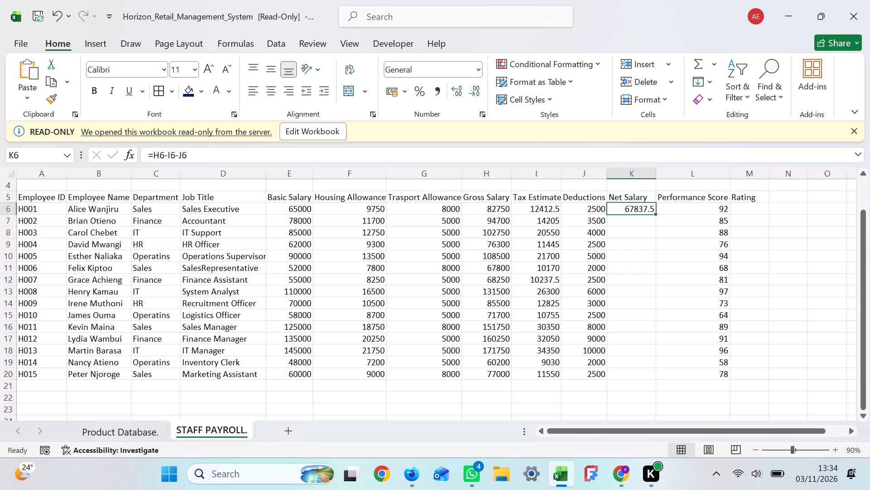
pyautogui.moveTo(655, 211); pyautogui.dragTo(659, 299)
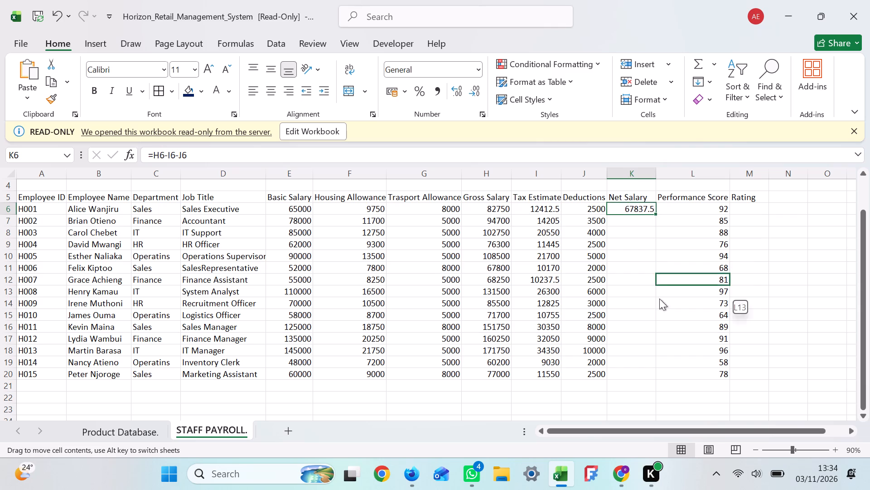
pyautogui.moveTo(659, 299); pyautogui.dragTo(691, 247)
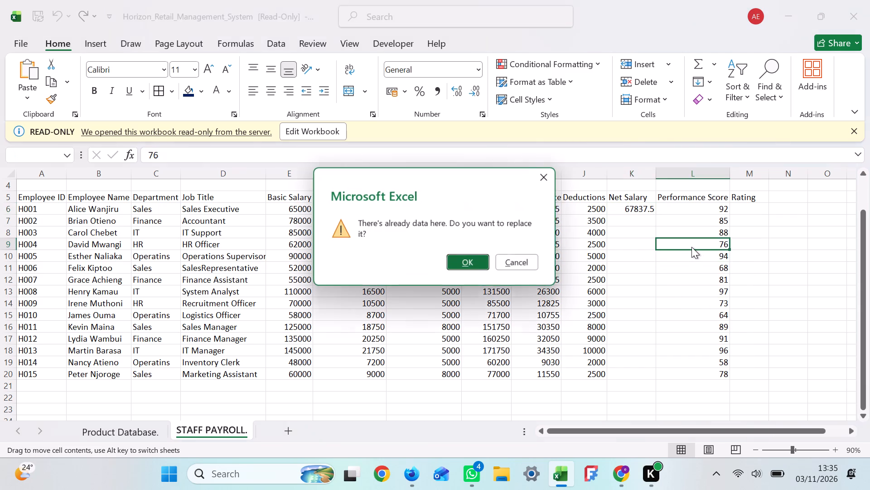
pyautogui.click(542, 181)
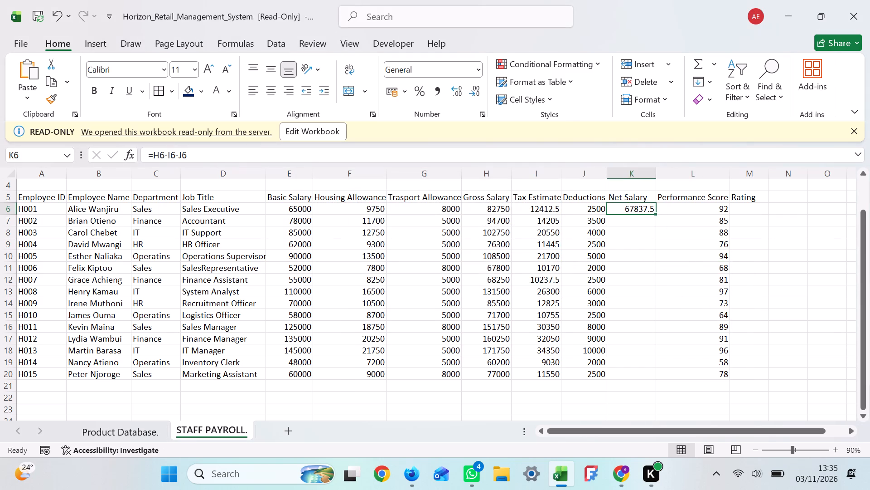
# Fill the net salary formula from cell K6 down to K20 for employees H001 to H015.
pyautogui.moveTo(654, 213); pyautogui.dragTo(656, 373)
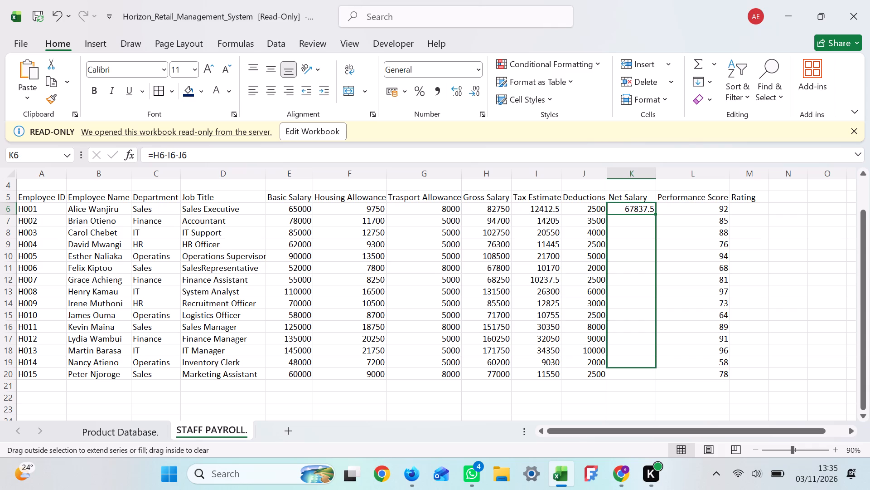
pyautogui.moveTo(656, 373); pyautogui.dragTo(656, 377)
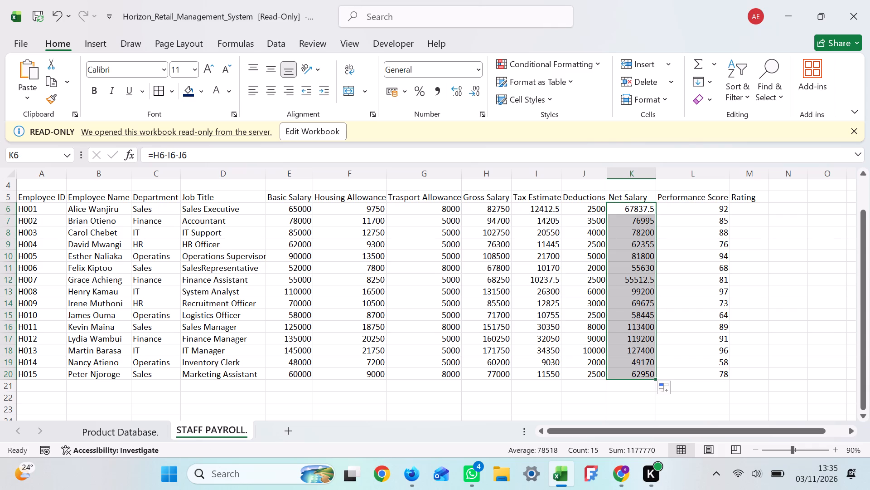
pyautogui.click(662, 256)
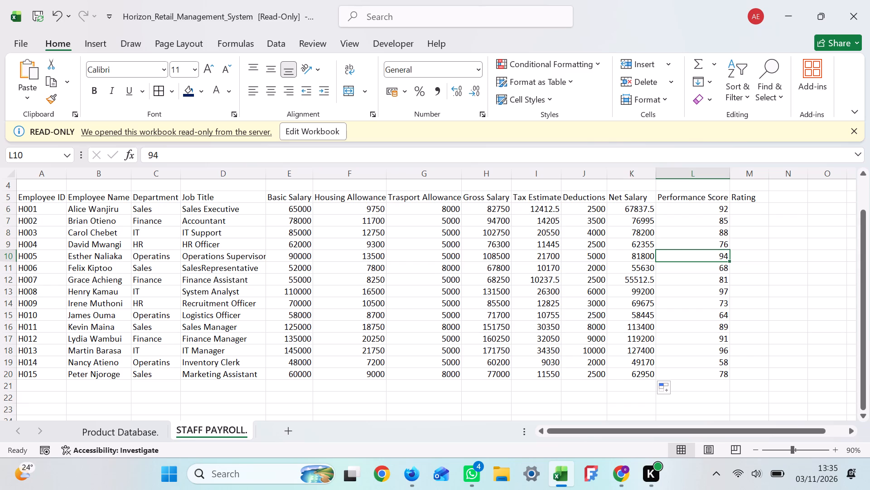
# Widen column M slightly to give the Rating column more room.
pyautogui.click(753, 207)
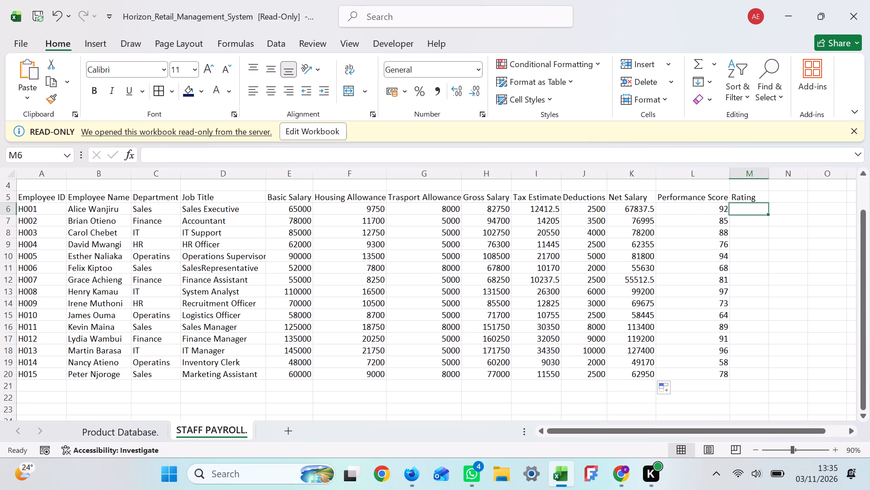
pyautogui.moveTo(768, 171); pyautogui.dragTo(774, 172)
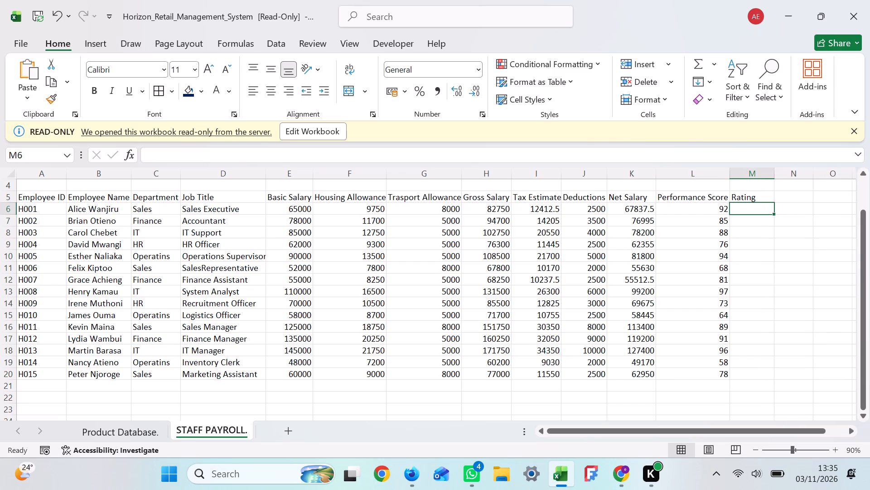
# Begin the rating formula for employee H001 in cell M6 with =IF(L6>=90,"Excellent", as its first condition.
pyautogui.click(752, 206)
pyautogui.press('=')
pyautogui.write('IF')
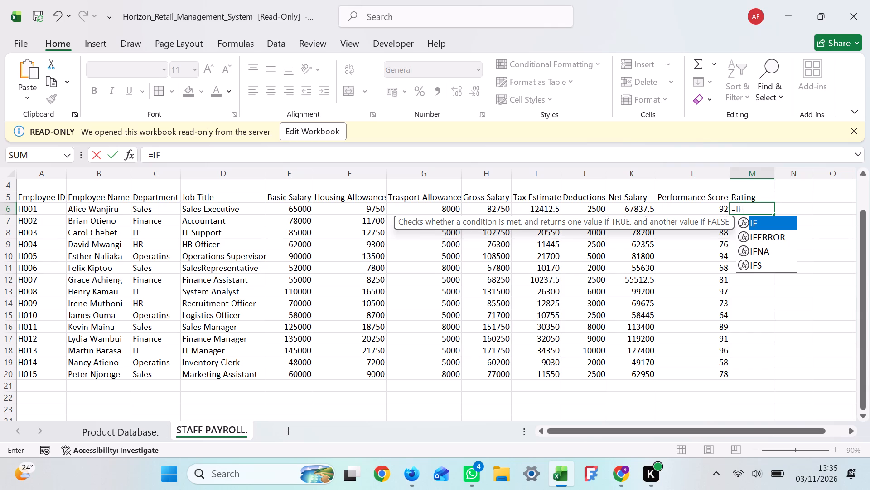
pyautogui.hotkey('shift', '(')
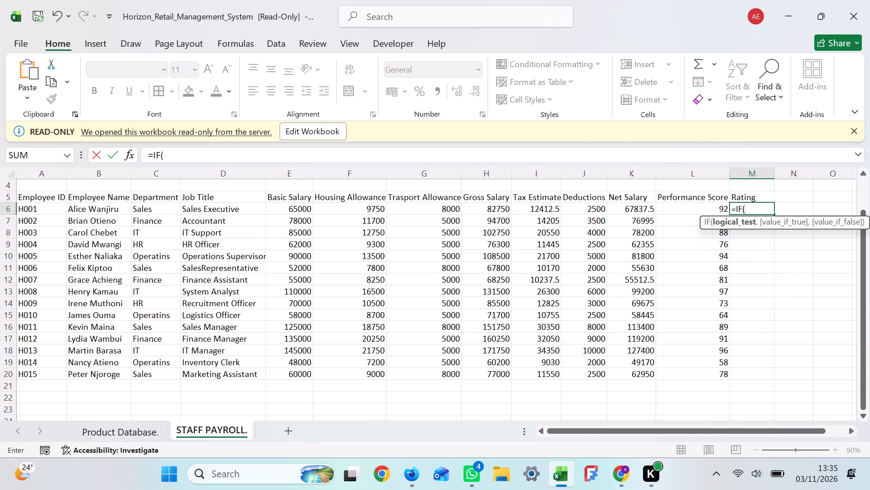
pyautogui.press('l')
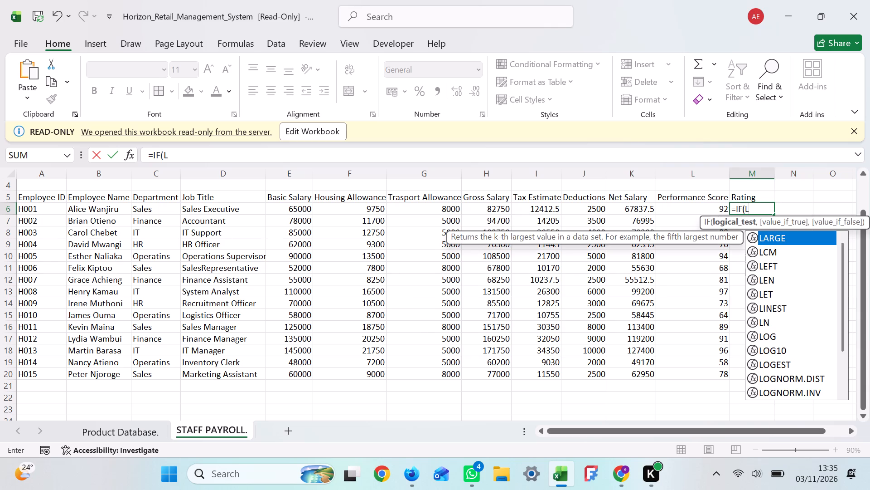
pyautogui.press('6')
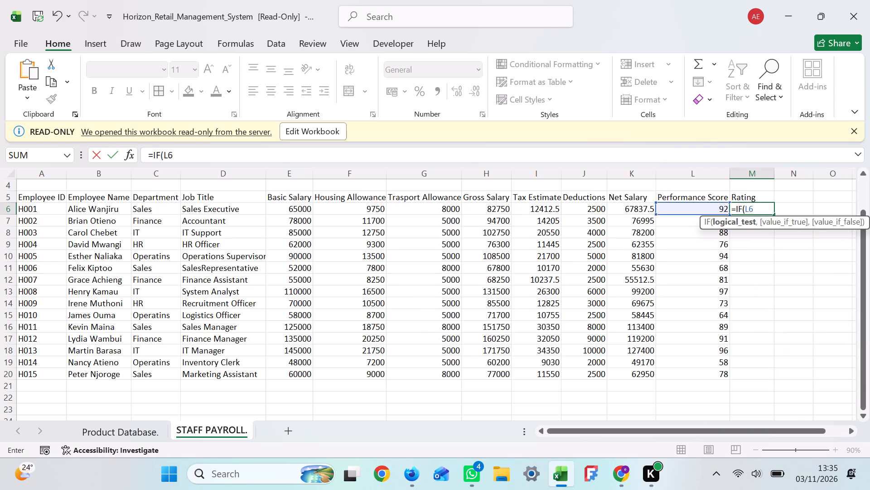
pyautogui.hotkey('shift', '>')
pyautogui.press('=')
pyautogui.write('90')
pyautogui.press(',')
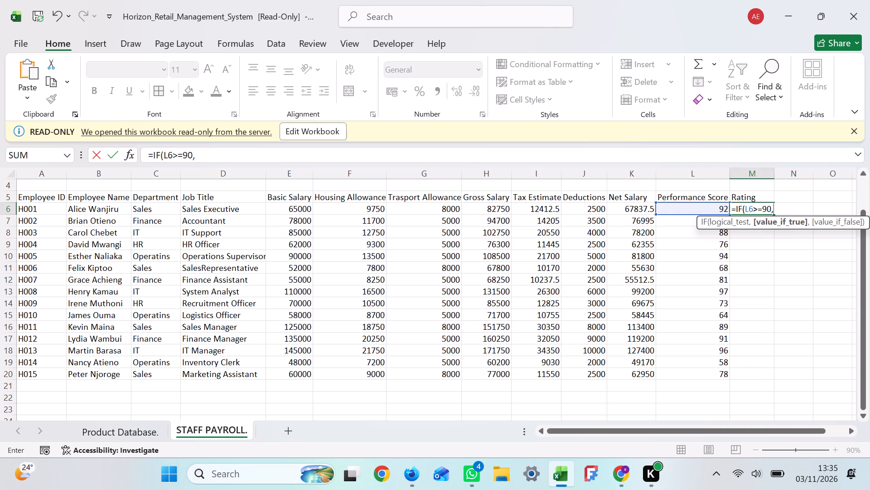
pyautogui.hotkey('shift', '"')
pyautogui.press('e')
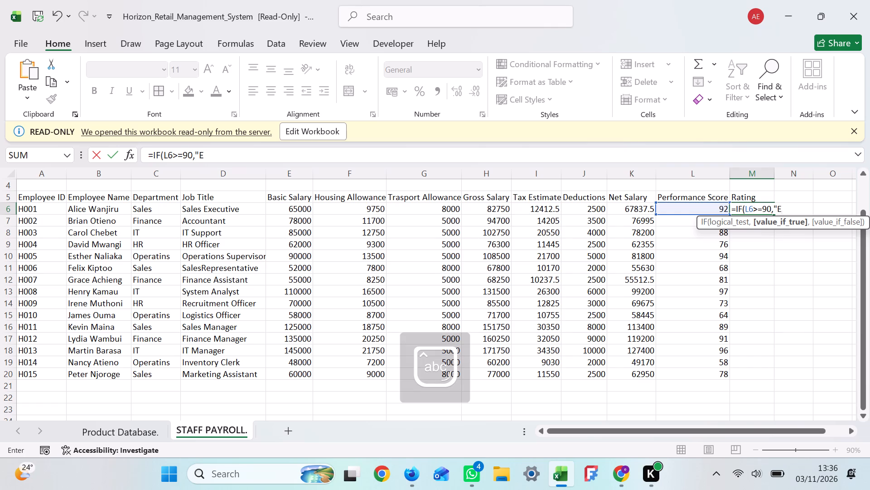
pyautogui.write('xcelle')
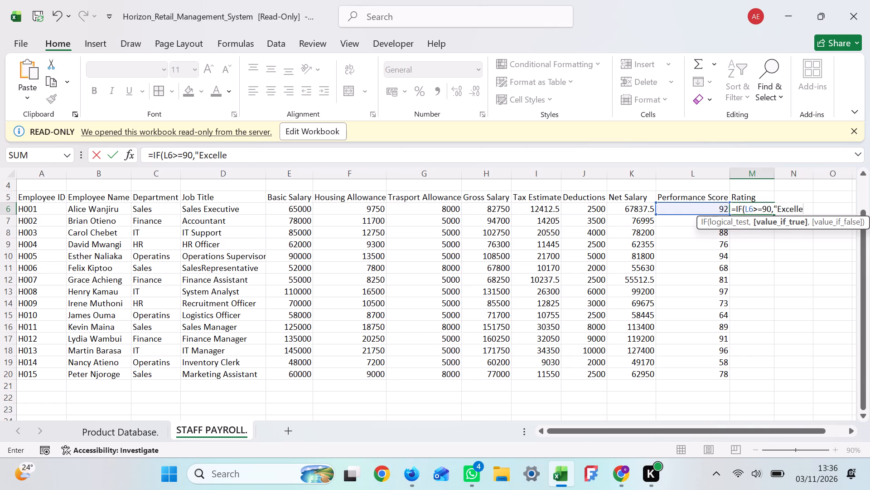
pyautogui.press('n')
pyautogui.press('t')
pyautogui.hotkey('shift', '"')
pyautogui.press(',')
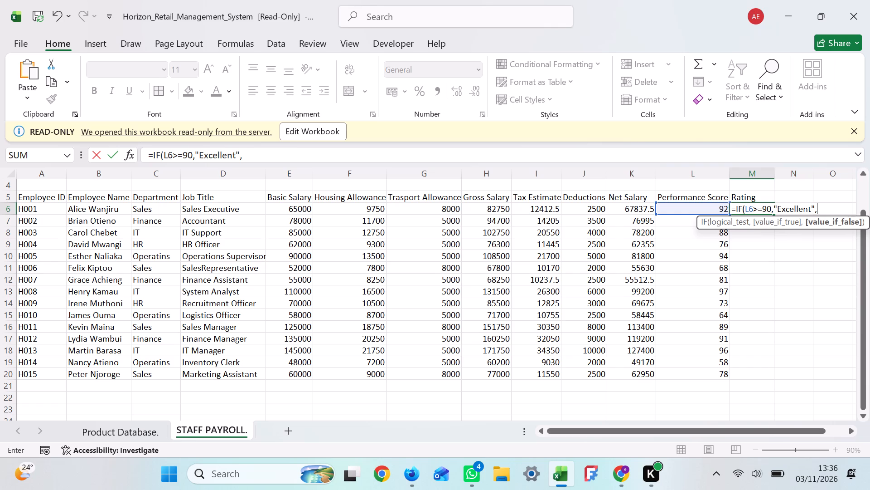
# Add the second condition to the rating formula in M6: IF(L6>=75,"Good", as the first condition's false result.
pyautogui.press('i')
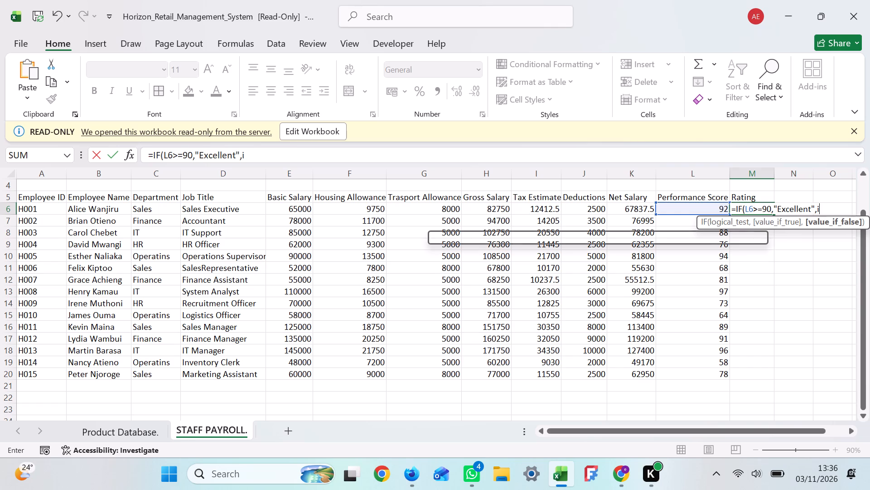
pyautogui.press('BackSpace')
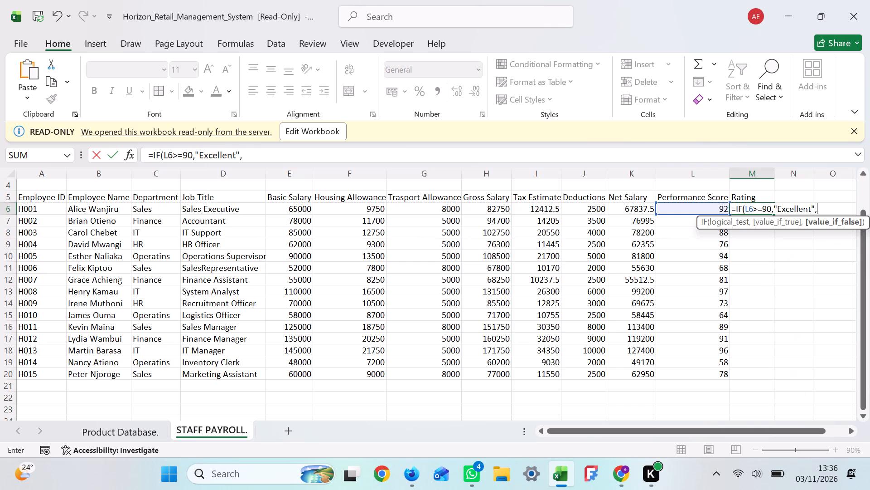
pyautogui.press('i')
pyautogui.press('f')
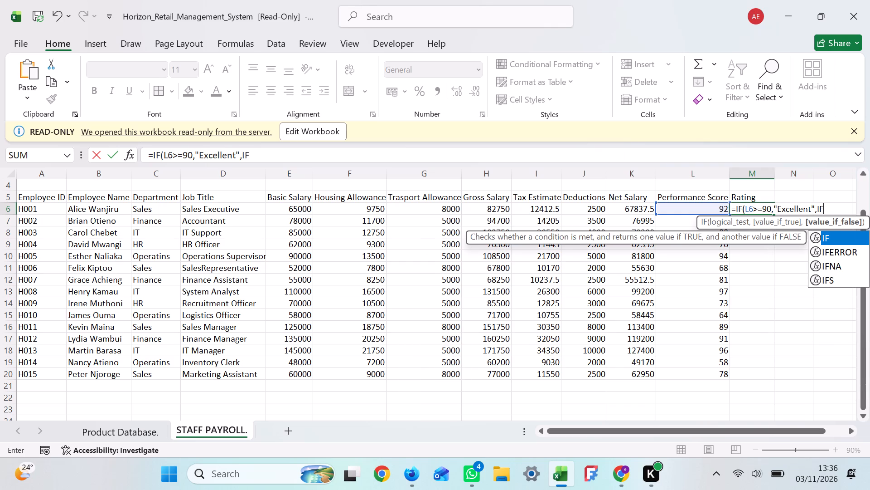
pyautogui.hotkey('shift', '(')
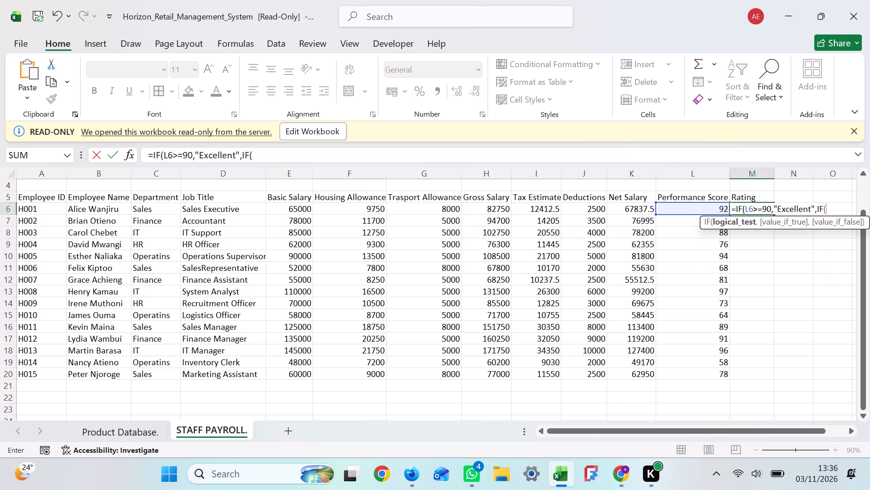
pyautogui.press('l')
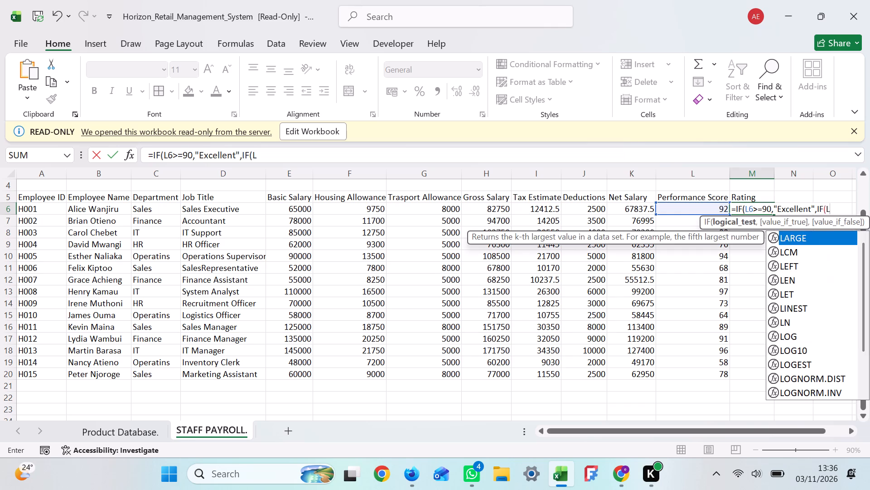
pyautogui.press('6')
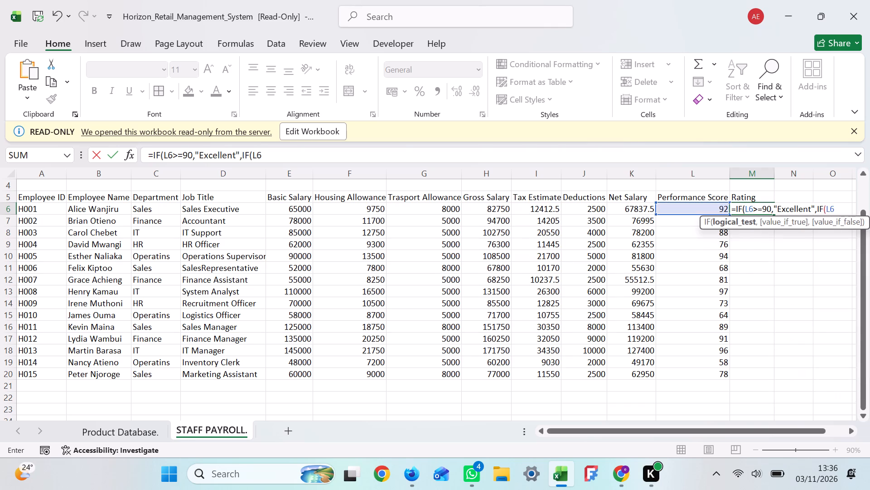
pyautogui.hotkey('shift', '>')
pyautogui.press('=')
pyautogui.write('75')
pyautogui.press(',')
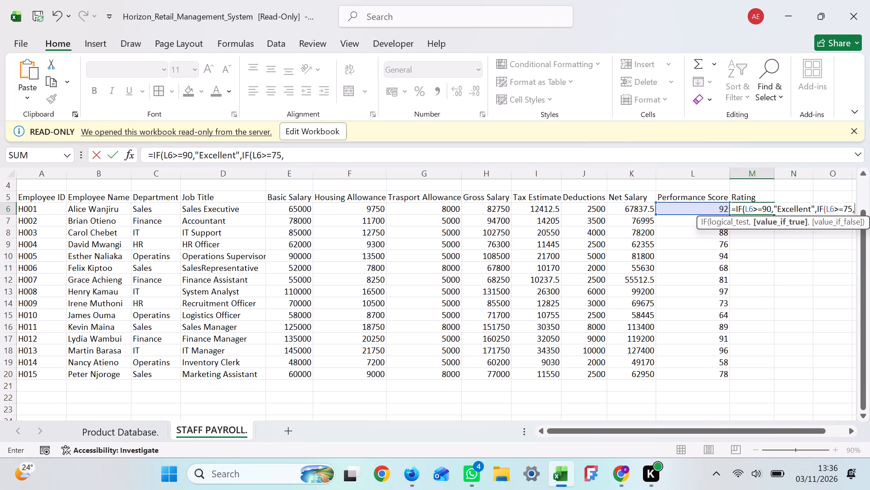
pyautogui.hotkey('shift', '"')
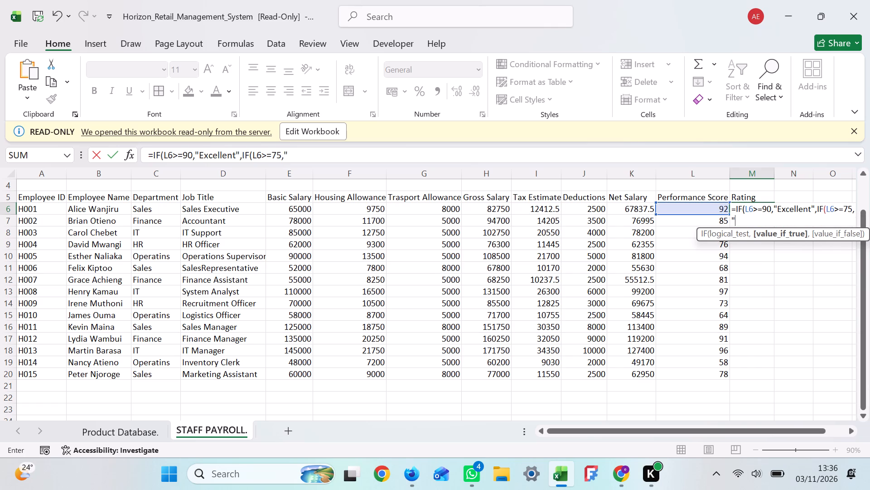
pyautogui.press('g')
pyautogui.write('oo')
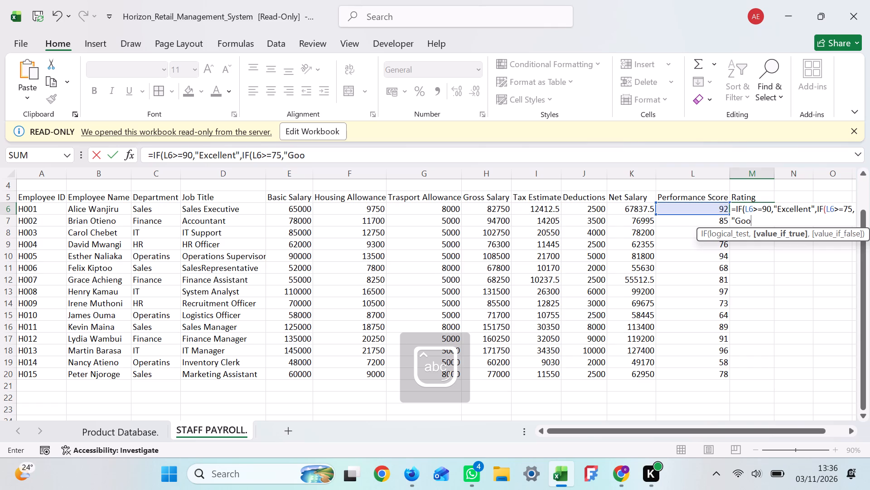
pyautogui.press('d')
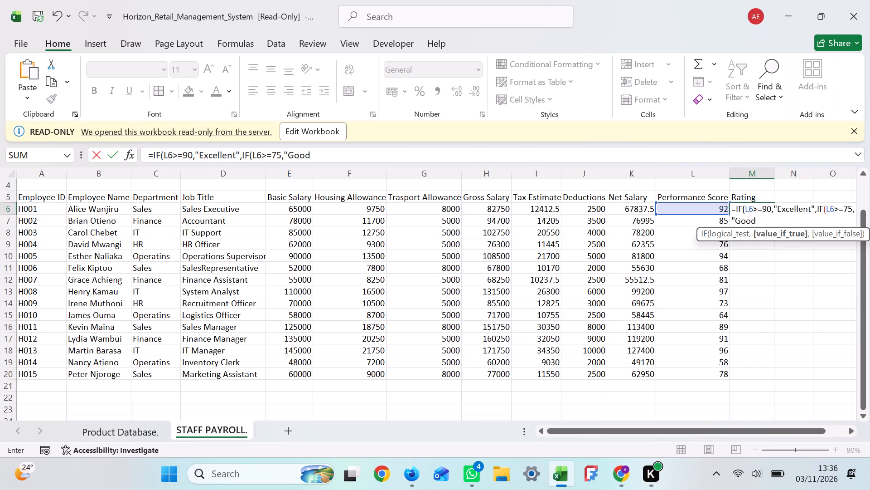
pyautogui.hotkey('shift', '"')
pyautogui.press(',')
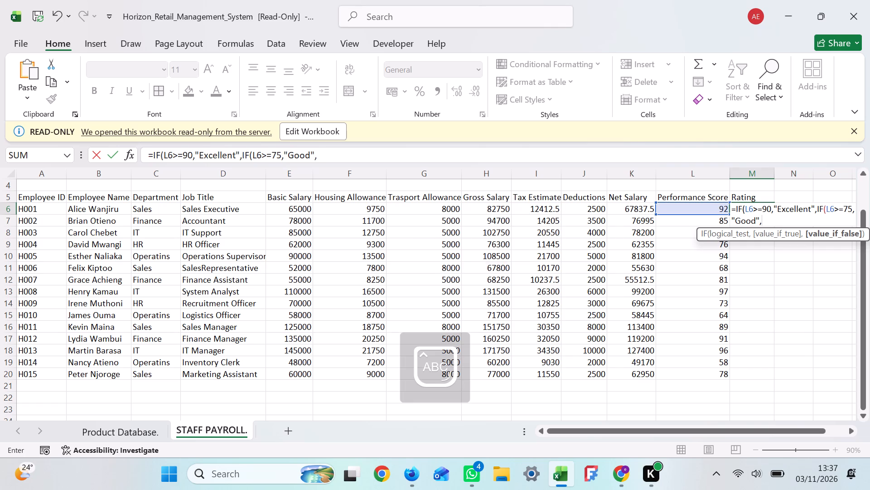
# Add the third nested condition to the rating formula in M6: IF(L6>=60,"Average",.
pyautogui.write('IF')
pyautogui.hotkey('shift', '(')
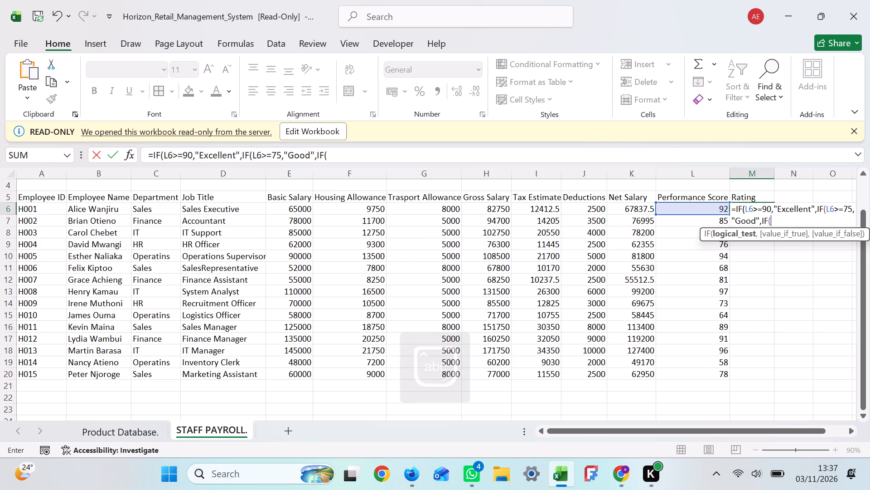
pyautogui.press('l')
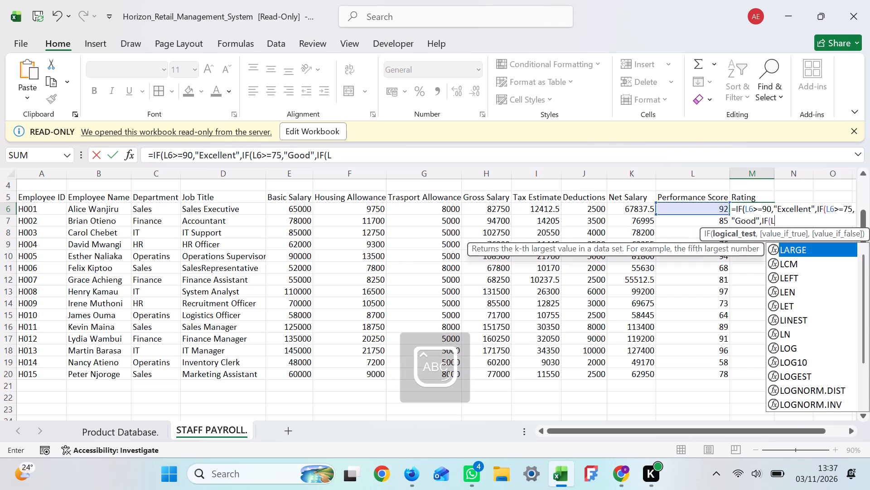
pyautogui.press('6')
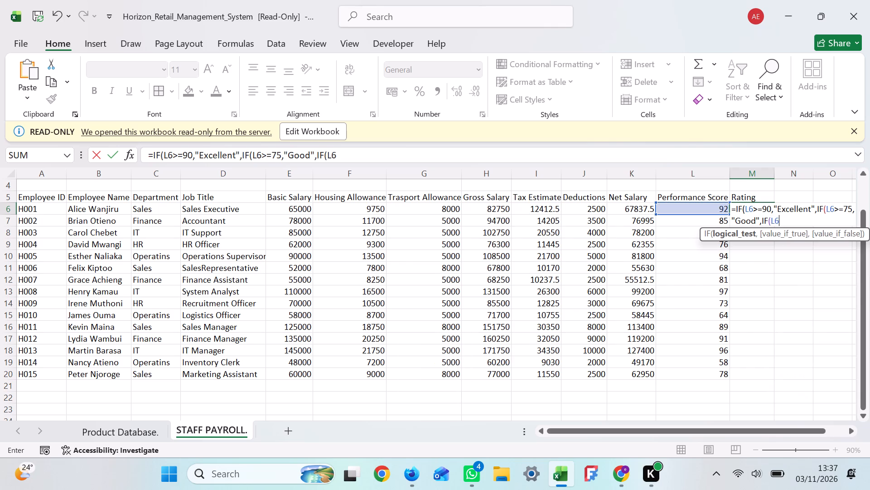
pyautogui.hotkey('shift', '>')
pyautogui.press('=')
pyautogui.write('60')
pyautogui.press(',')
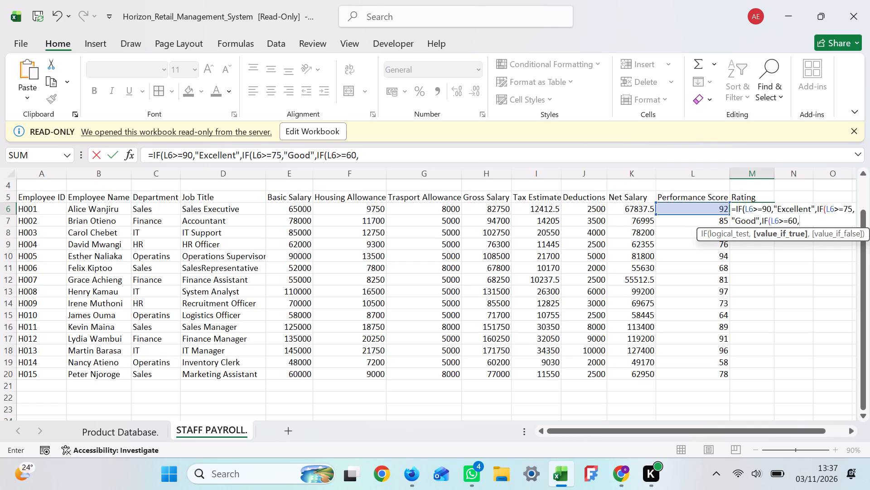
pyautogui.hotkey('shift', '"')
pyautogui.press('a')
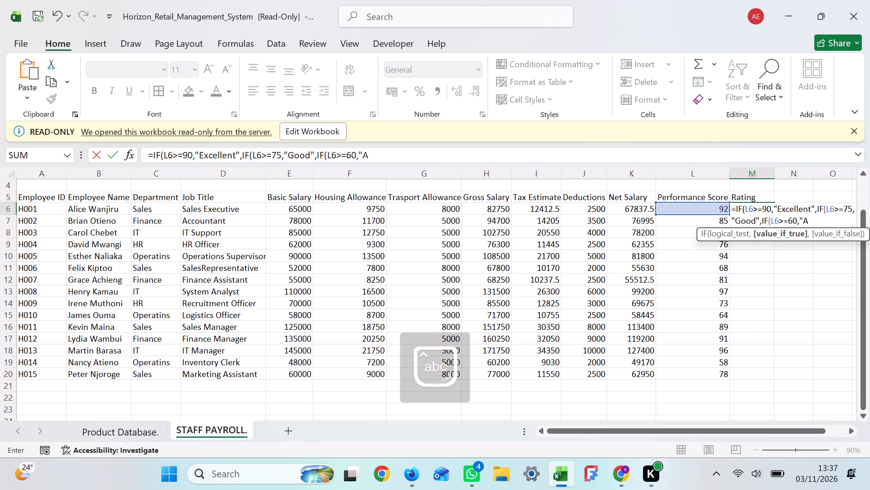
pyautogui.write('ver')
pyautogui.write('ag')
pyautogui.press('e')
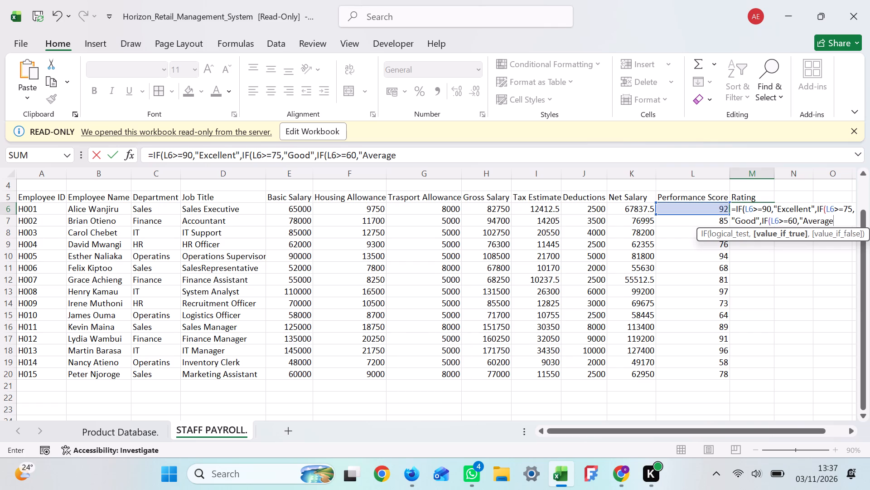
pyautogui.write('"<')
pyautogui.press('BackSpace')
pyautogui.press(',')
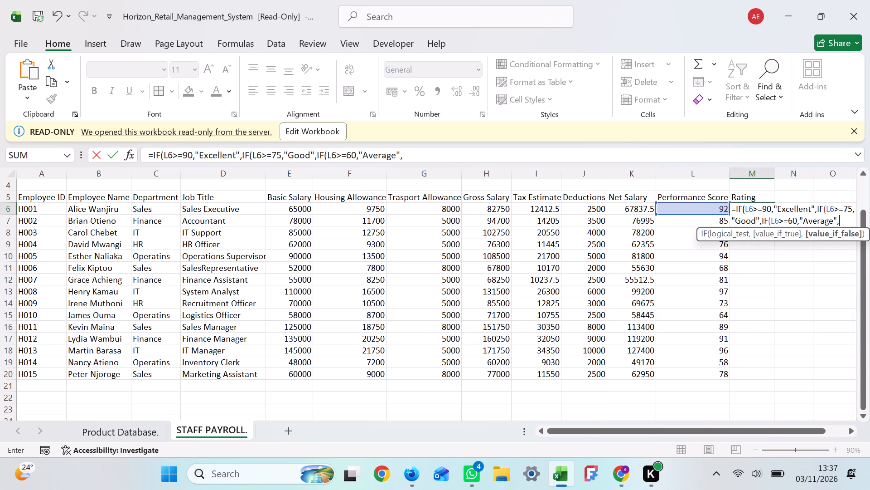
# Complete the rating formula in M6 with "Needs Improvement" as the final false result, close all three IFs and enter it.
pyautogui.hotkey('shift', '"')
pyautogui.press('n')
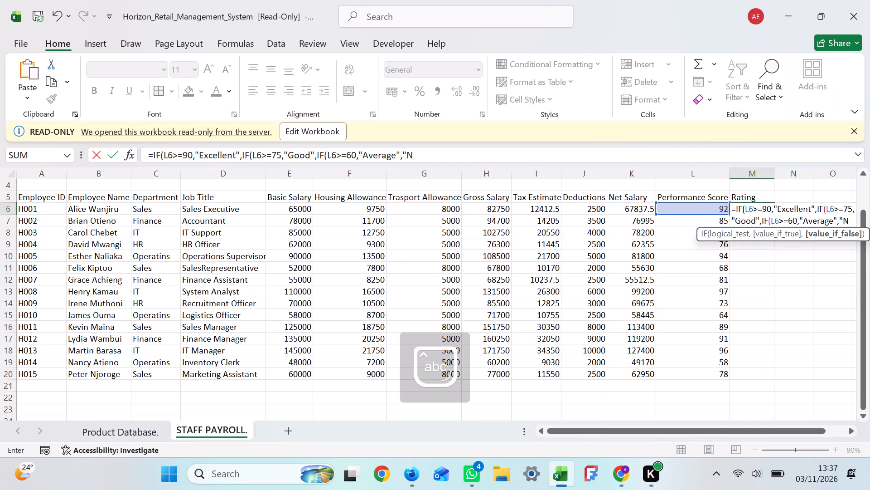
pyautogui.write('ee')
pyautogui.write('ds')
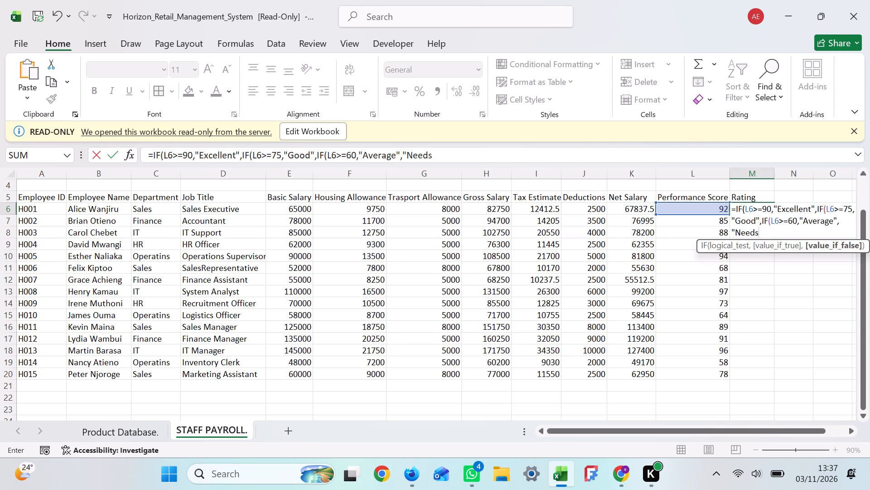
pyautogui.press('space')
pyautogui.press('i')
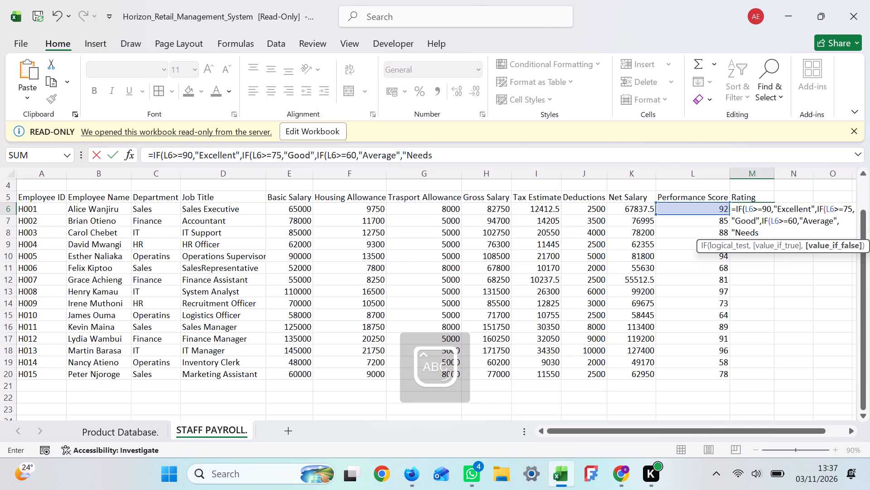
pyautogui.press('BackSpace')
pyautogui.press('BackSpace')
pyautogui.press('i')
pyautogui.press('BackSpace')
pyautogui.press('space')
pyautogui.press('i')
pyautogui.press('m')
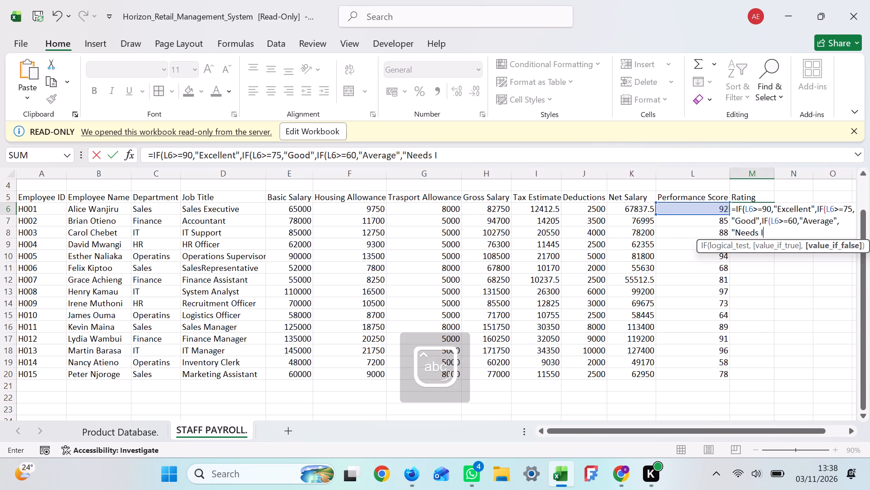
pyautogui.write('pr')
pyautogui.write('ove')
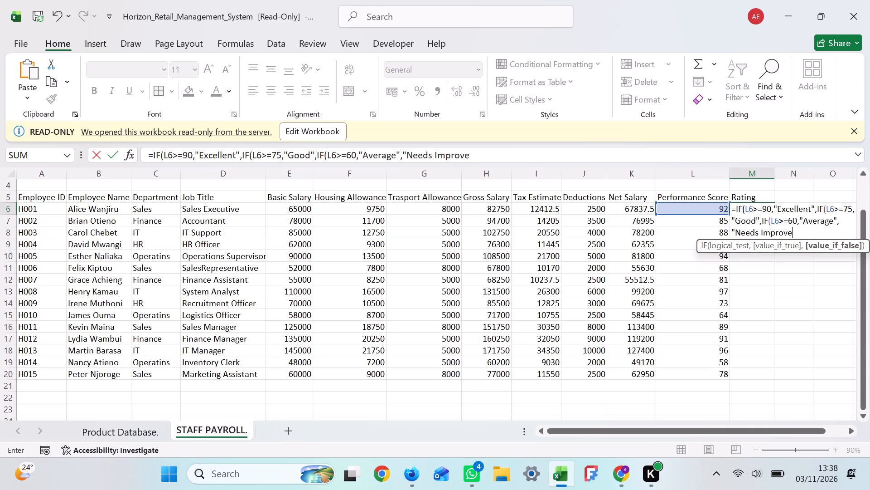
pyautogui.press('m')
pyautogui.press('e')
pyautogui.write('nt')
pyautogui.hotkey('shift', '"')
pyautogui.write('))')
pyautogui.hotkey('shift', ')')
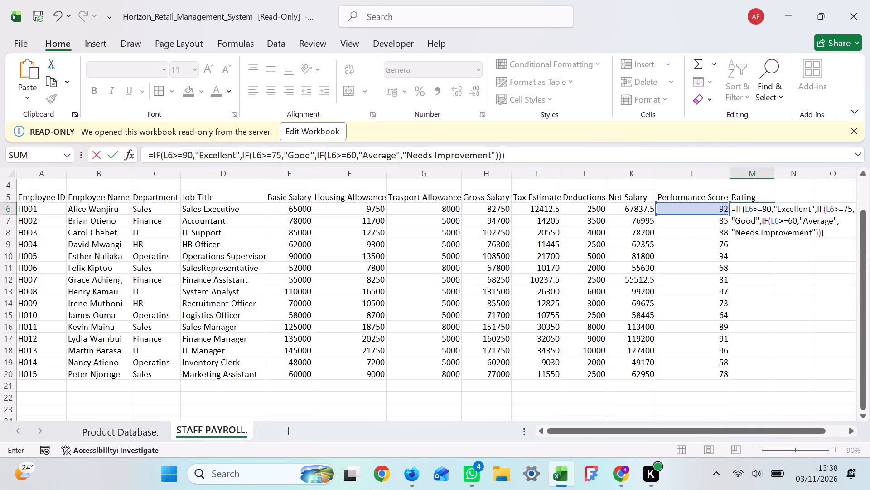
pyautogui.press('Return')
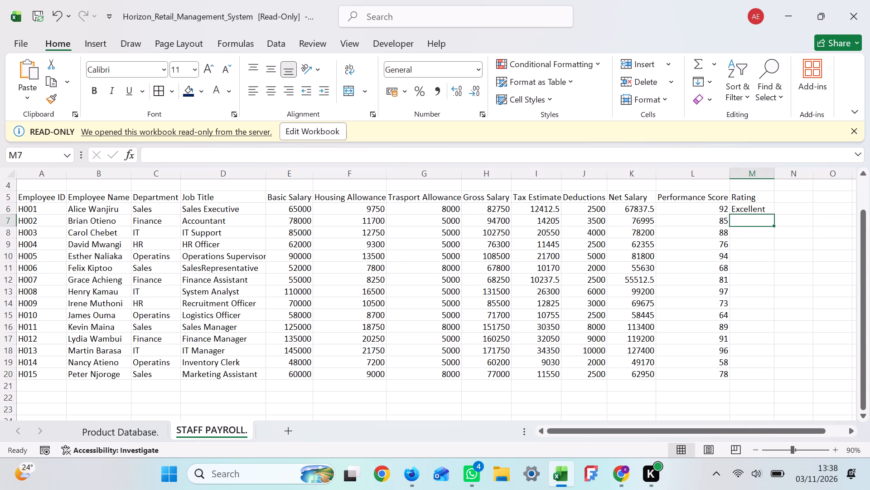
# Fill the rating formula from M6 down to M20 for employees H002 to H015.
pyautogui.click(753, 210)
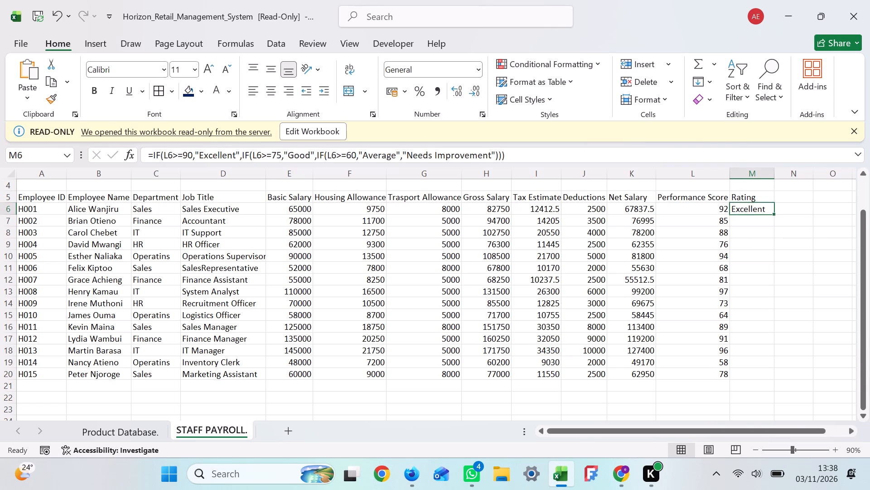
pyautogui.moveTo(773, 214); pyautogui.dragTo(761, 358)
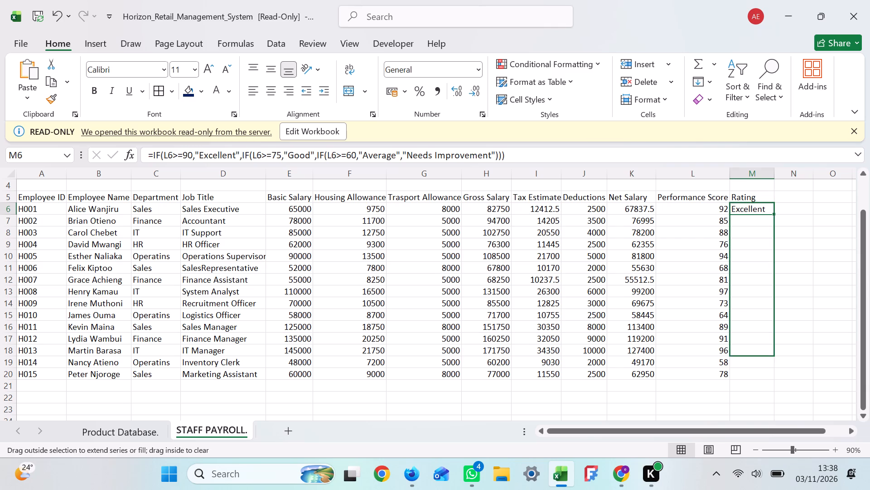
pyautogui.moveTo(761, 358); pyautogui.dragTo(771, 372)
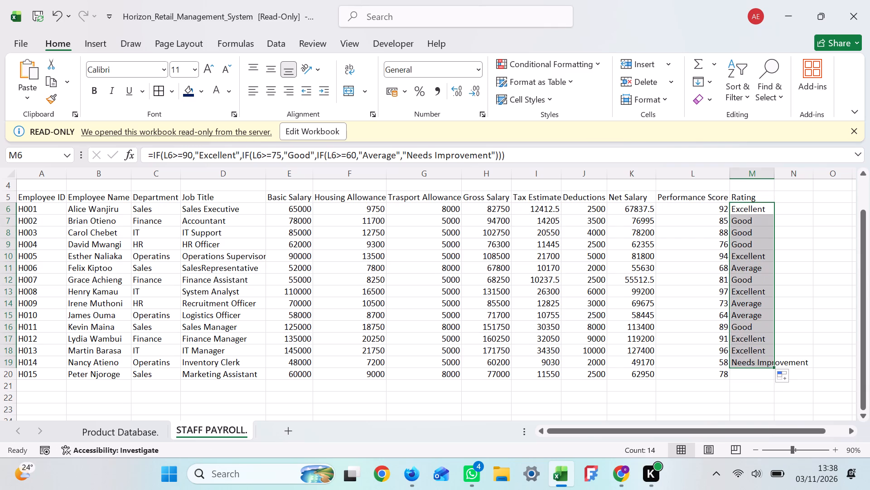
pyautogui.moveTo(773, 367); pyautogui.dragTo(773, 376)
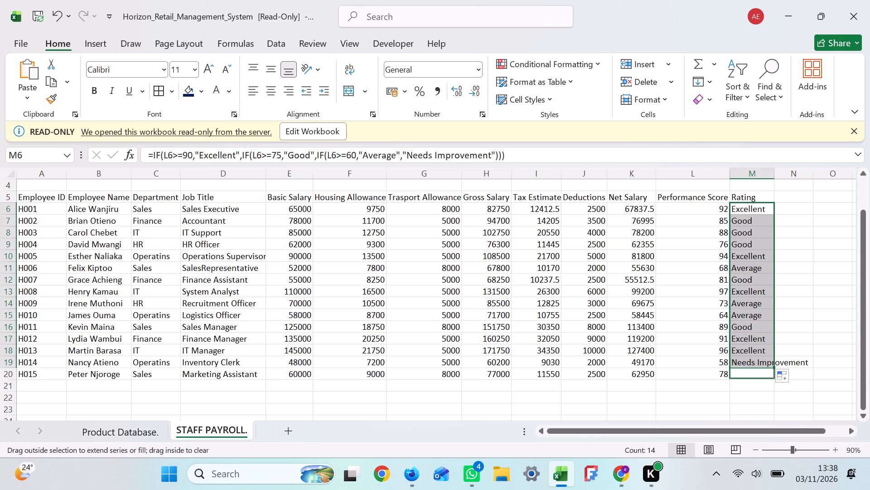
pyautogui.moveTo(773, 376); pyautogui.dragTo(773, 375)
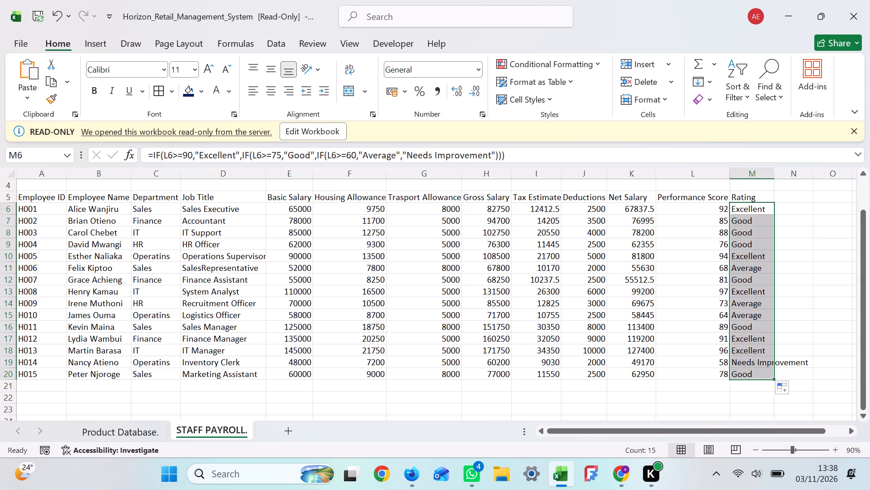
# Widen column M so that the full "Needs Improvement" rating fits within it.
pyautogui.moveTo(774, 175); pyautogui.dragTo(806, 189)
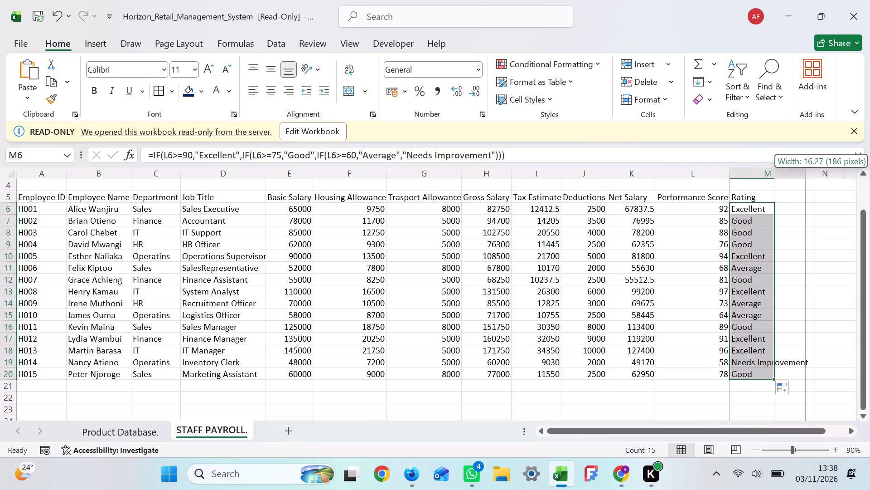
pyautogui.moveTo(806, 189); pyautogui.dragTo(809, 191)
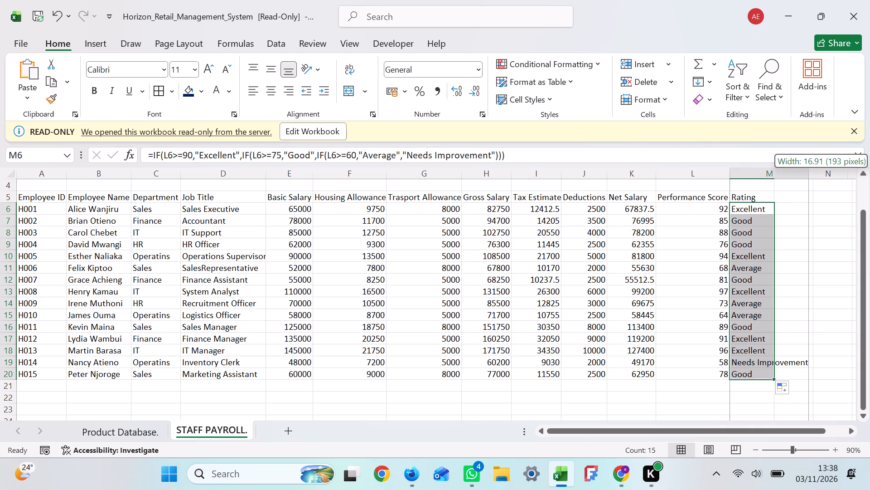
pyautogui.moveTo(809, 191); pyautogui.dragTo(814, 188)
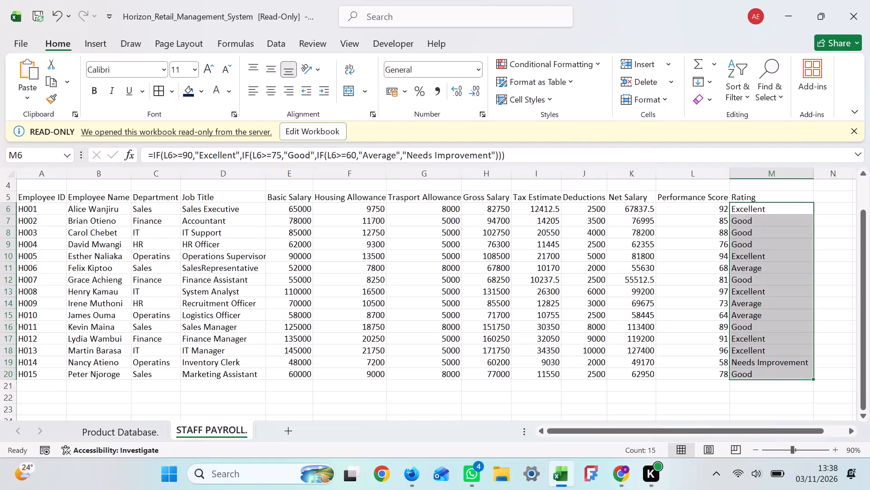
pyautogui.click(836, 210)
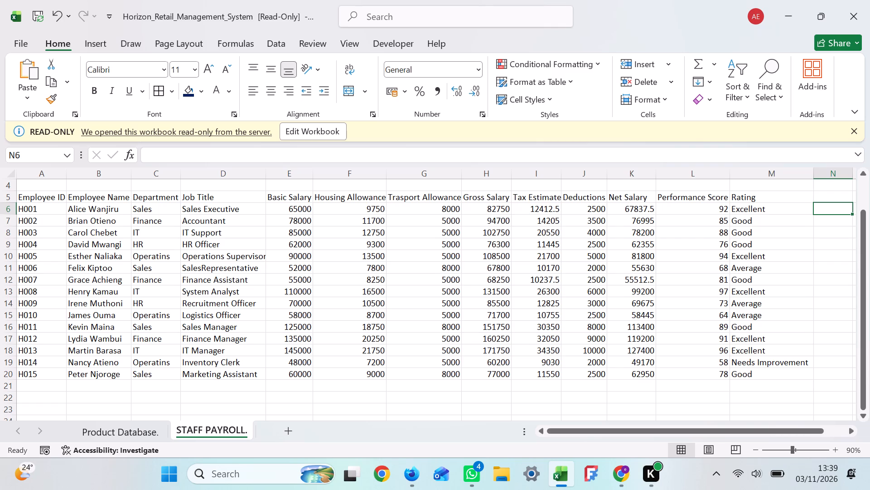
# Format the range A5:M20 as a table with headers, using the light blue banded style in the first Medium row.
pyautogui.click(34, 199)
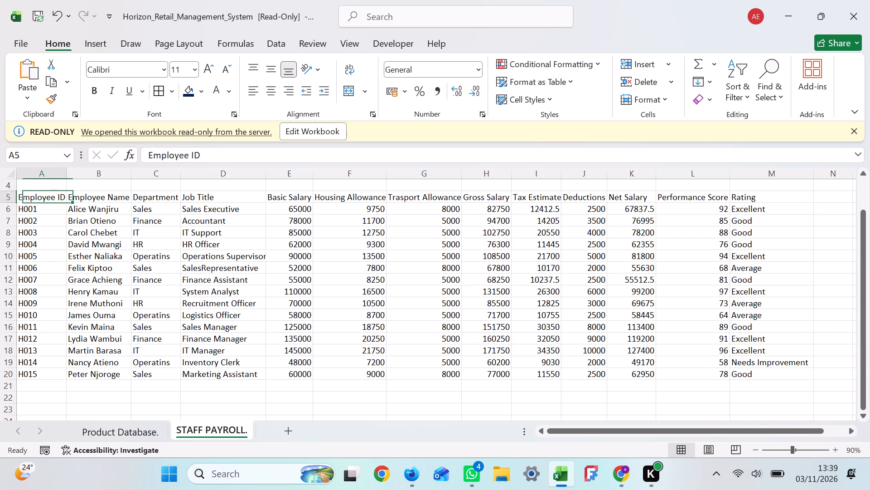
pyautogui.keyDown('shift'); pyautogui.click(789, 372); pyautogui.keyUp('shift')
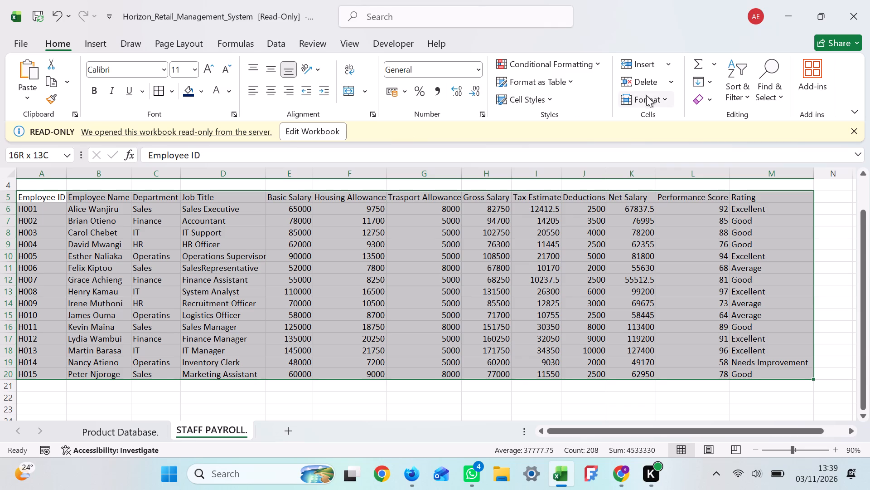
pyautogui.click(571, 79)
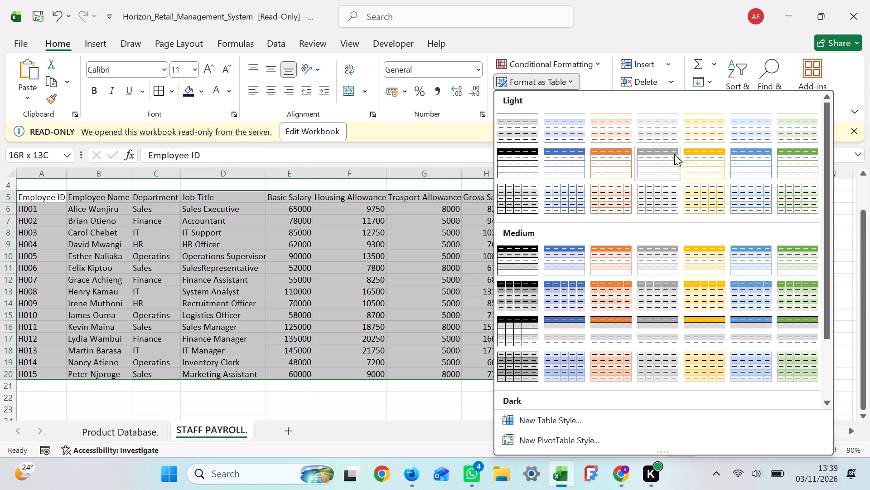
pyautogui.click(747, 264)
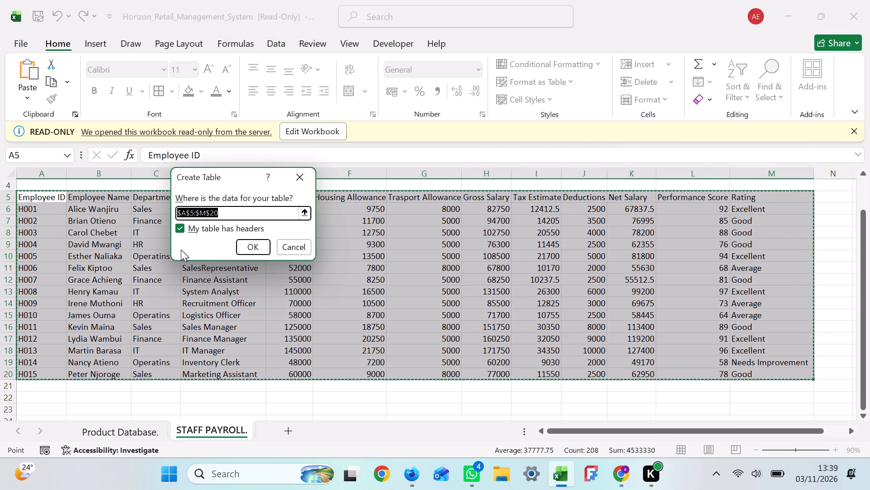
pyautogui.click(252, 244)
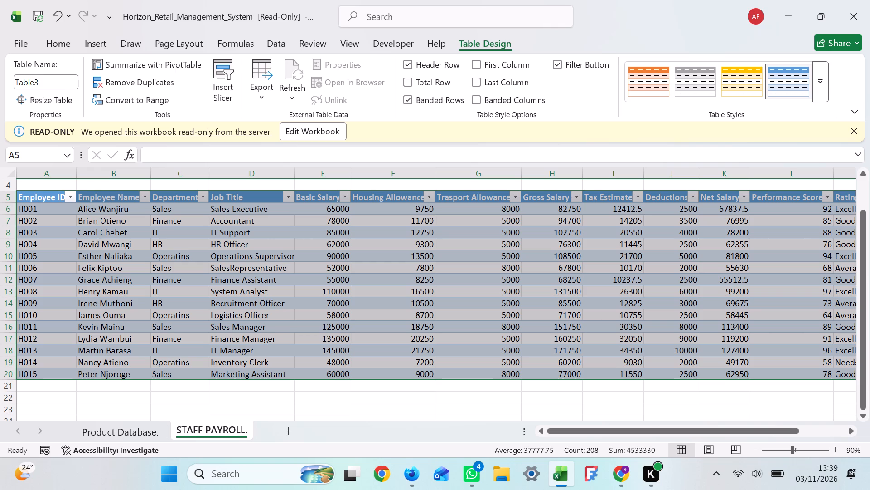
pyautogui.click(285, 260)
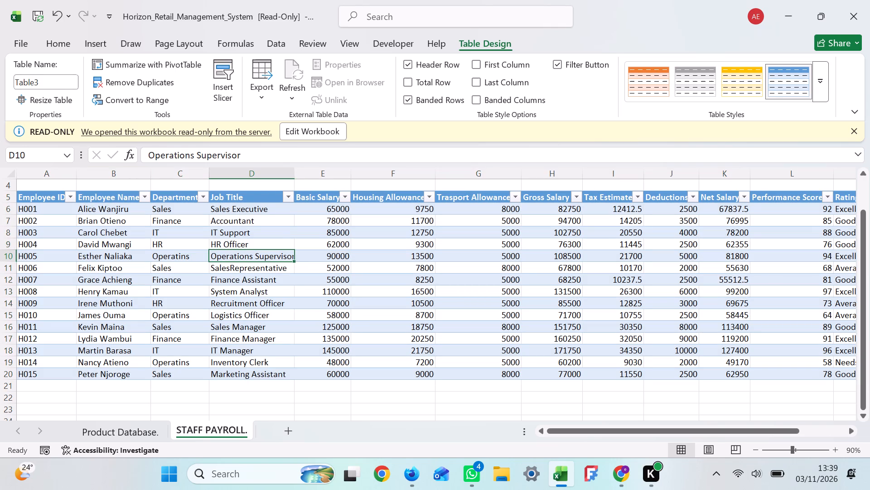
# Rename the payroll table as StaffTable.
pyautogui.click(56, 87)
pyautogui.press('BackSpace')
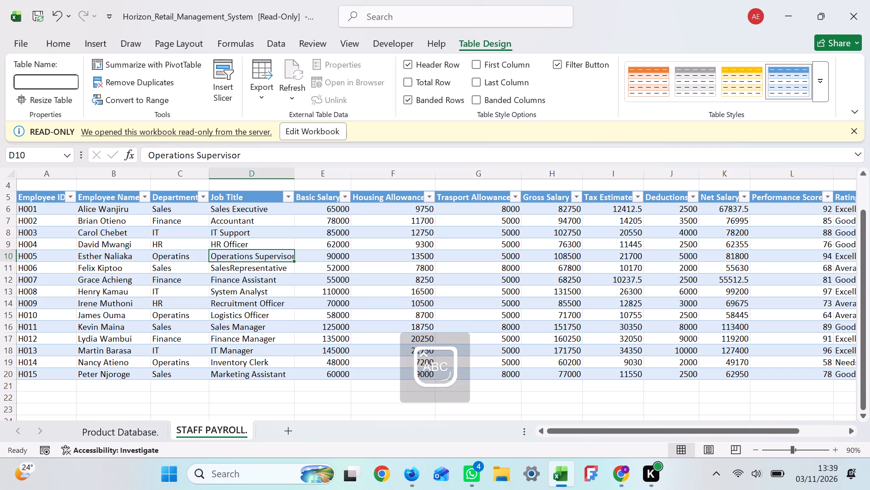
pyautogui.press('s')
pyautogui.write('taff')
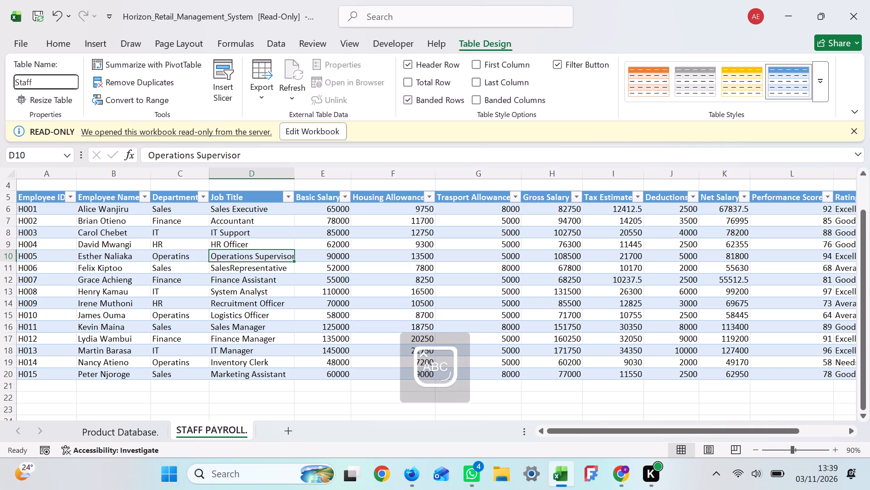
pyautogui.press('t')
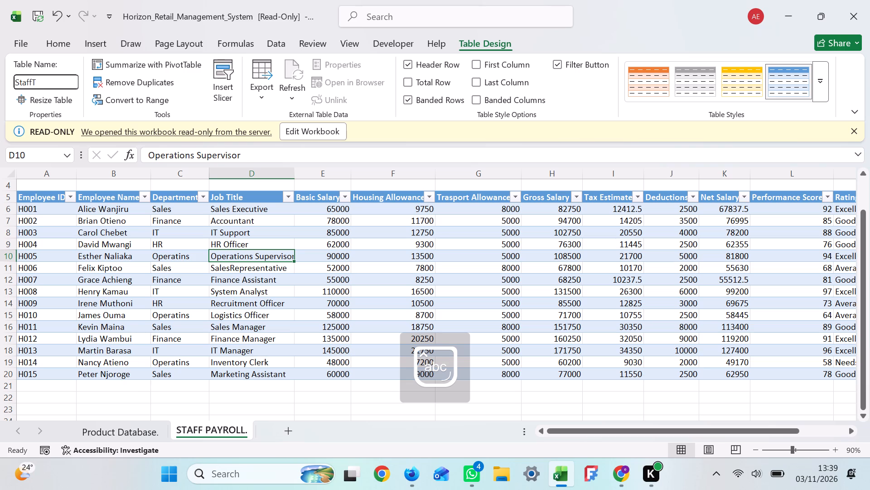
pyautogui.write('abl')
pyautogui.press('e')
pyautogui.press('Return')
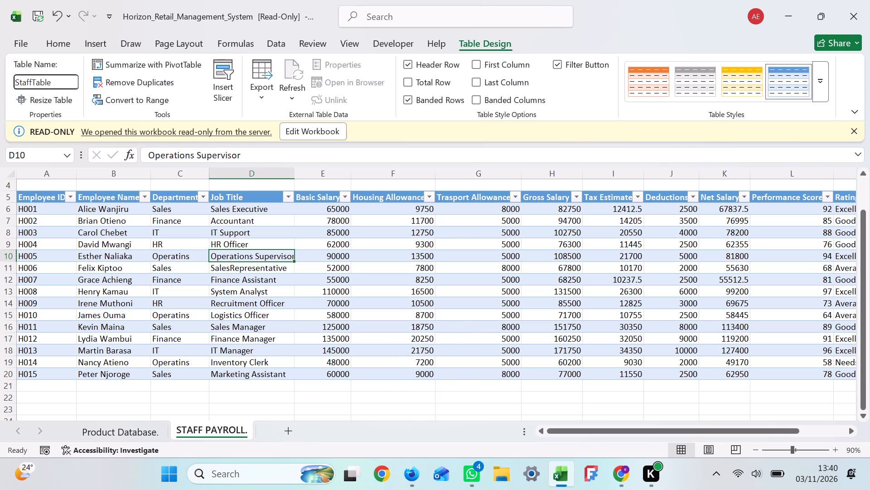
pyautogui.click(57, 85)
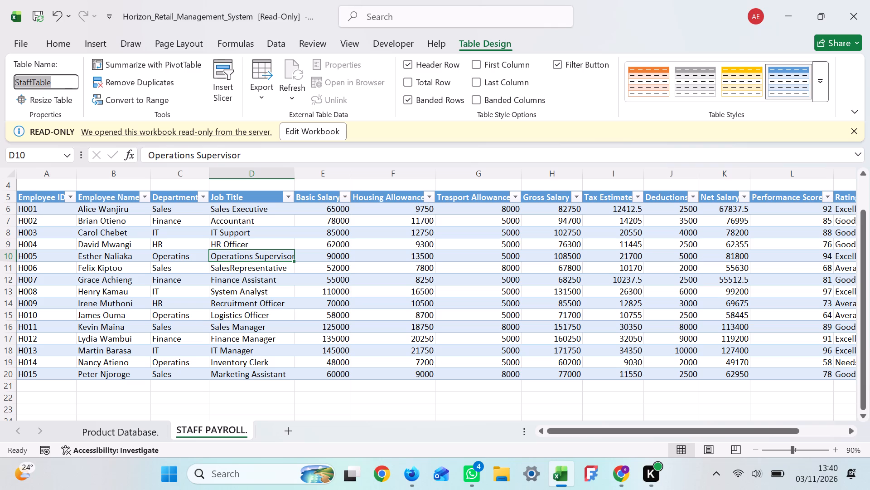
pyautogui.click(57, 85)
pyautogui.press('Return')
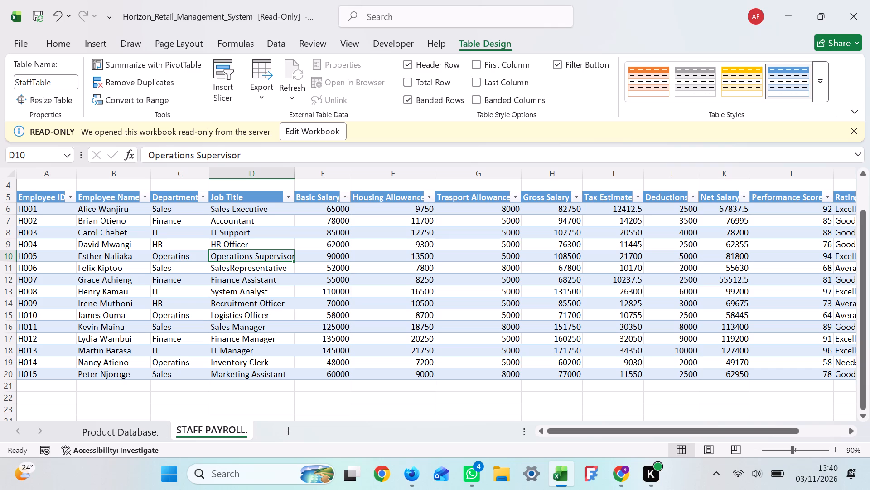
# Apply all borders to every cell of the payroll table, range A5:M20.
pyautogui.click(36, 201)
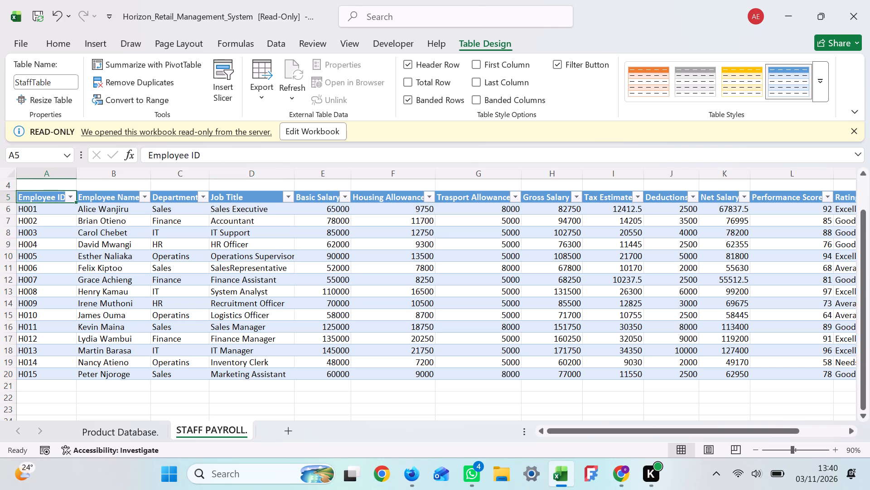
pyautogui.keyDown('shift'); pyautogui.click(849, 375); pyautogui.keyUp('shift')
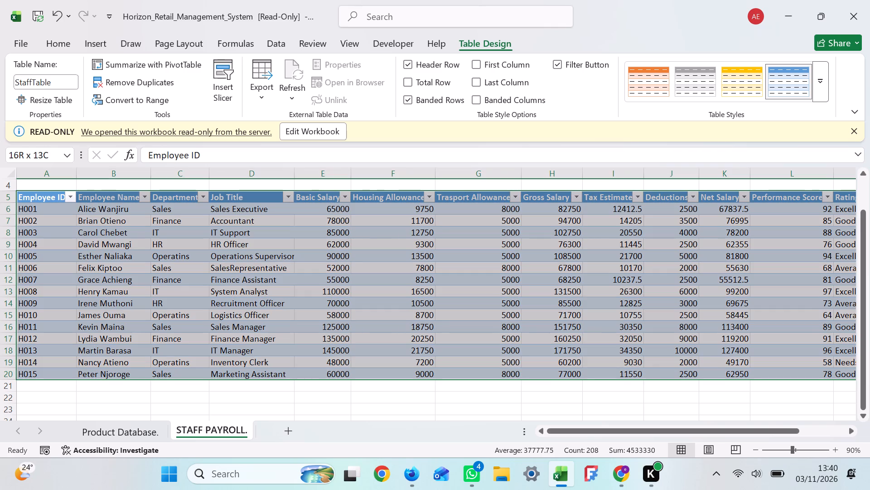
pyautogui.click(40, 41)
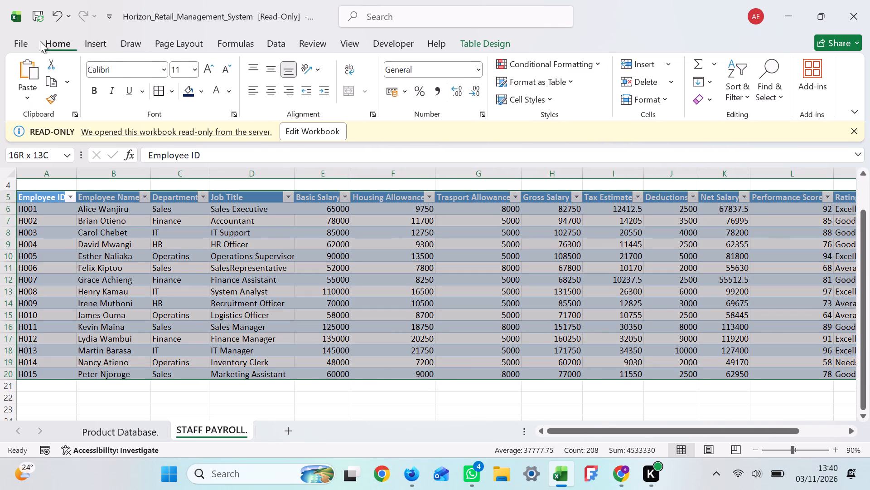
pyautogui.click(176, 88)
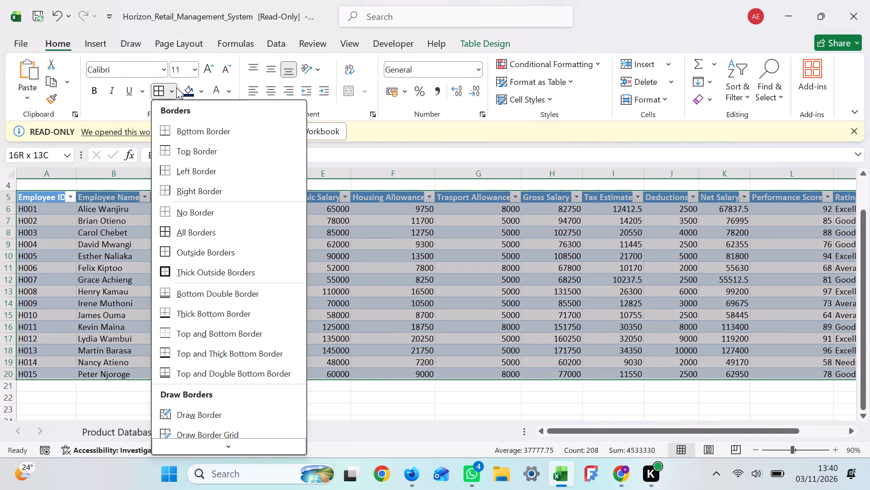
pyautogui.click(205, 230)
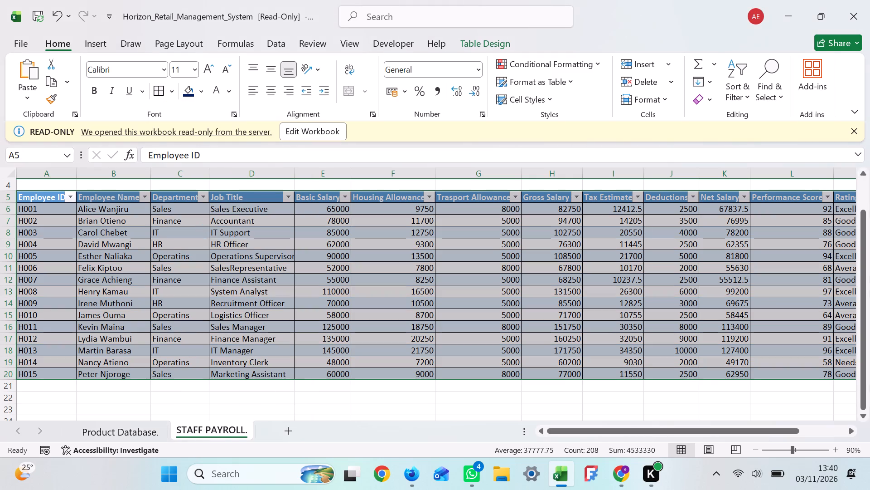
# Format the pay figures in E6:K20, from Basic Salary to Net Salary, as Number with 2 decimal places and a 1000 separator.
pyautogui.click(852, 432)
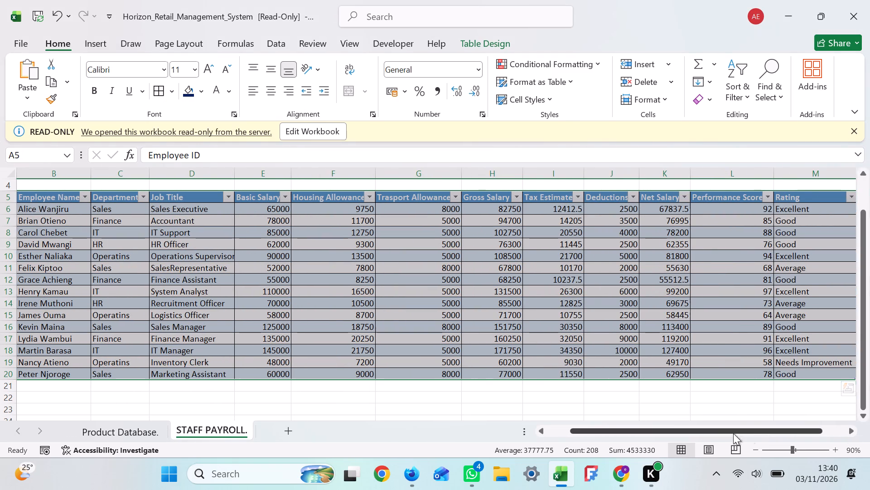
pyautogui.click(758, 447)
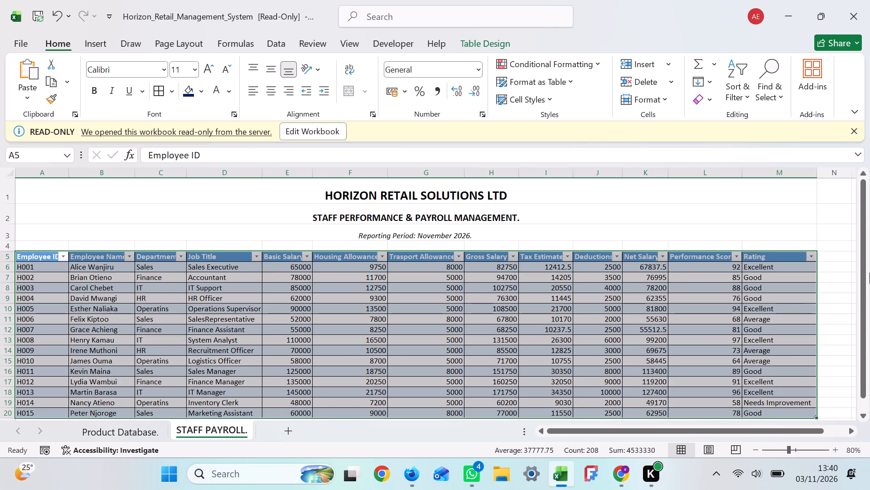
pyautogui.moveTo(863, 247); pyautogui.dragTo(869, 290)
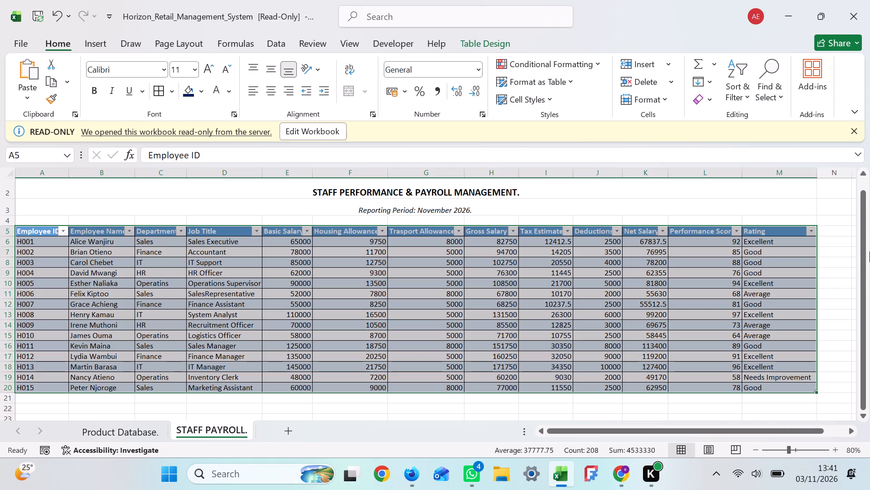
pyautogui.moveTo(866, 251); pyautogui.dragTo(865, 297)
pyautogui.click(294, 241)
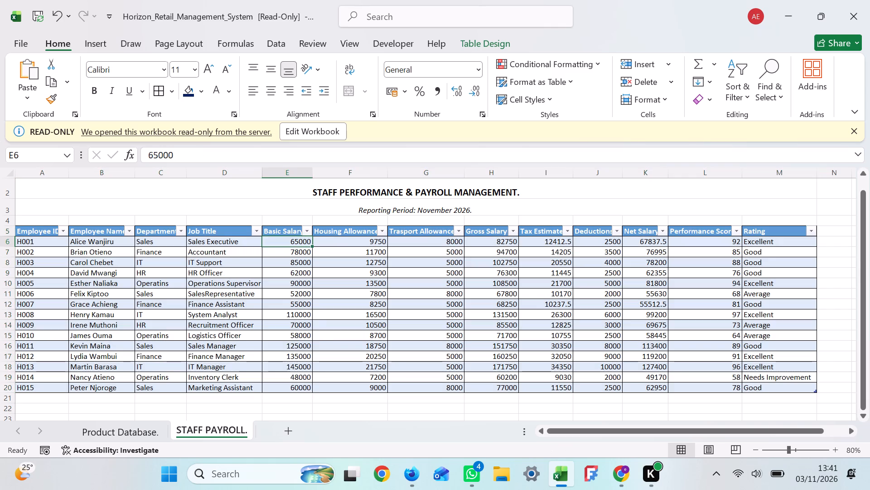
pyautogui.keyDown('shift'); pyautogui.click(655, 389); pyautogui.keyUp('shift')
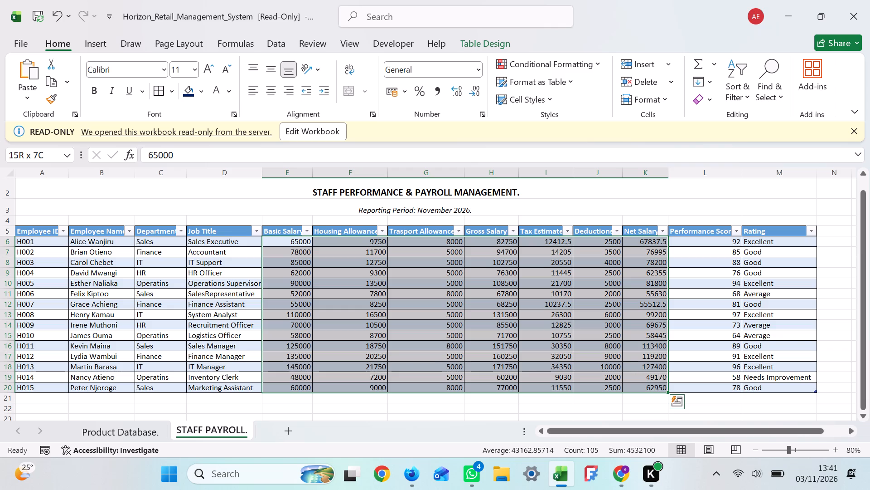
pyautogui.hotkey('ctrl', '1')
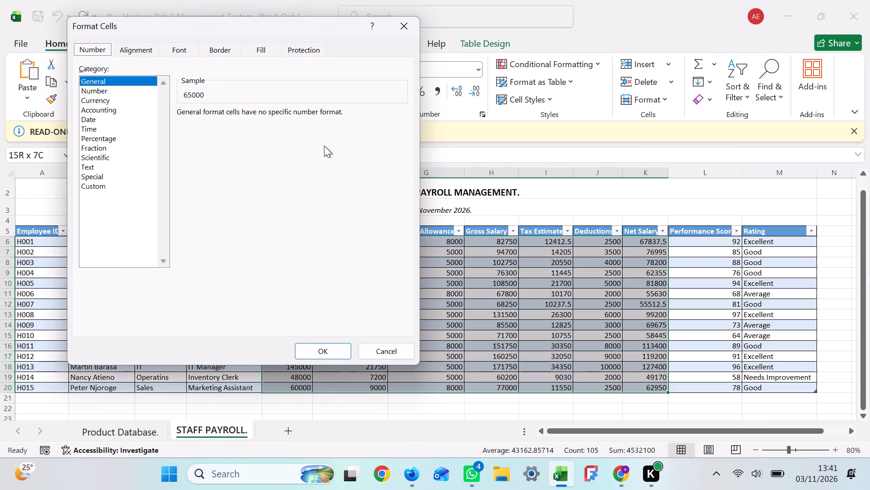
pyautogui.click(102, 90)
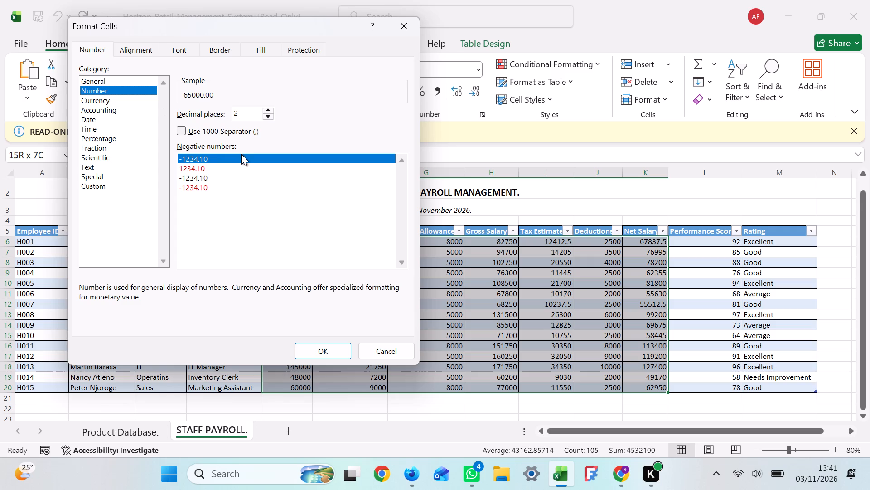
pyautogui.click(183, 129)
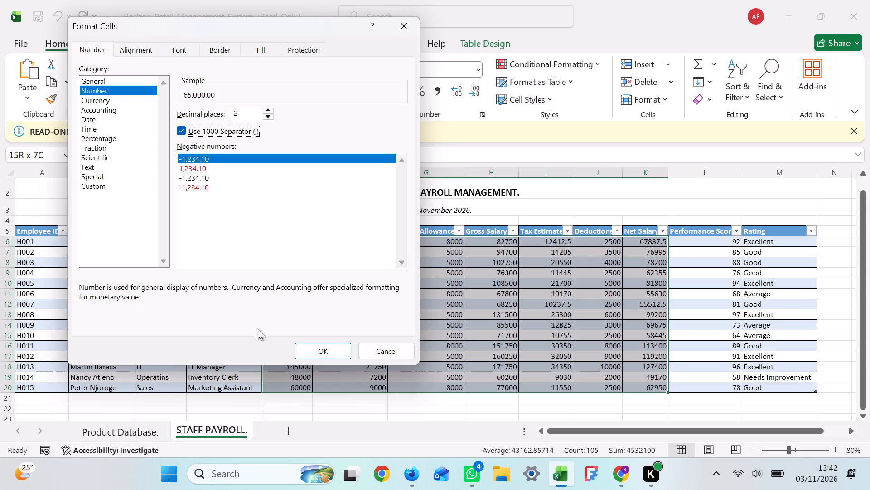
pyautogui.click(333, 352)
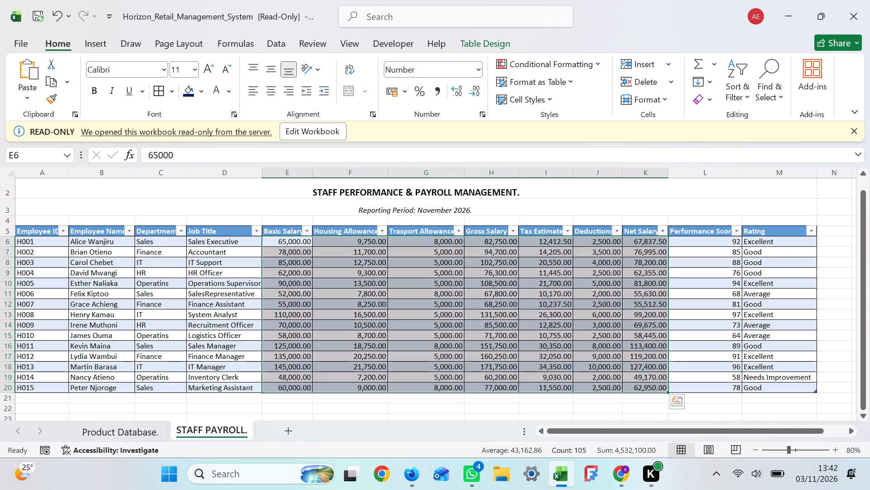
# Format the performance scores in L6:L20 as Number with no decimal places.
pyautogui.click(729, 242)
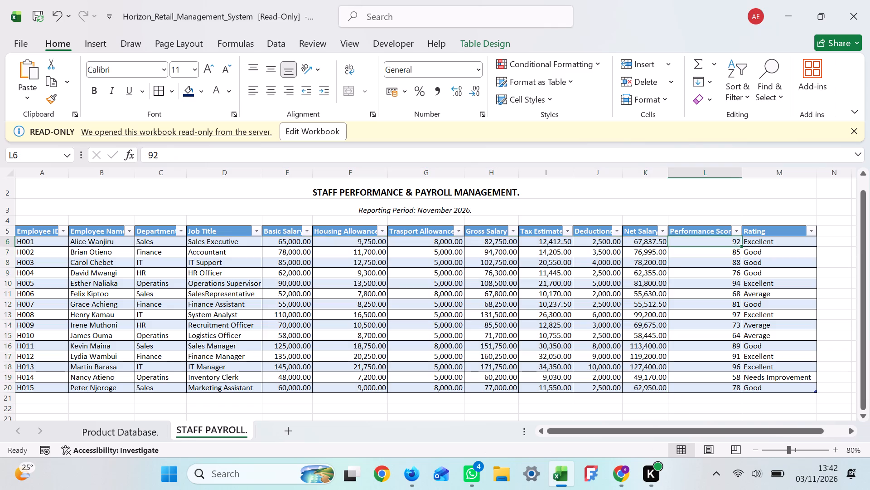
pyautogui.keyDown('shift'); pyautogui.click(720, 389); pyautogui.keyUp('shift')
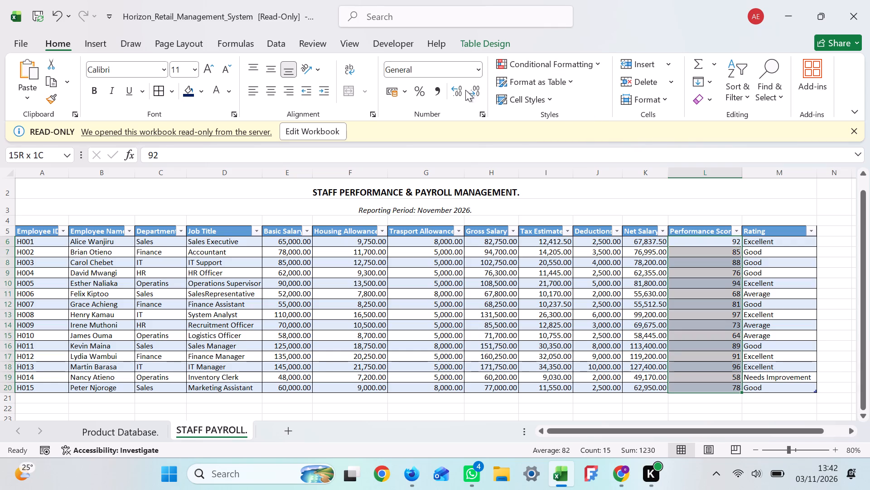
pyautogui.click(475, 72)
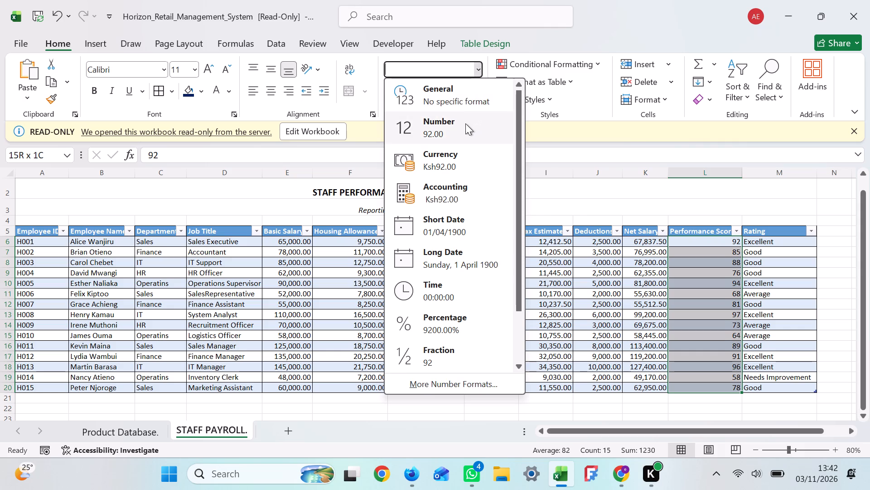
pyautogui.click(465, 123)
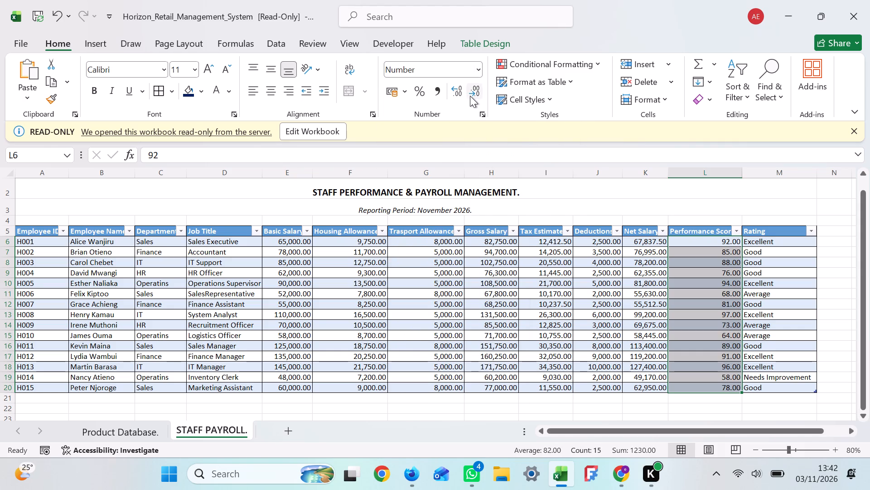
pyautogui.click(470, 96)
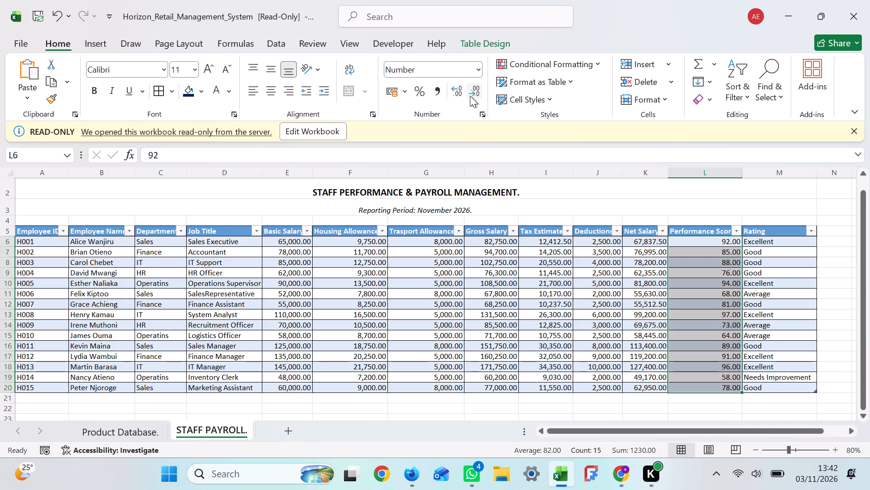
pyautogui.click(470, 96)
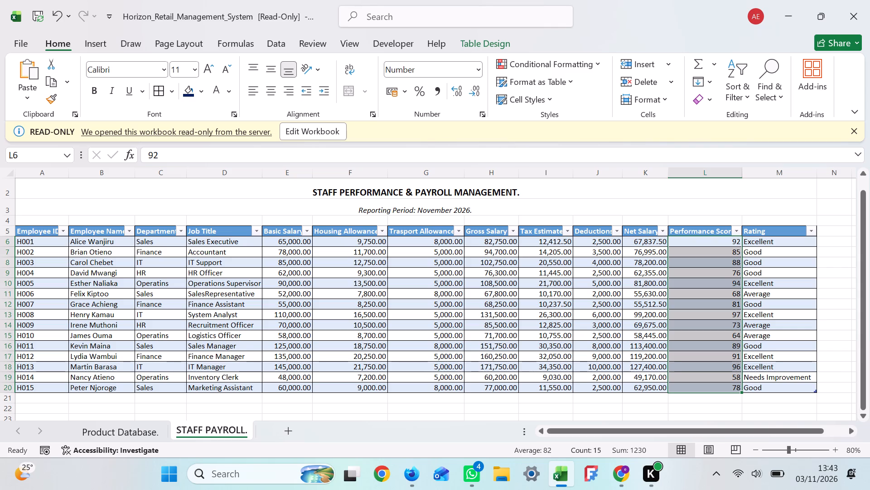
# Highlight ratings in M6:M20 containing the text "Excellent" with Green Fill with Dark Green Text using conditional formatting.
pyautogui.click(757, 244)
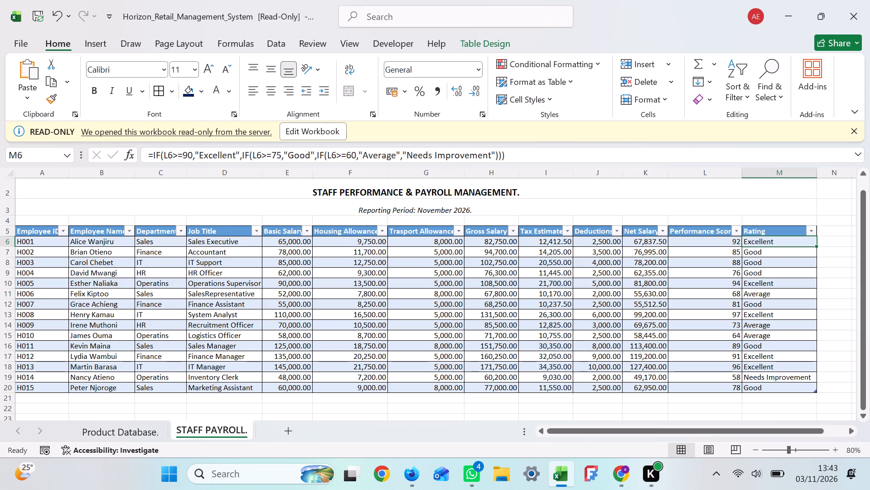
pyautogui.keyDown('shift'); pyautogui.click(754, 390); pyautogui.keyUp('shift')
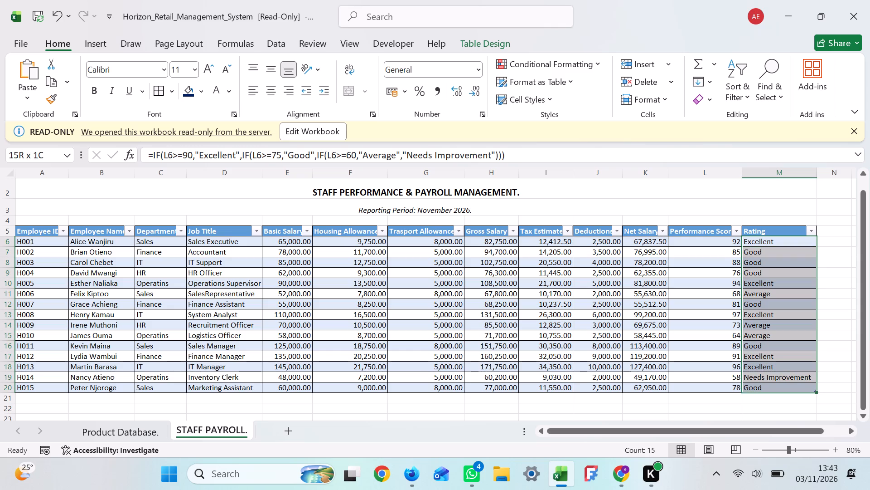
pyautogui.click(601, 67)
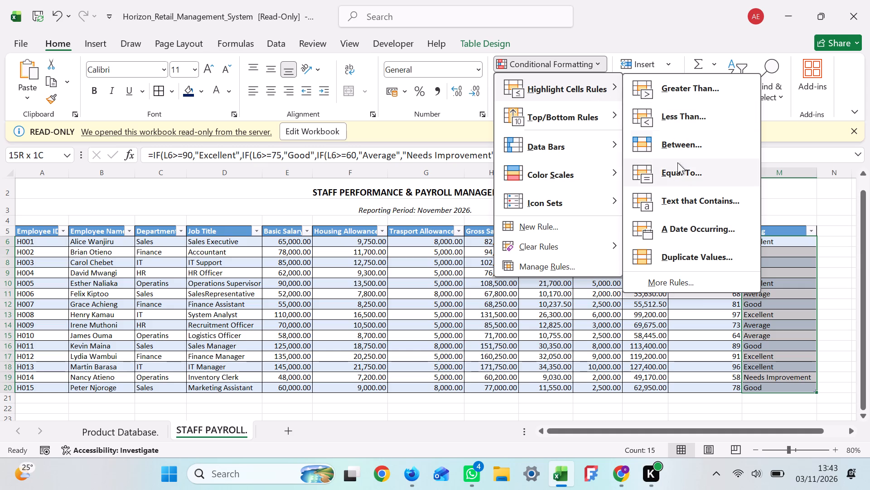
pyautogui.click(685, 199)
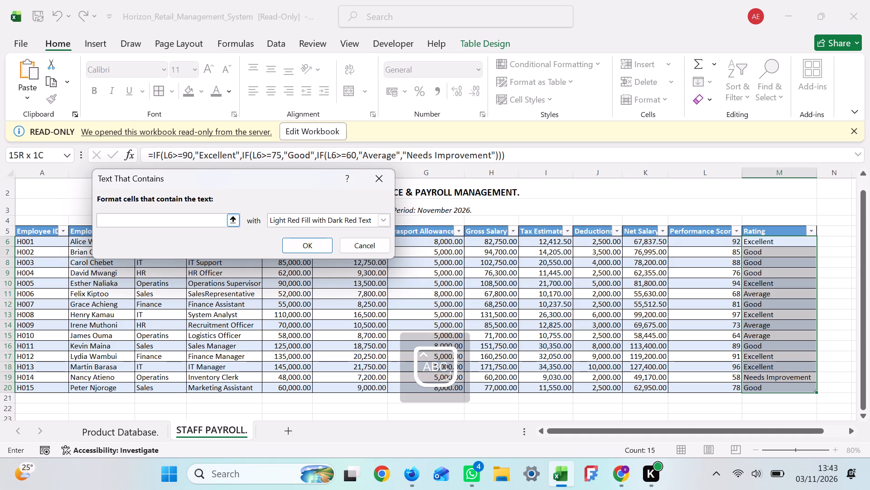
pyautogui.press('e')
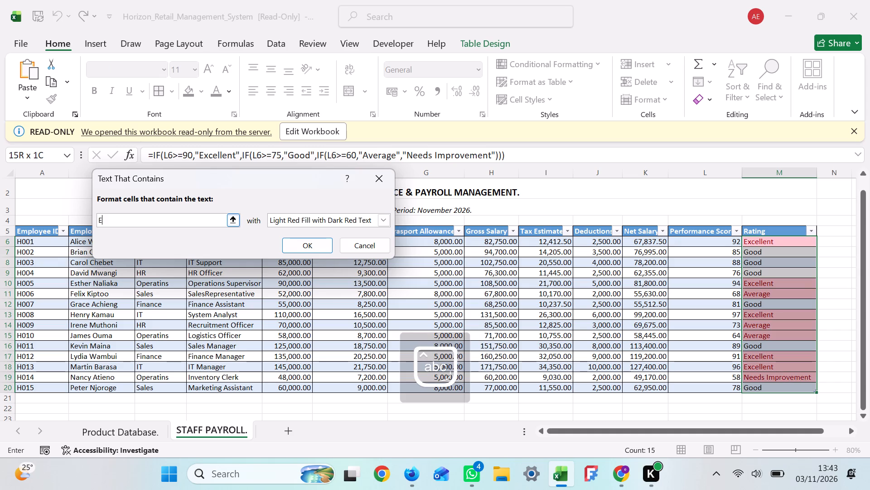
pyautogui.write('xce')
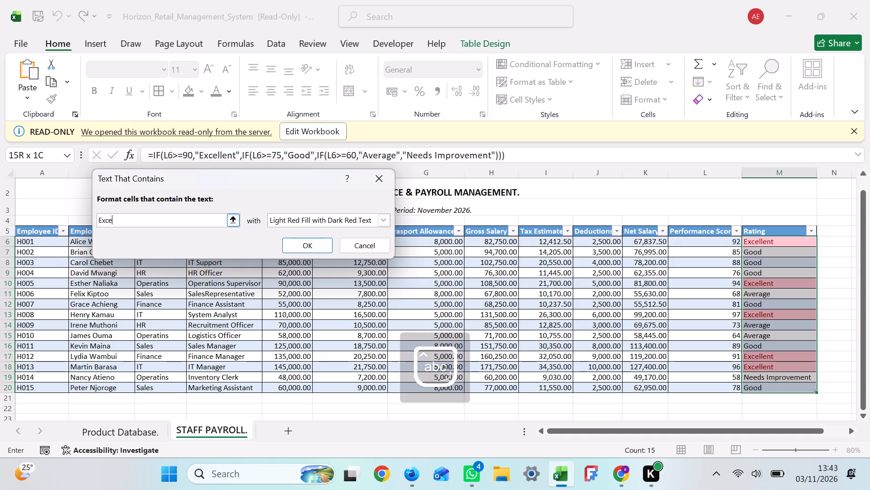
pyautogui.write('ll')
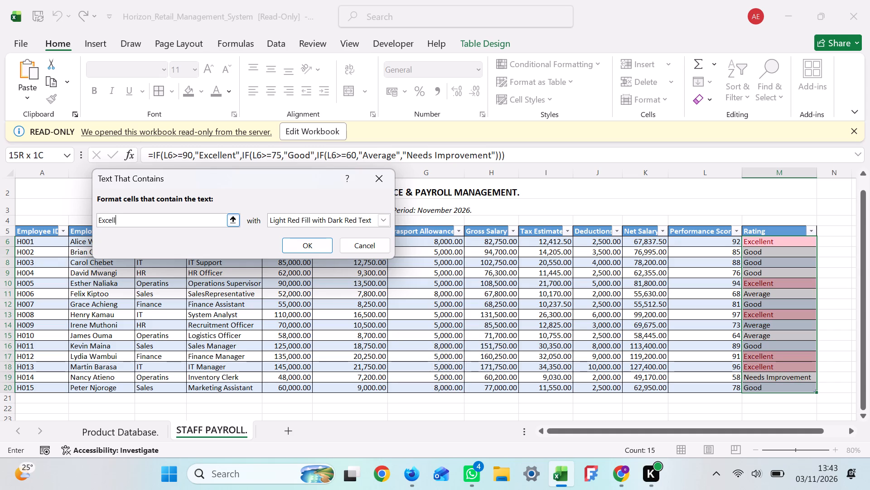
pyautogui.write('eb')
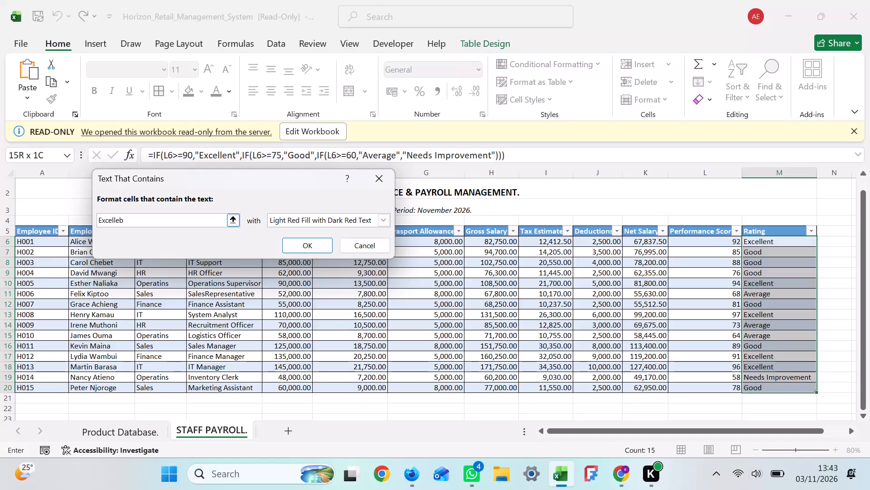
pyautogui.press('BackSpace')
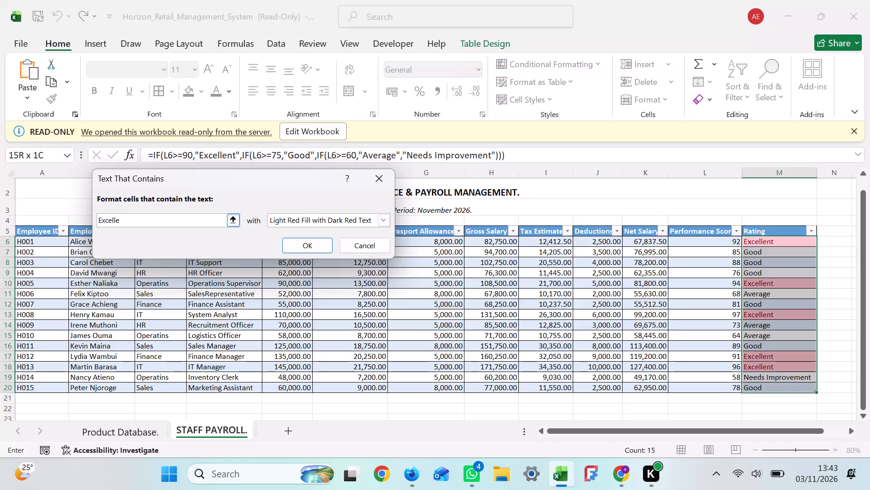
pyautogui.press('n')
pyautogui.press('t')
pyautogui.click(385, 220)
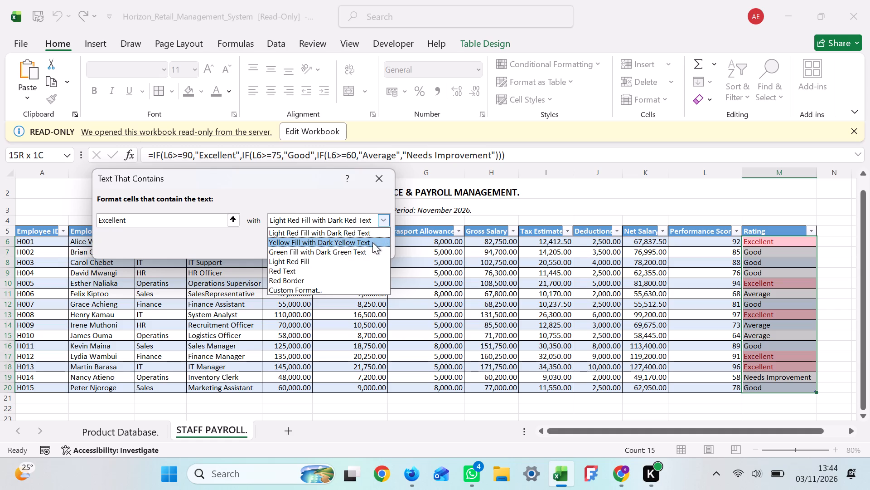
pyautogui.click(369, 249)
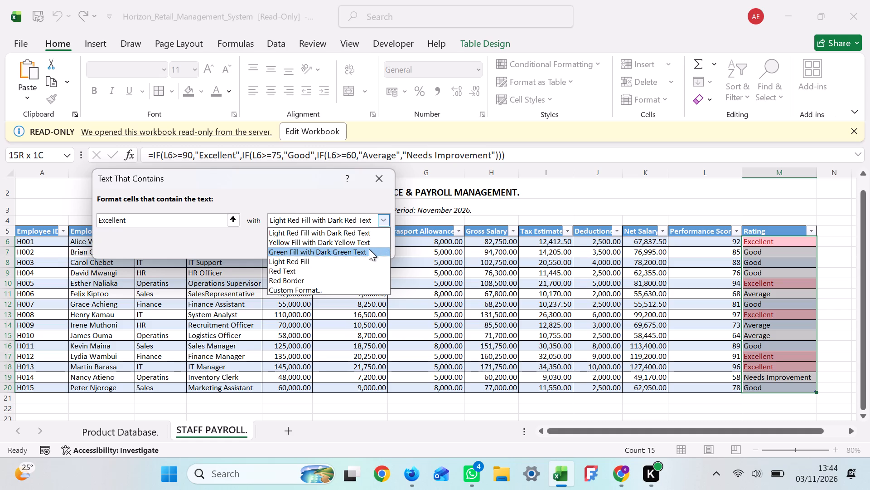
pyautogui.click(316, 249)
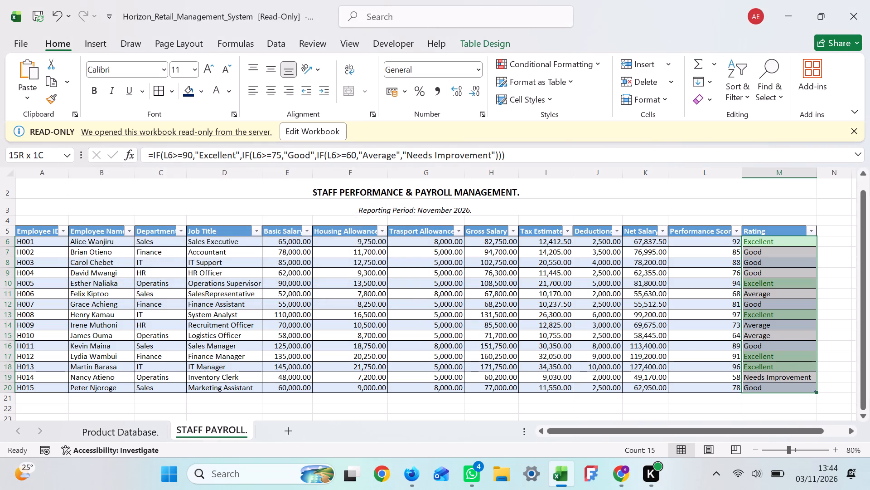
# Highlight ratings in M6:M20 containing the text "Needs Improvement" with Light Red Fill with Dark Red Text.
pyautogui.click(604, 65)
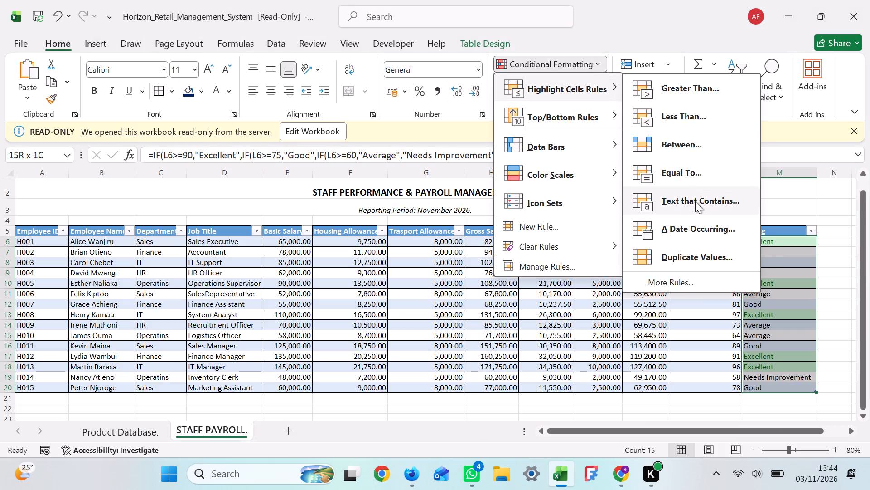
pyautogui.click(695, 201)
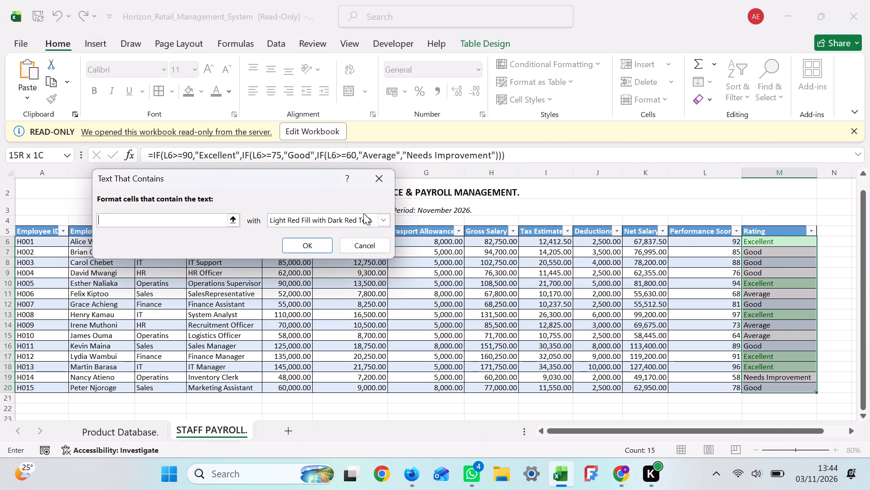
pyautogui.click(210, 221)
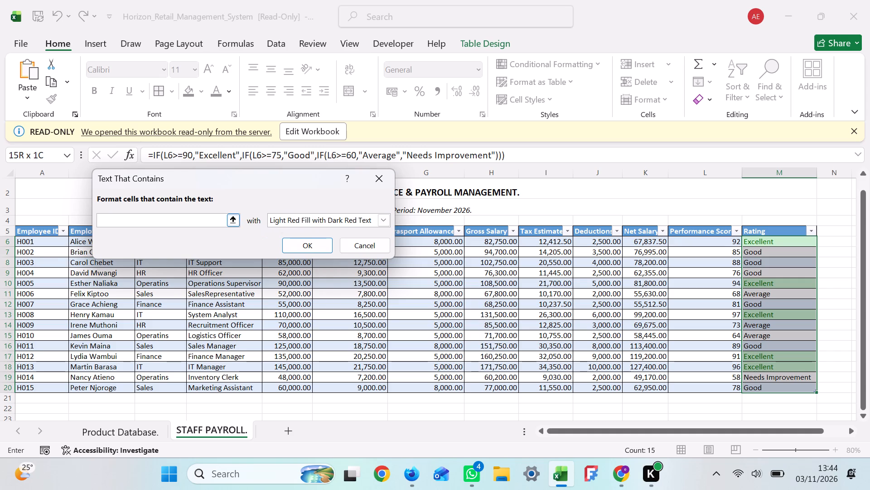
pyautogui.press('n')
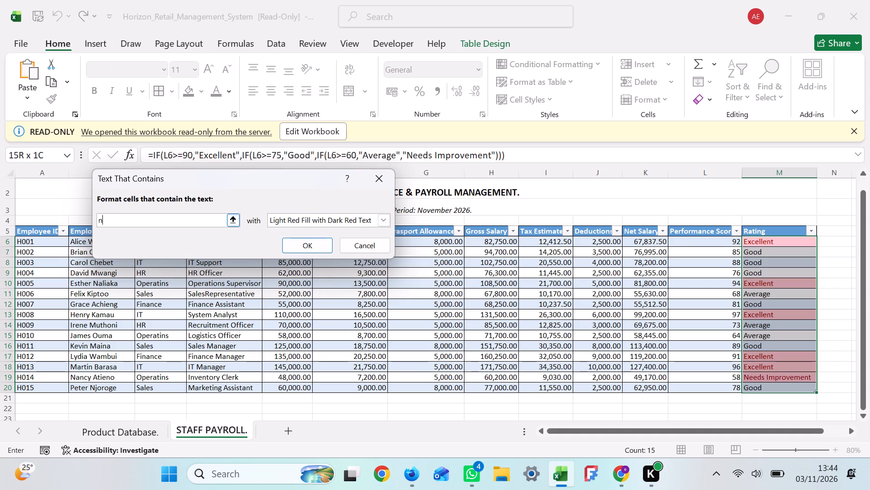
pyautogui.press('e')
pyautogui.press('BackSpace')
pyautogui.press('BackSpace')
pyautogui.press('n')
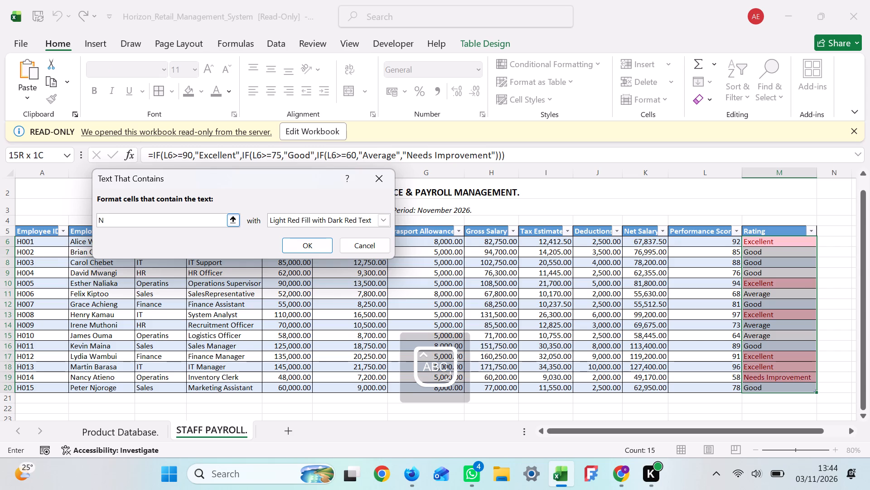
pyautogui.write('eeds')
pyautogui.press('space')
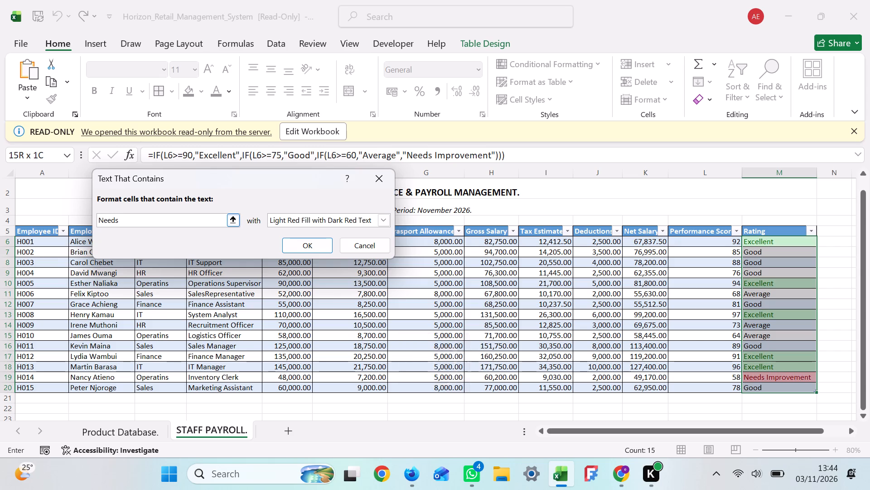
pyautogui.press('i')
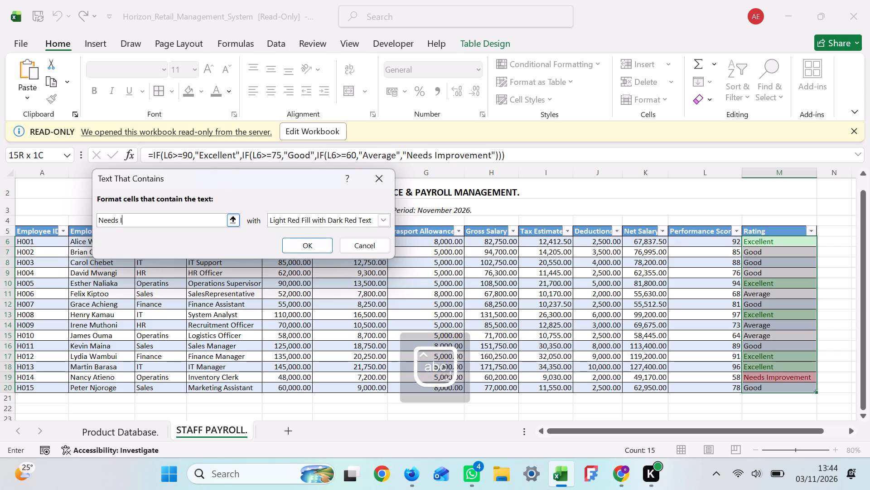
pyautogui.write('mp')
pyautogui.press('r')
pyautogui.press('o')
pyautogui.press('v')
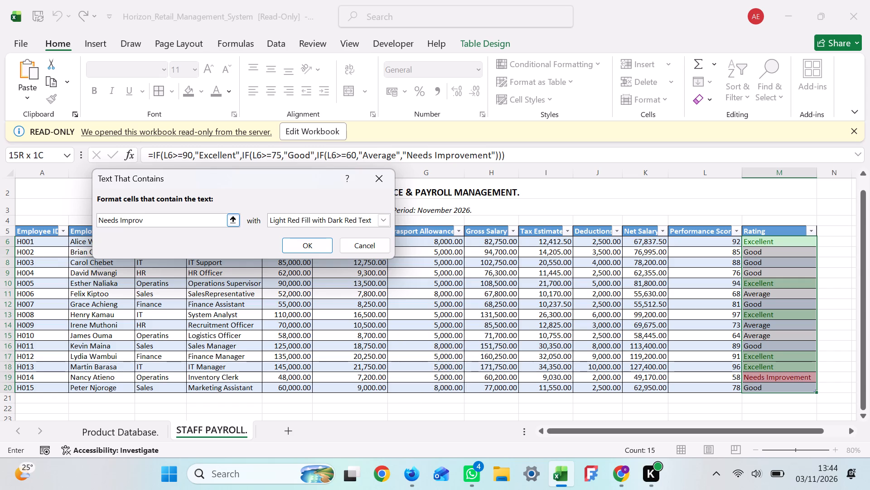
pyautogui.press('e')
pyautogui.press('m')
pyautogui.press('e')
pyautogui.write('nt')
pyautogui.click(376, 224)
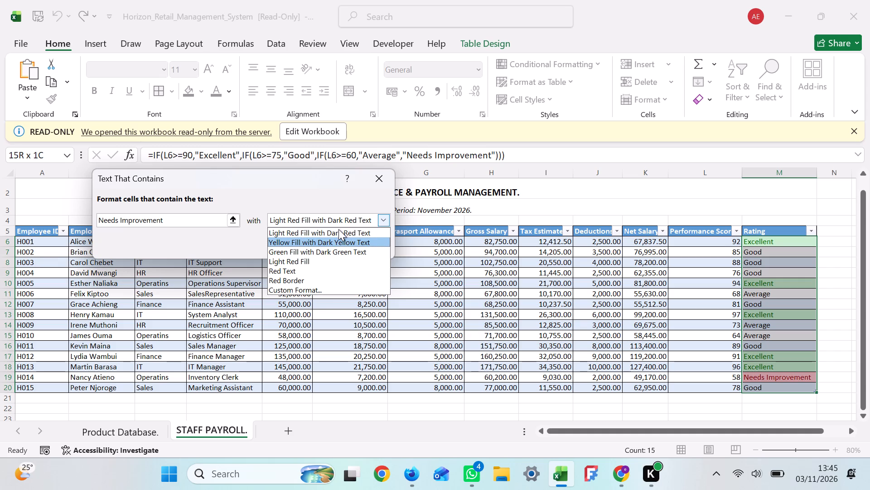
pyautogui.click(339, 229)
pyautogui.click(318, 242)
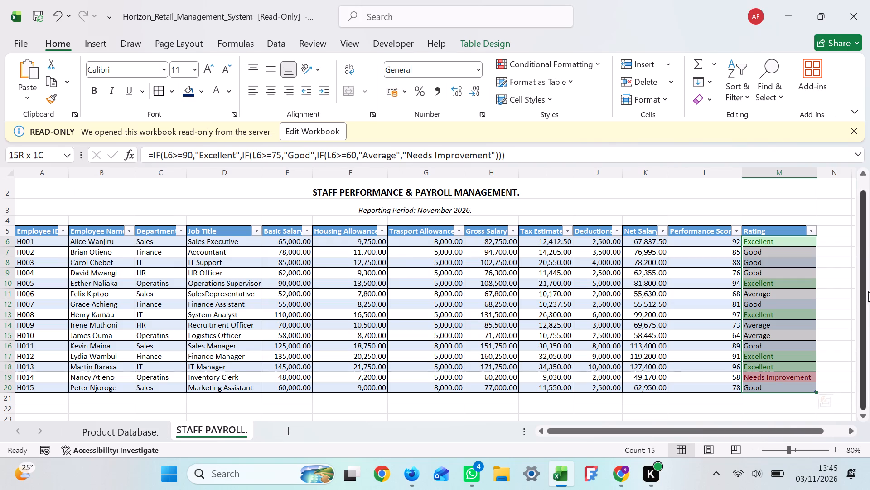
pyautogui.moveTo(865, 303); pyautogui.dragTo(868, 328)
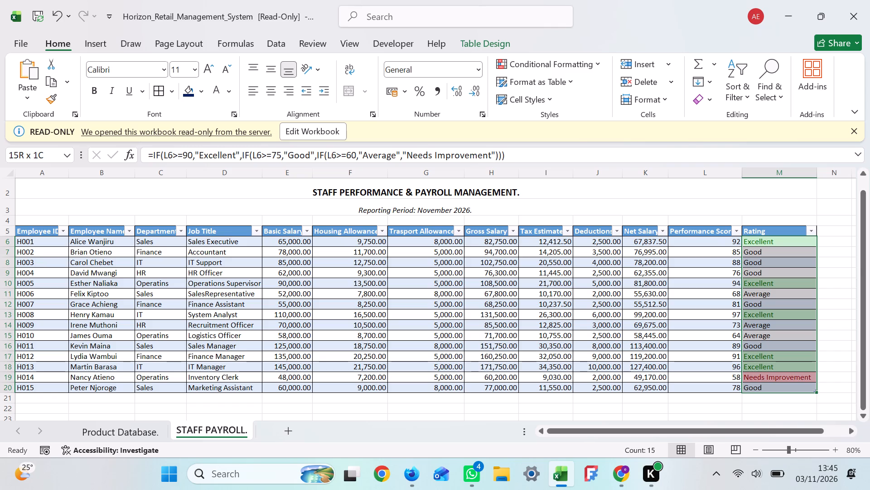
# Apply a red-yellow-green color scale, with red for the highest values, to the performance scores in L6:L20.
pyautogui.click(695, 245)
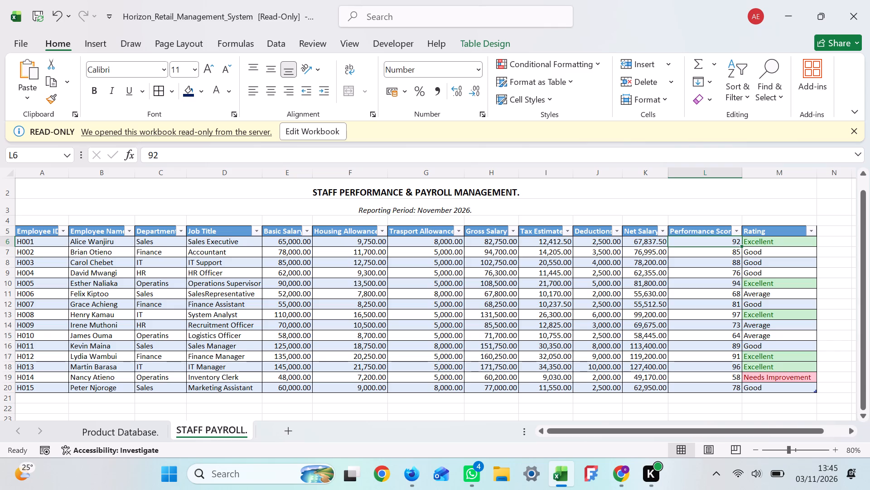
pyautogui.keyDown('shift'); pyautogui.click(703, 393); pyautogui.keyUp('shift')
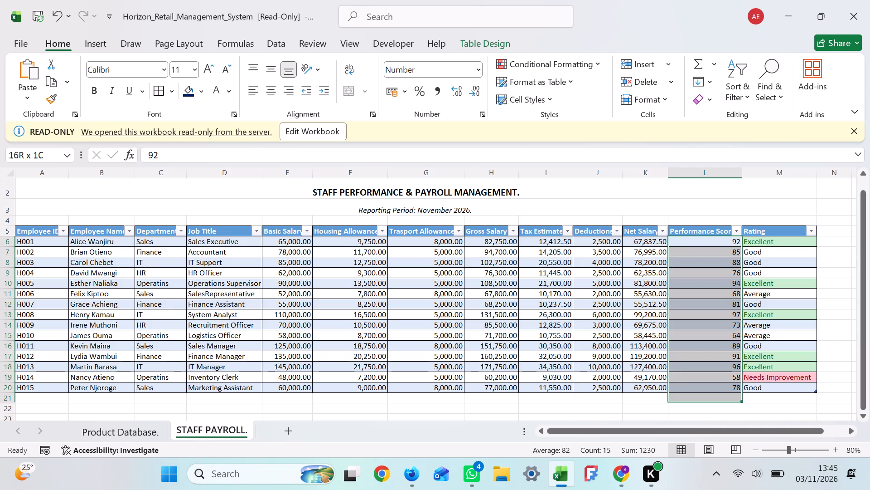
pyautogui.click(704, 389)
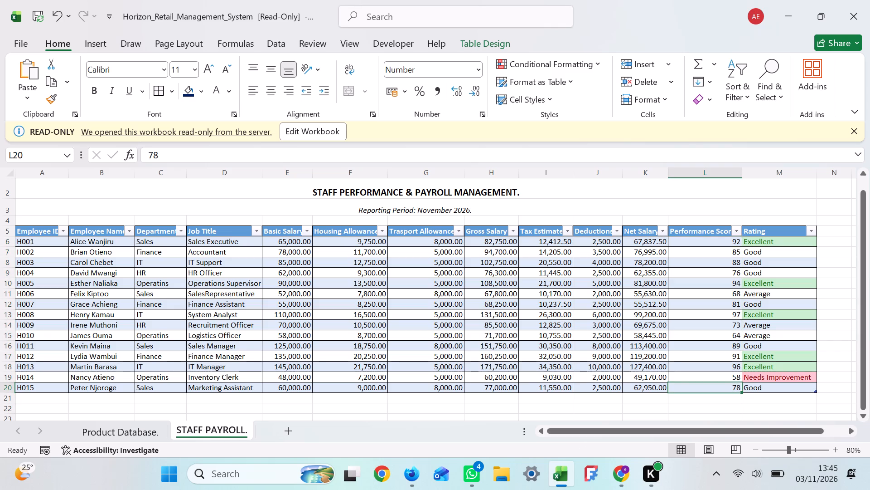
pyautogui.keyDown('shift'); pyautogui.click(716, 240); pyautogui.keyUp('shift')
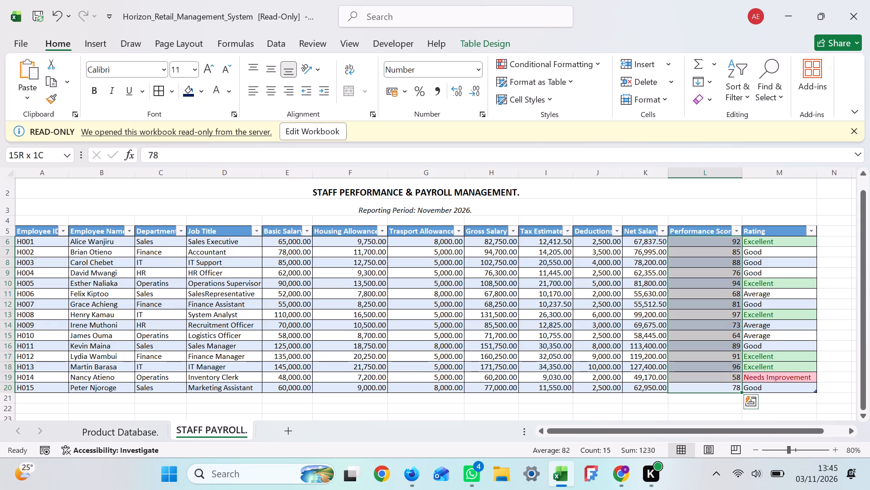
pyautogui.click(595, 66)
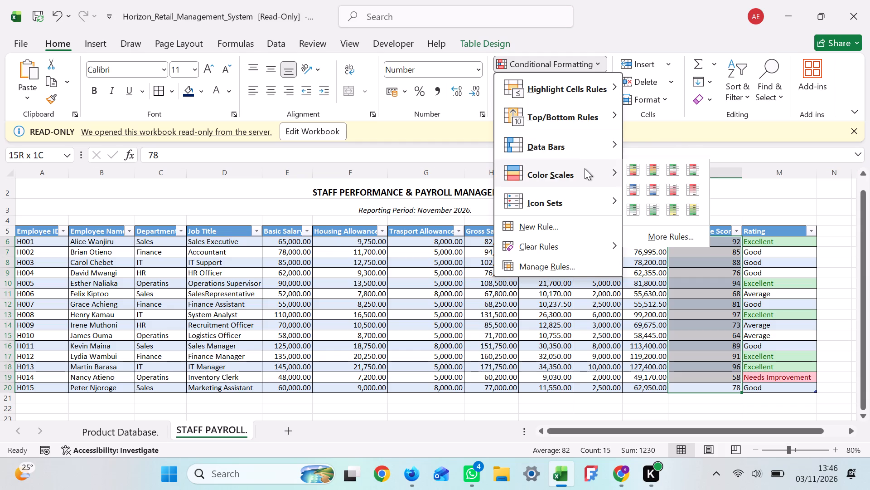
pyautogui.click(656, 167)
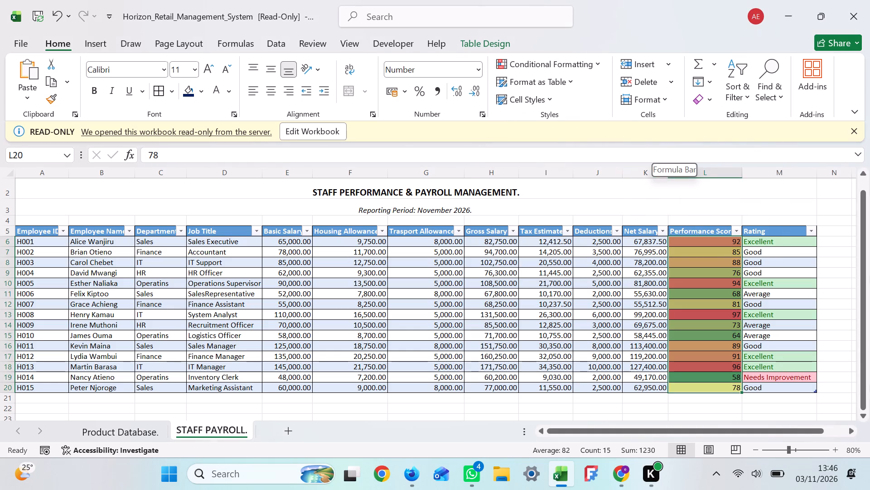
# Try solid blue data bars on the net salaries in K6:K20, then replace them with pink gradient-fill data bars.
pyautogui.click(648, 242)
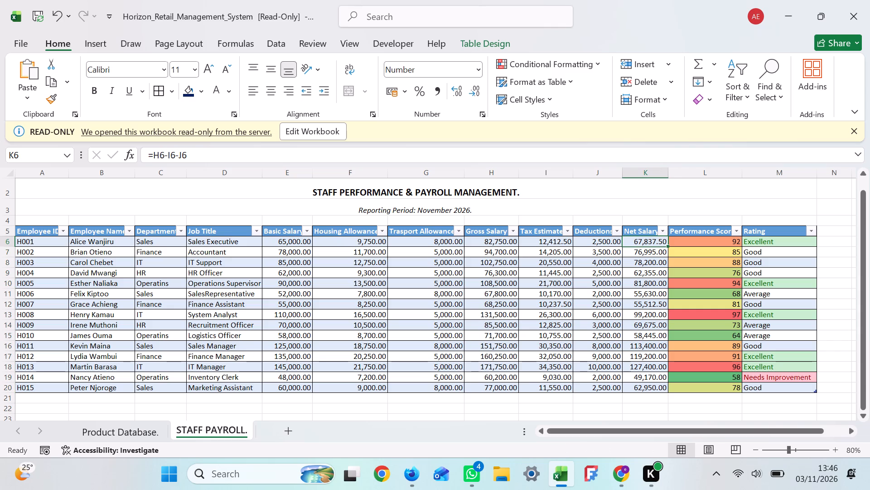
pyautogui.keyDown('shift'); pyautogui.click(647, 391); pyautogui.keyUp('shift')
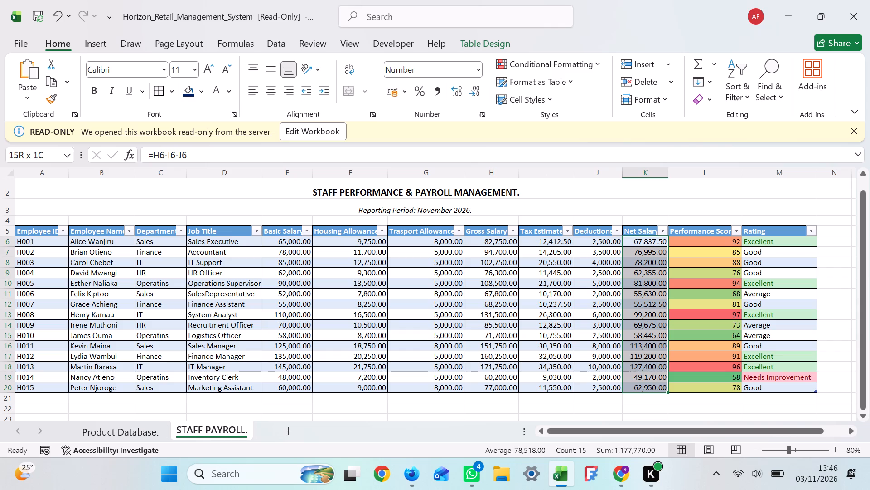
pyautogui.click(601, 64)
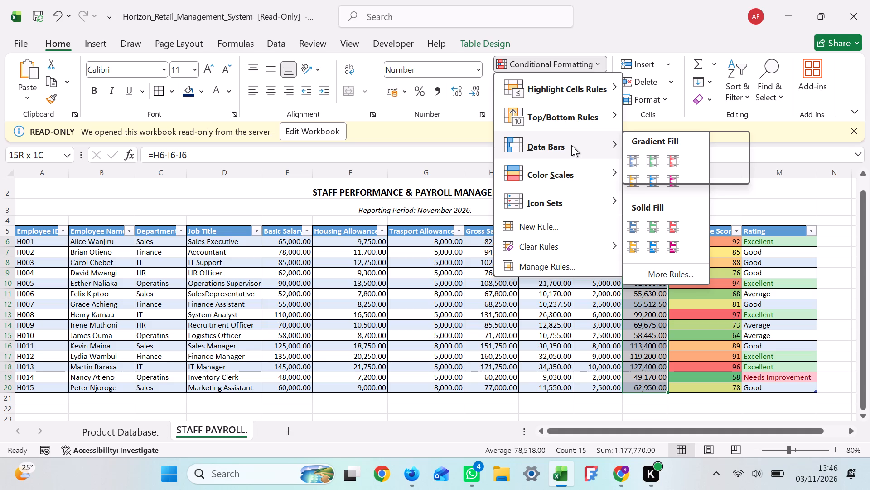
pyautogui.click(633, 227)
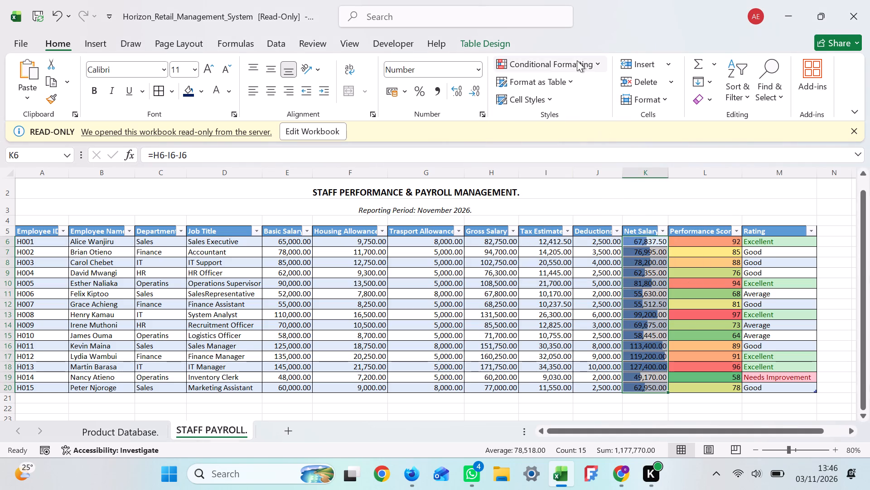
pyautogui.click(599, 68)
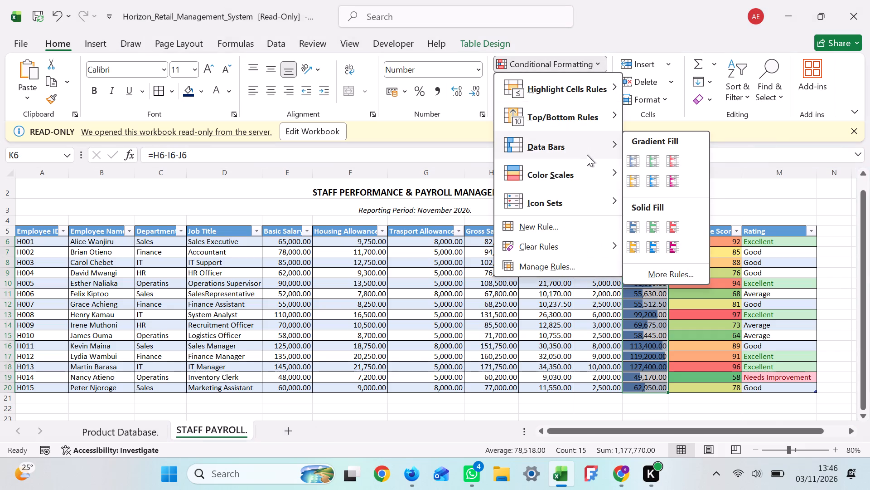
pyautogui.click(672, 178)
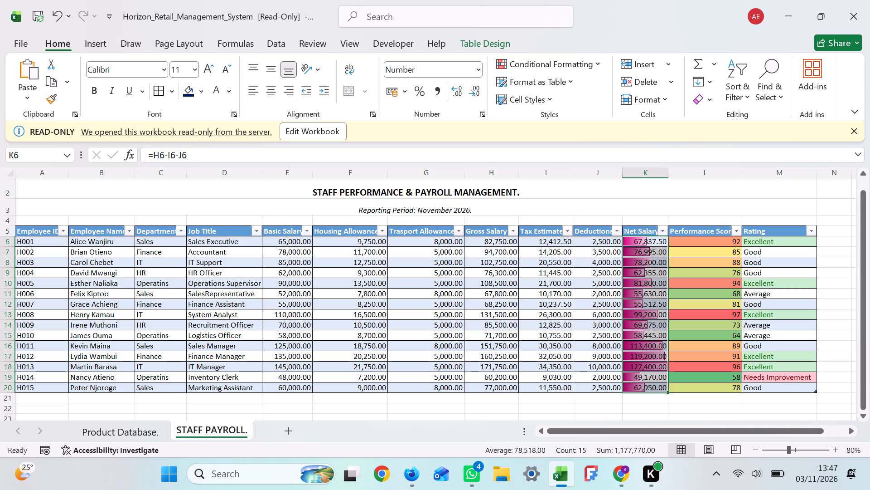
# Enter the heading "MANAGEMENT PAYROLL SUMMARY." in cell A23 below the staff table.
pyautogui.click(61, 419)
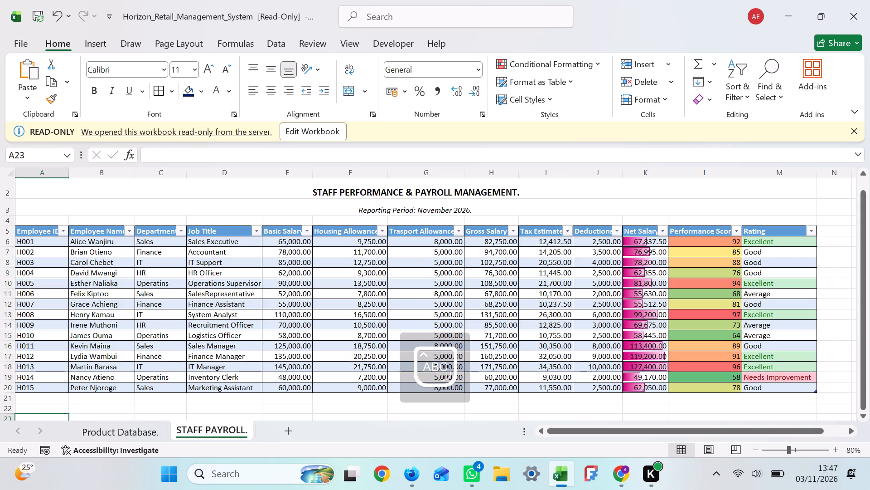
pyautogui.press('m')
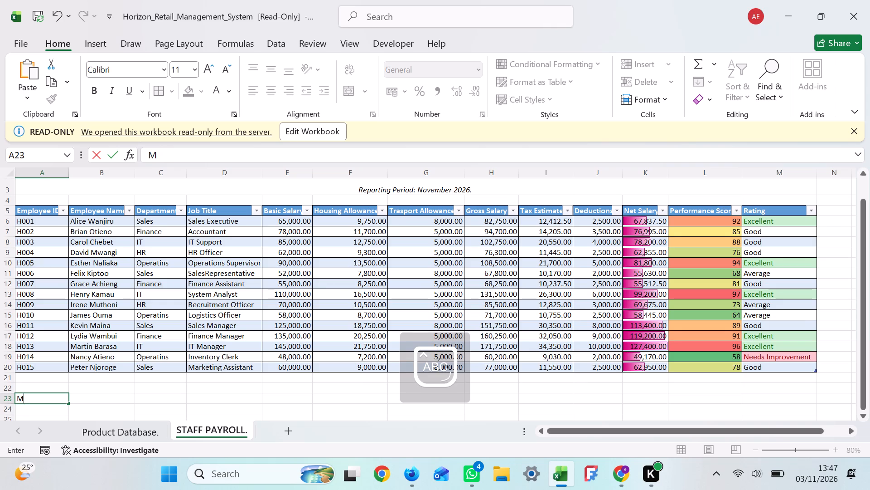
pyautogui.write('AN')
pyautogui.press('a')
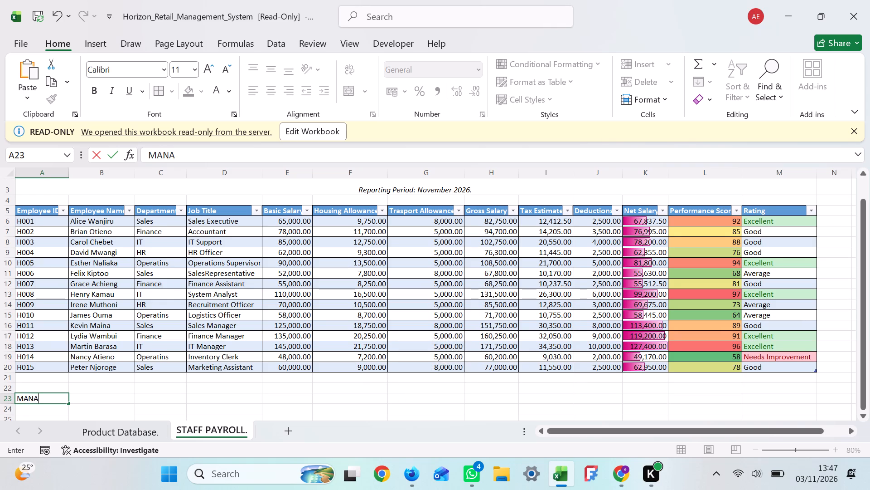
pyautogui.press('g')
pyautogui.press('e')
pyautogui.write('ME')
pyautogui.press('n')
pyautogui.press('t')
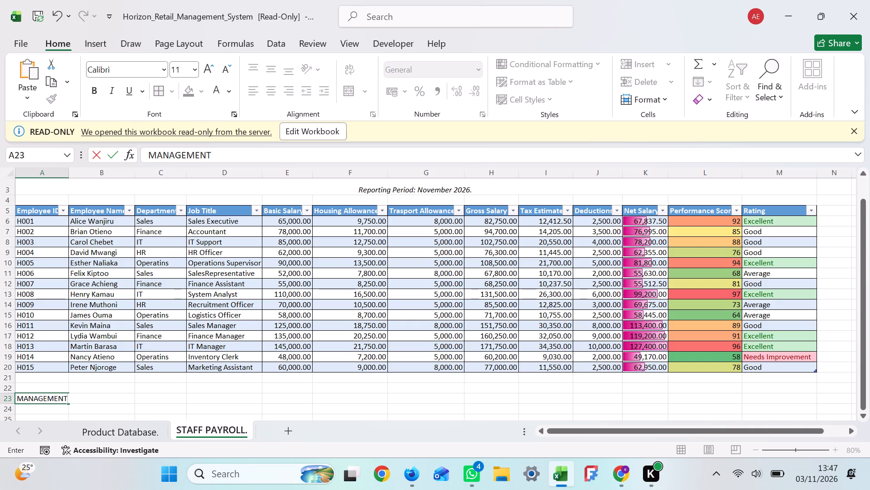
pyautogui.press('space')
pyautogui.write('PAYROLL')
pyautogui.press('space')
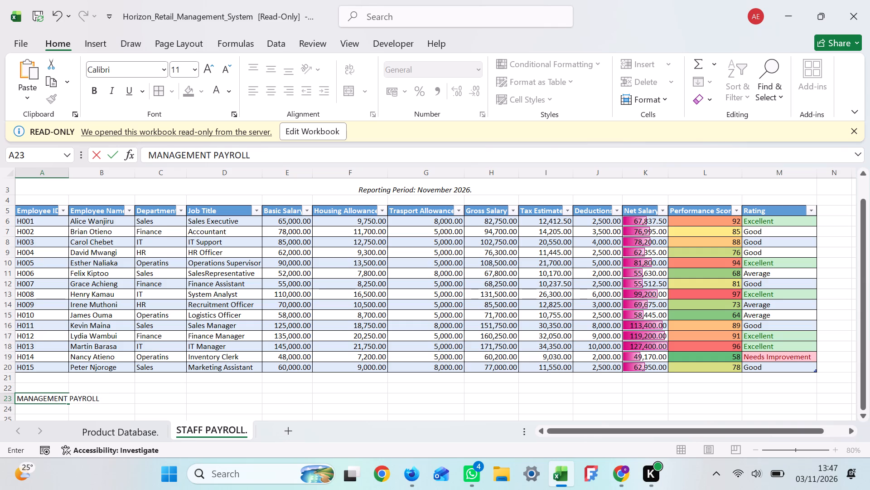
pyautogui.press('s')
pyautogui.press('u')
pyautogui.write('MM')
pyautogui.write('ARY')
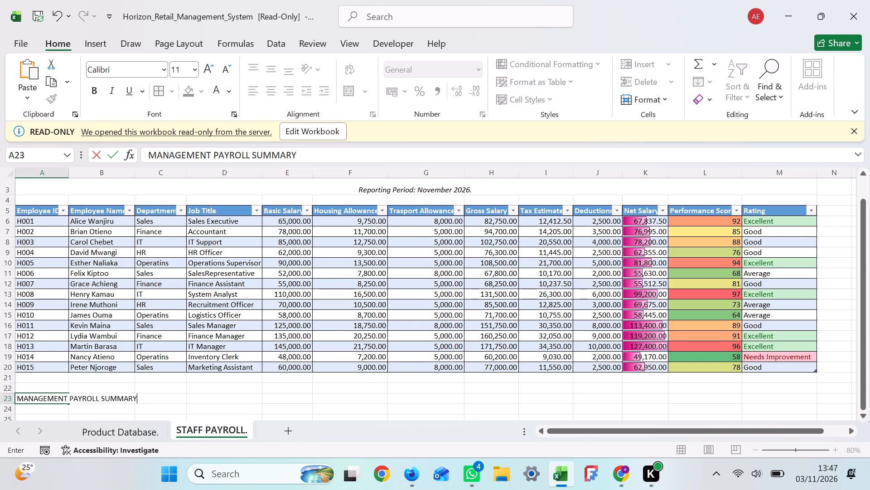
pyautogui.press('.')
pyautogui.press('Return')
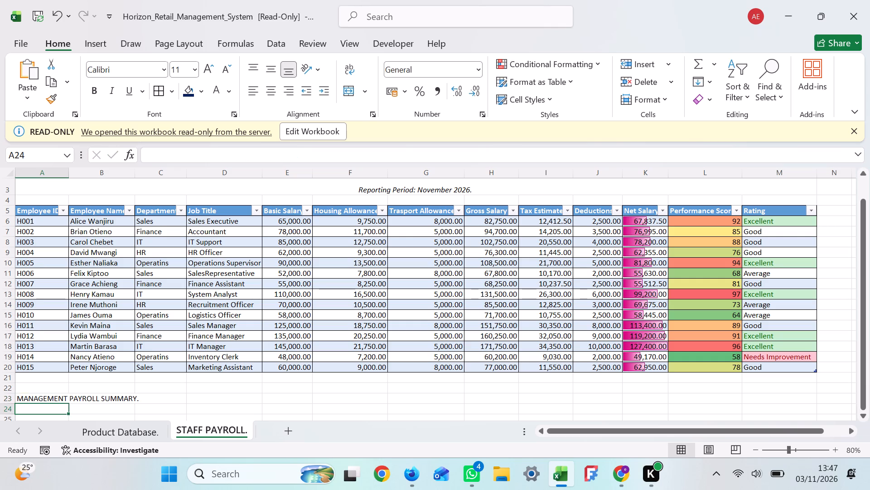
# Enter the label "Total Employees" in cell A25 under the payroll summary heading.
pyautogui.press('Return')
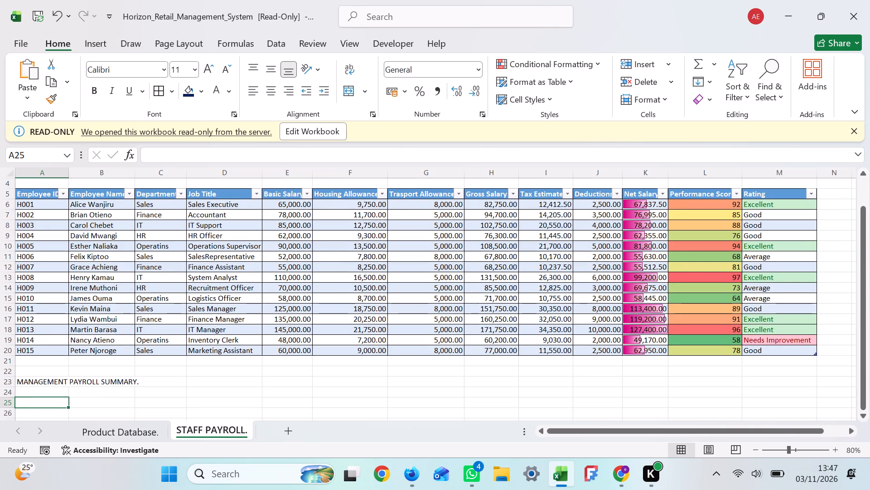
pyautogui.press('t')
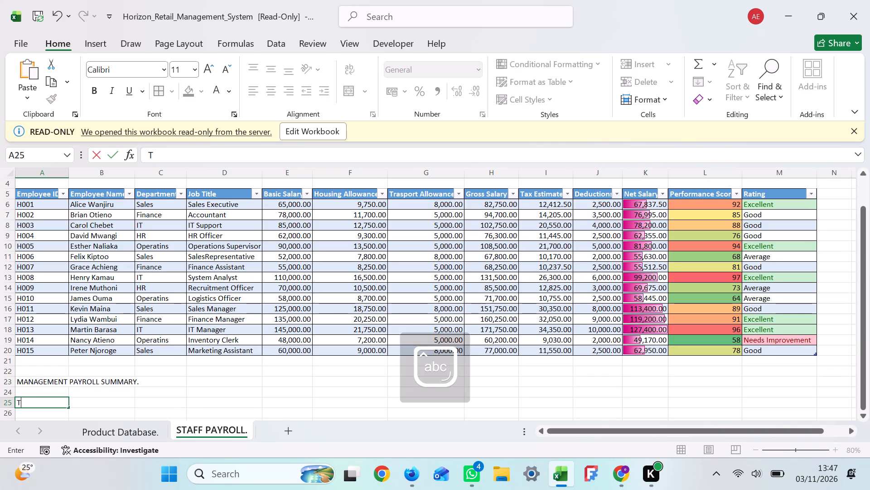
pyautogui.write('ot')
pyautogui.press('a')
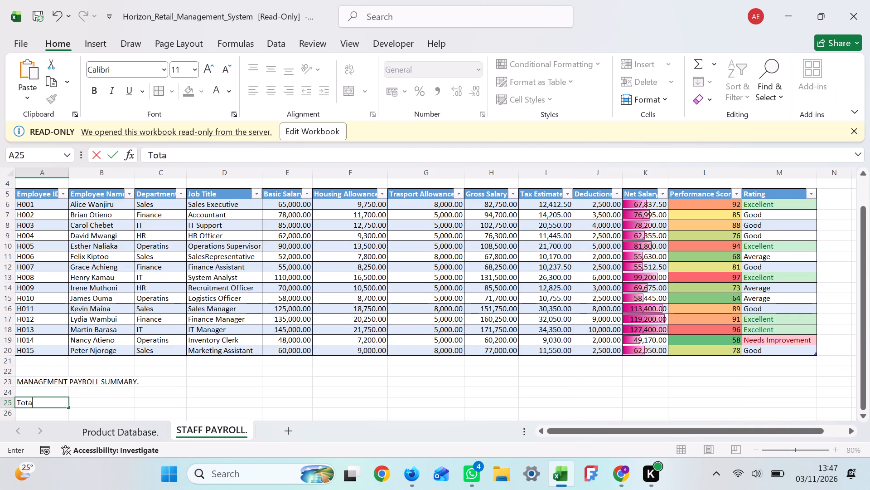
pyautogui.write('l')
pyautogui.press('space')
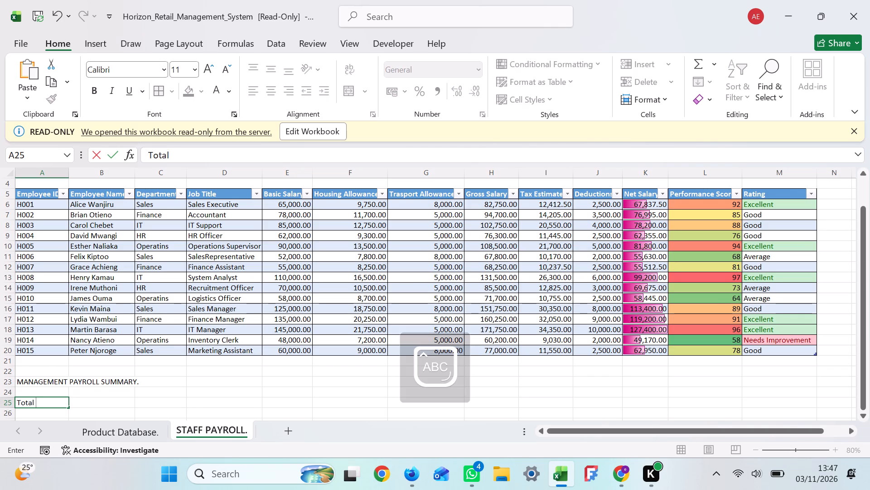
pyautogui.press('e')
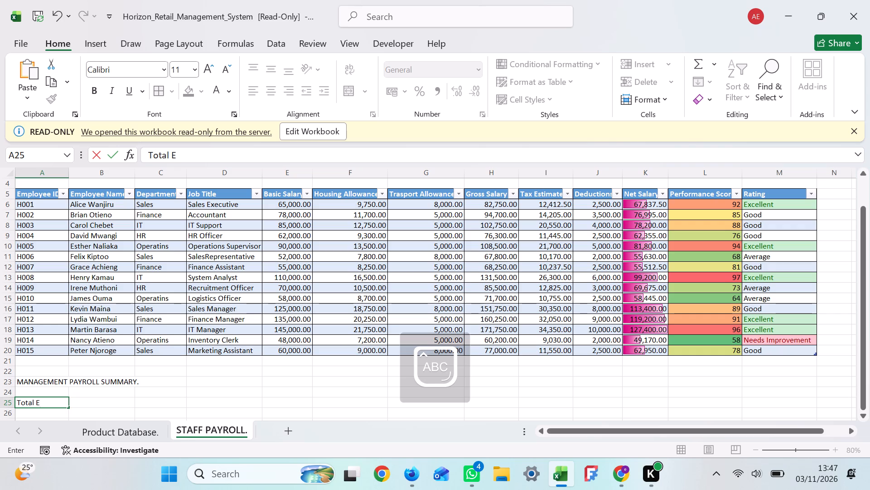
pyautogui.write('mpl')
pyautogui.write('oyee')
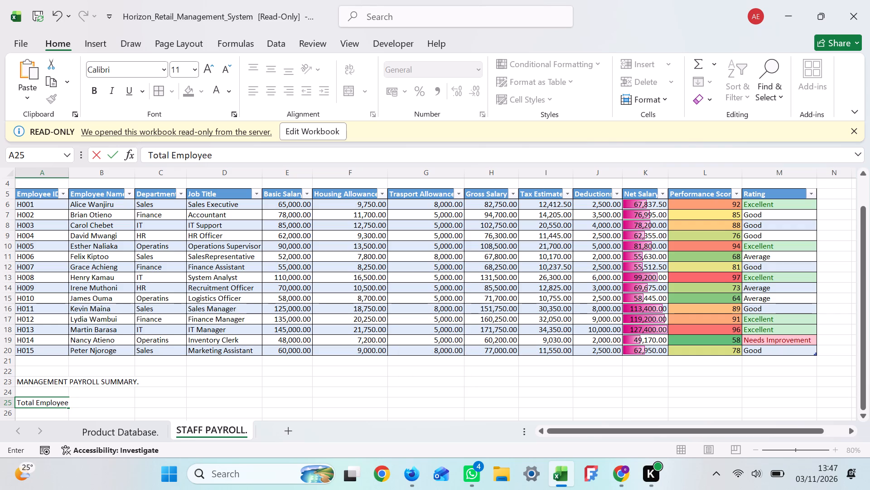
pyautogui.press('s')
pyautogui.press('Return')
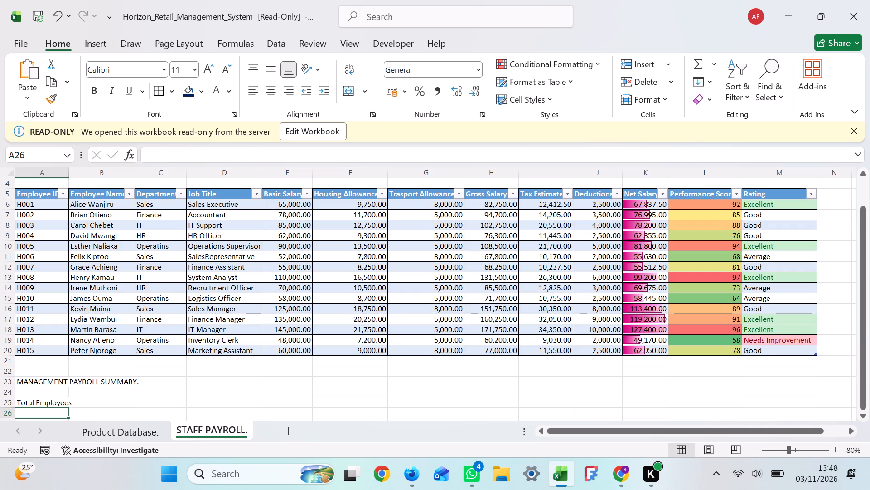
# Enter the label "Total Gross Payroll" in cell A26 of the payroll summary.
pyautogui.press('t')
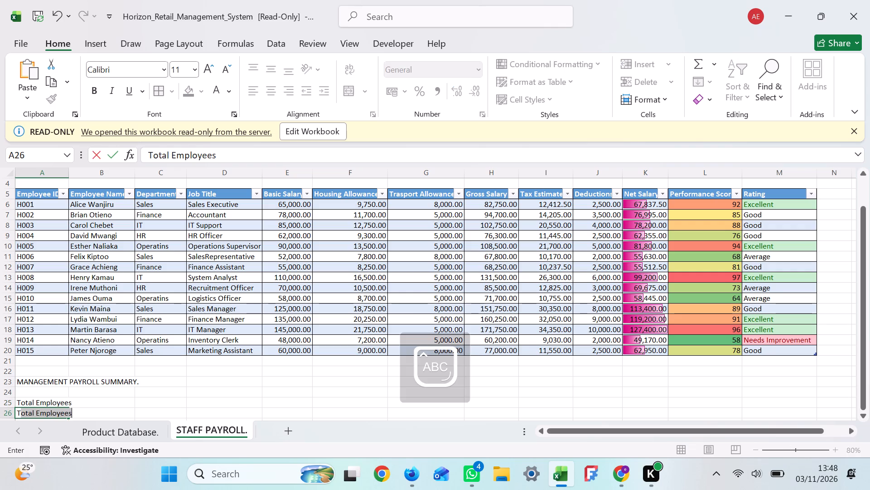
pyautogui.write('otal')
pyautogui.press('space')
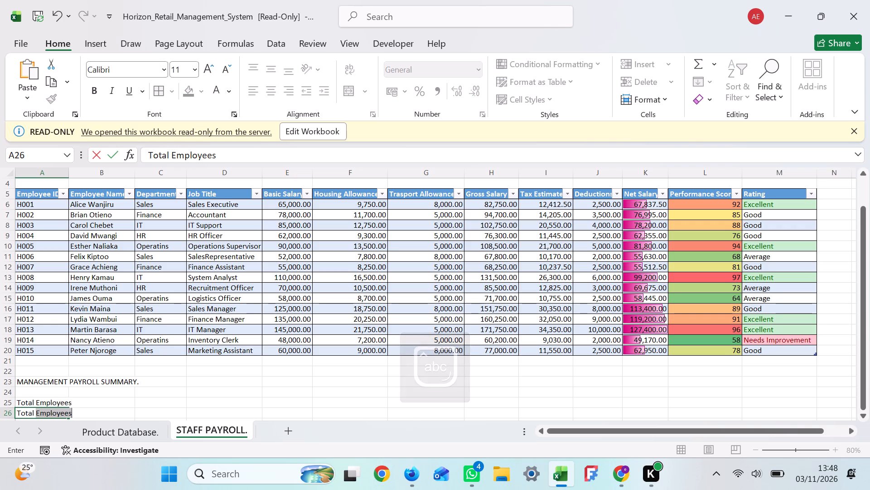
pyautogui.press('g')
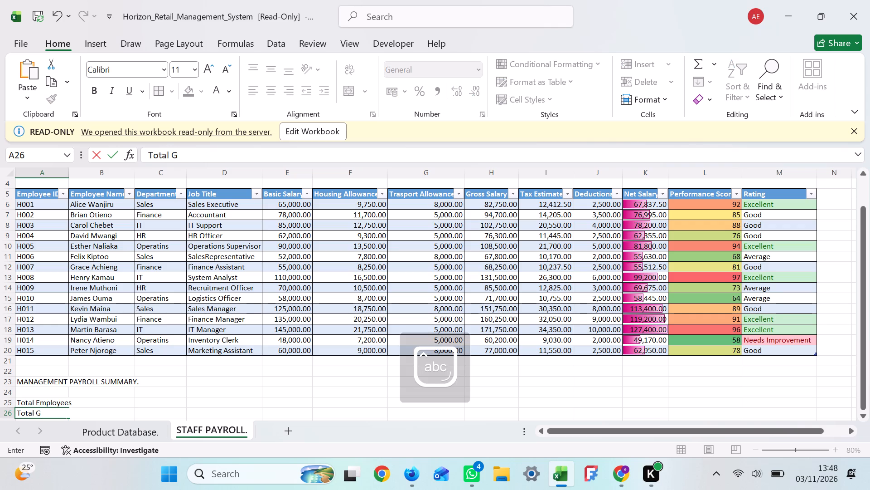
pyautogui.press('r')
pyautogui.write('oss')
pyautogui.press('space')
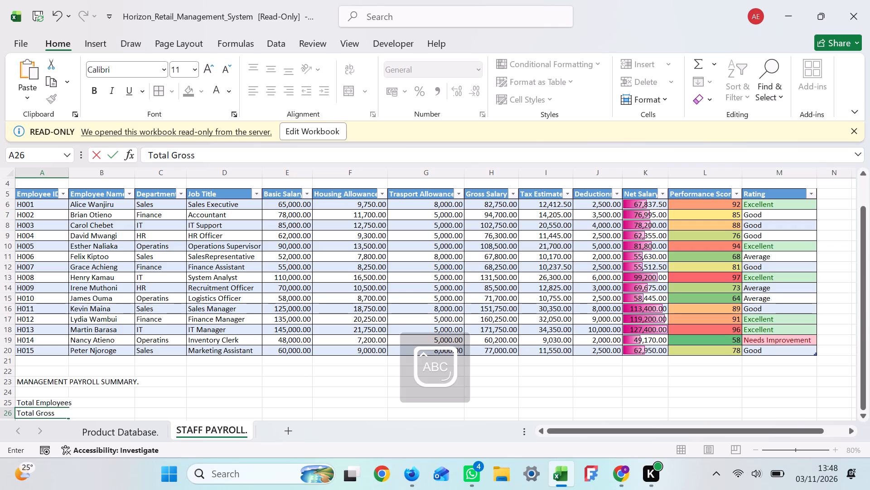
pyautogui.press('p')
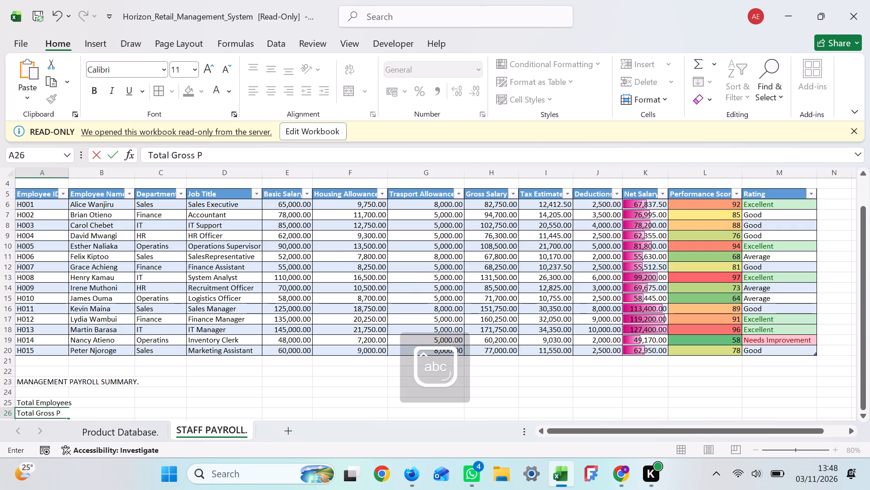
pyautogui.write('ayr')
pyautogui.press('o')
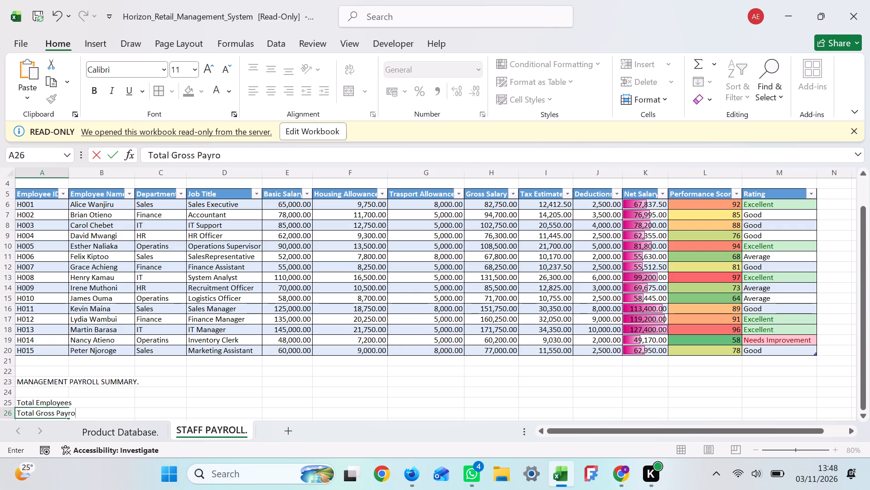
pyautogui.write('ll')
pyautogui.press('Return')
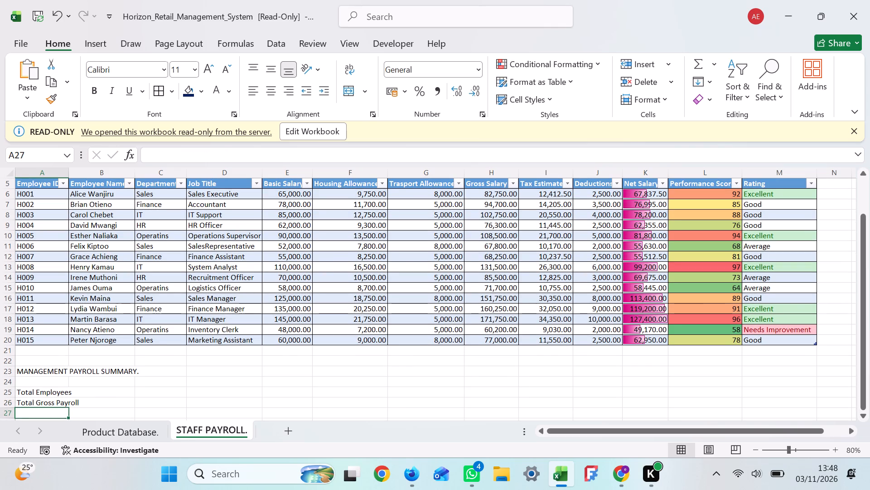
# Begin the next payroll summary label in cell A27 with "Tot".
pyautogui.press('t')
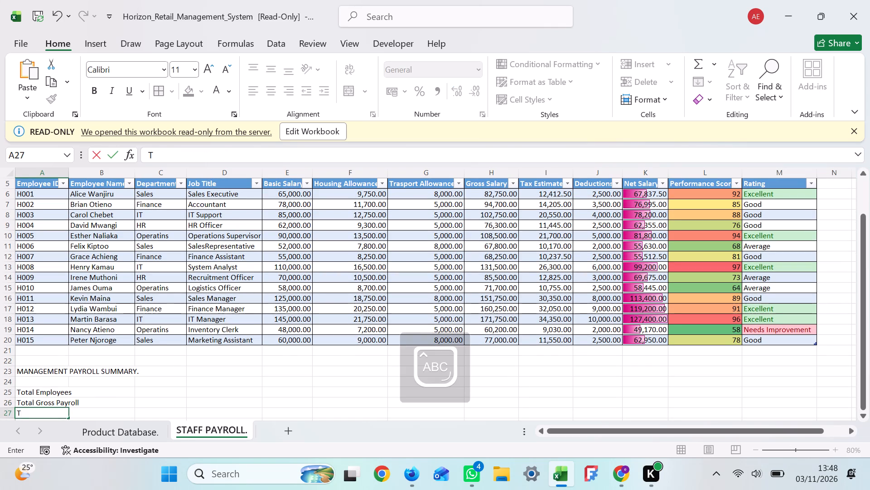
pyautogui.press('o')
pyautogui.press('t')
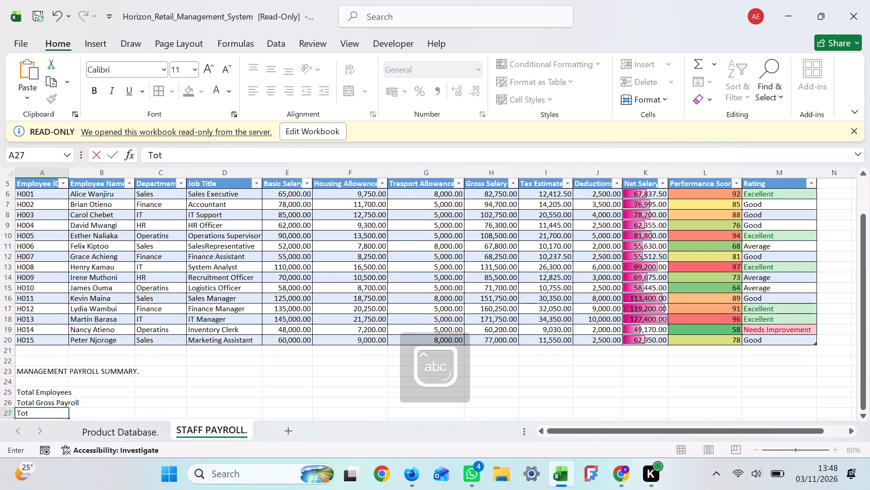
# Complete the label in cell A27 of the payroll summary as "Total Net Payroll".
pyautogui.write('al')
pyautogui.press('space')
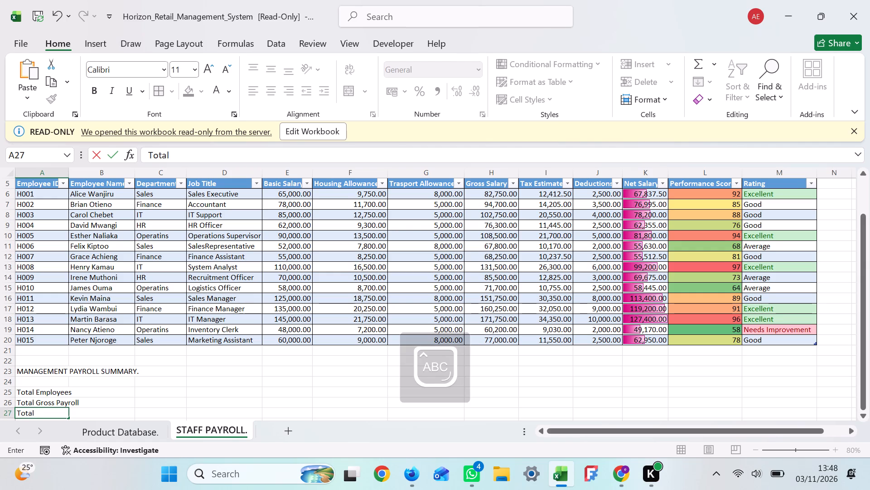
pyautogui.press('n')
pyautogui.press('e')
pyautogui.press('t')
pyautogui.press('space')
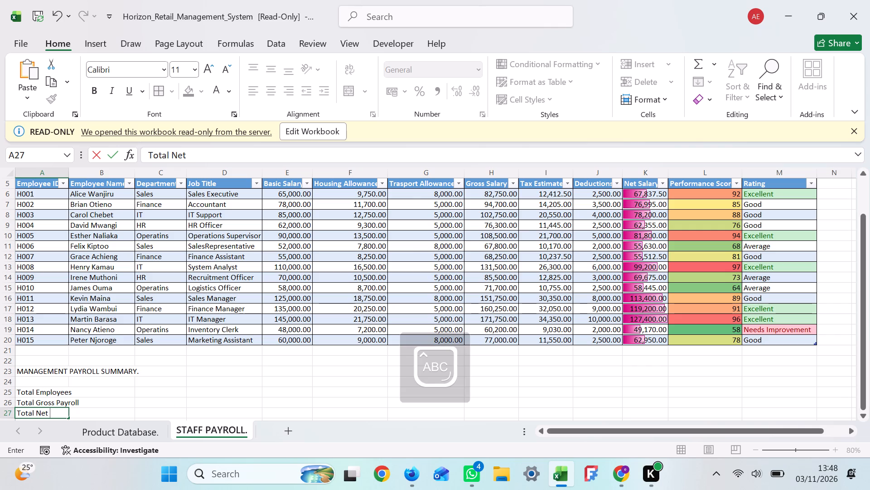
pyautogui.press('p')
pyautogui.write('ayr')
pyautogui.write('oll')
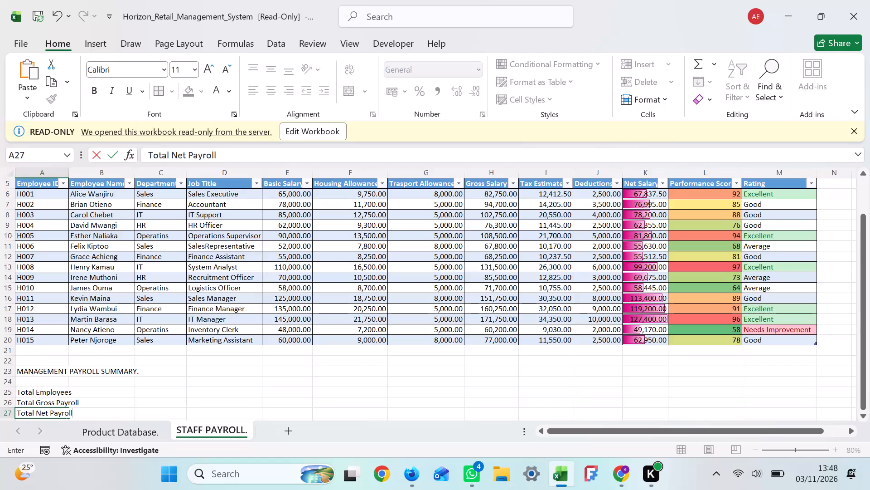
pyautogui.press('l')
pyautogui.press('BackSpace')
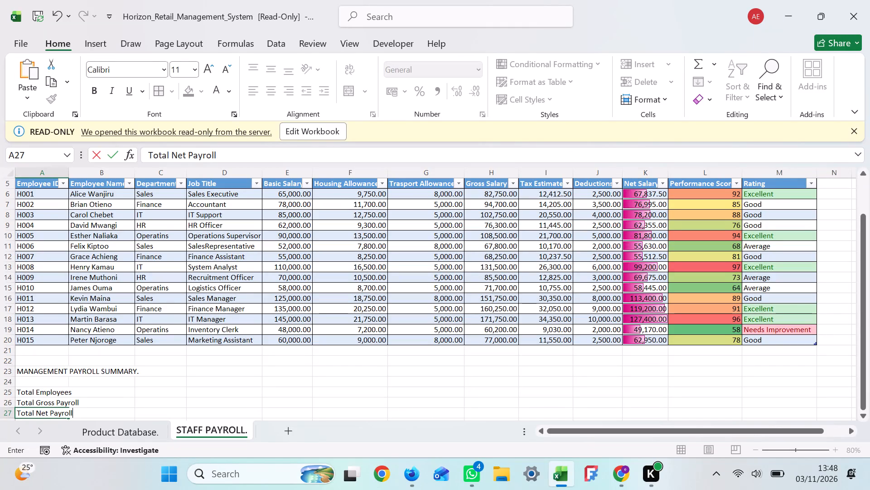
pyautogui.press('Return')
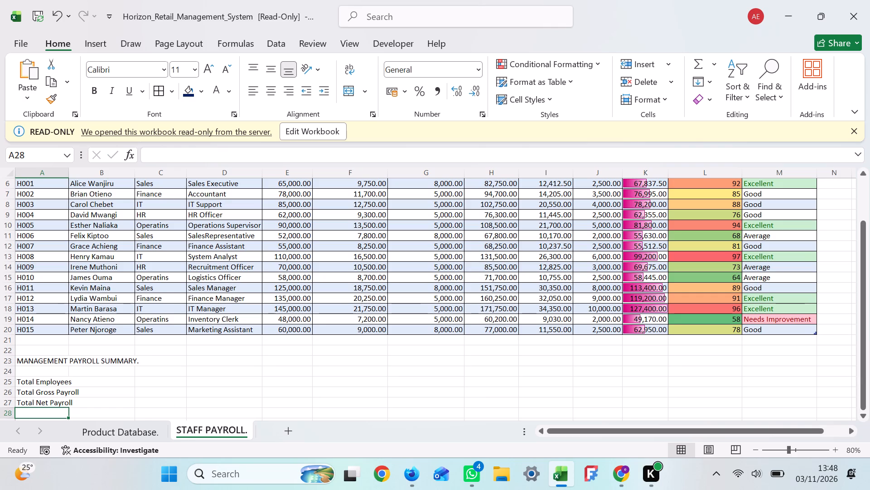
# Enter the label "Average Performance Score" in cell A28 of the payroll summary.
pyautogui.press('a')
pyautogui.write('verage')
pyautogui.press('space')
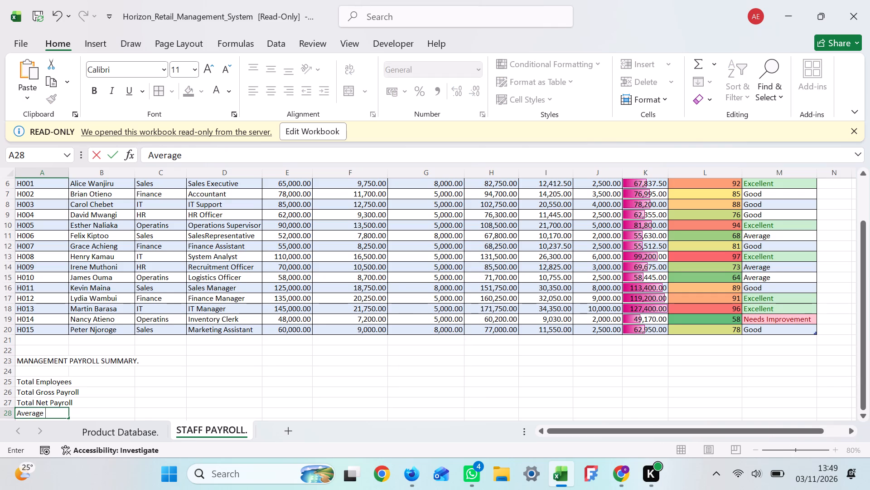
pyautogui.press('p')
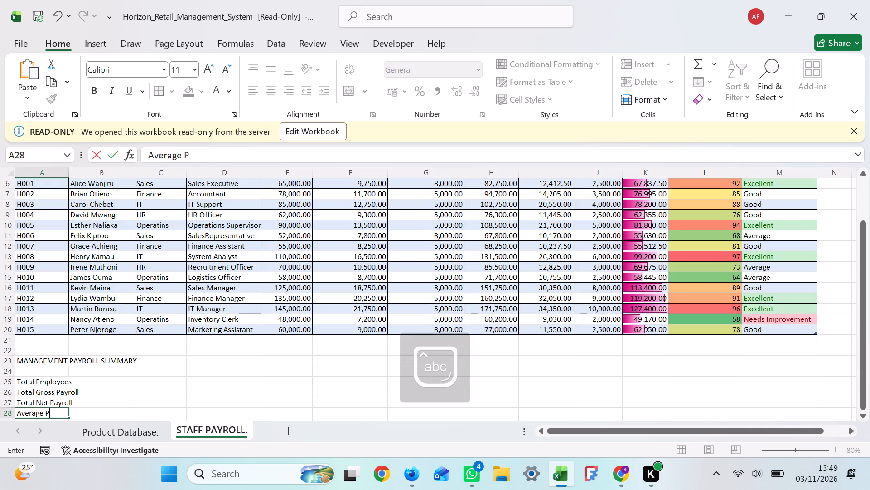
pyautogui.write('erforma')
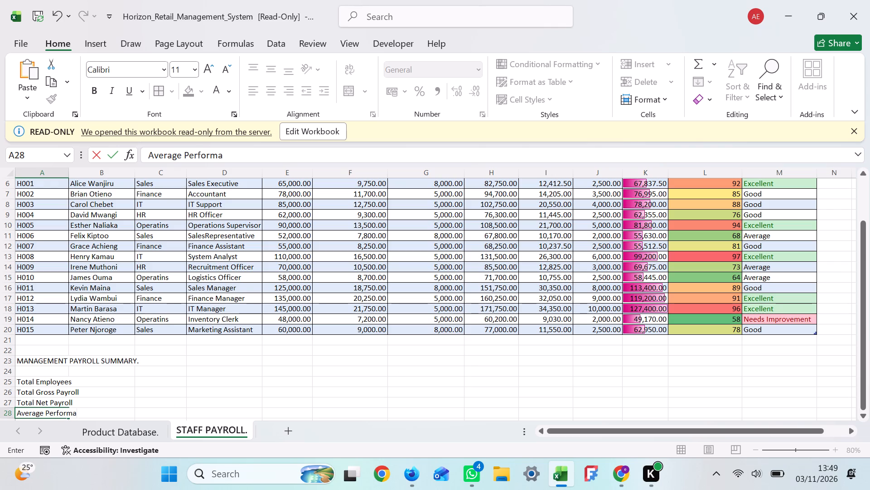
pyautogui.write('nc')
pyautogui.write('e')
pyautogui.press('space')
pyautogui.press('s')
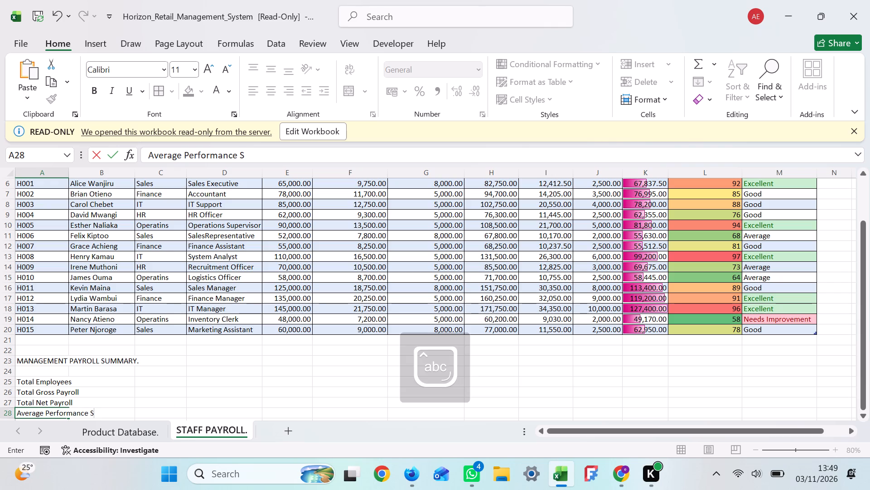
pyautogui.press('c')
pyautogui.press('o')
pyautogui.write('re')
pyautogui.press('Return')
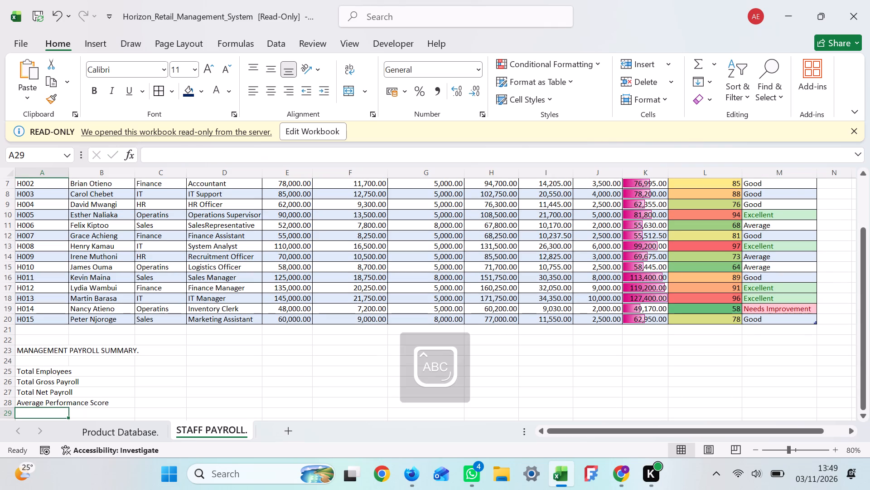
# Enter the label "Highest Net Salary" in cell A29 of the payroll summary.
pyautogui.press('h')
pyautogui.write('ighest')
pyautogui.press('space')
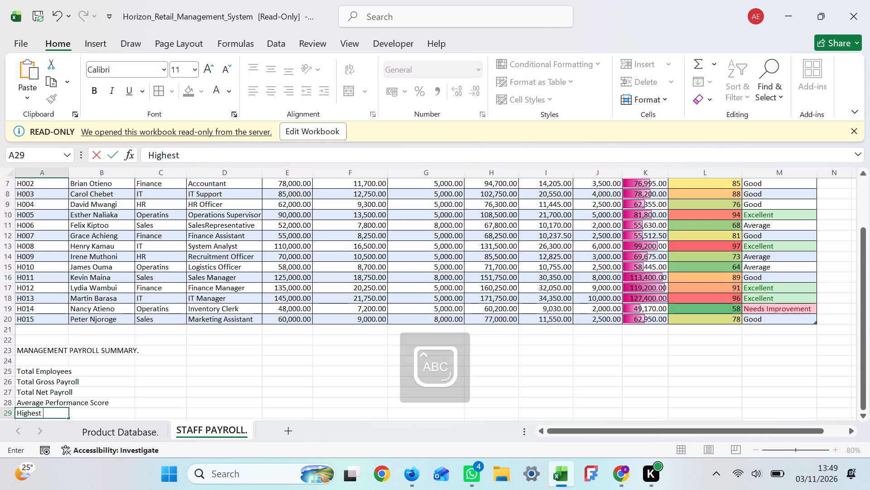
pyautogui.press('n')
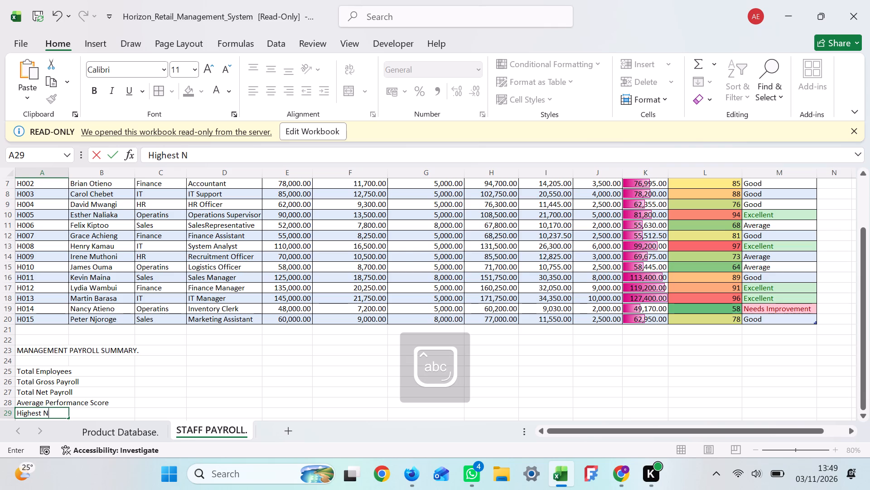
pyautogui.write('et')
pyautogui.press('space')
pyautogui.press('s')
pyautogui.press('a')
pyautogui.write('lary')
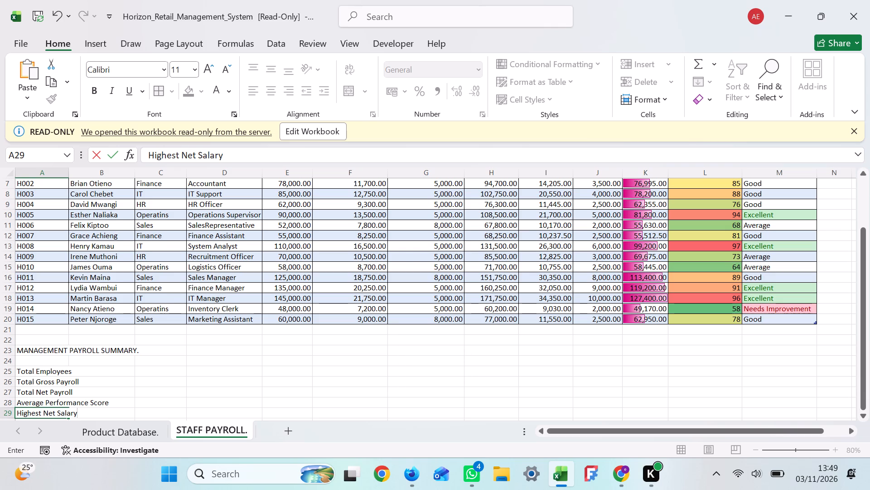
pyautogui.press('Return')
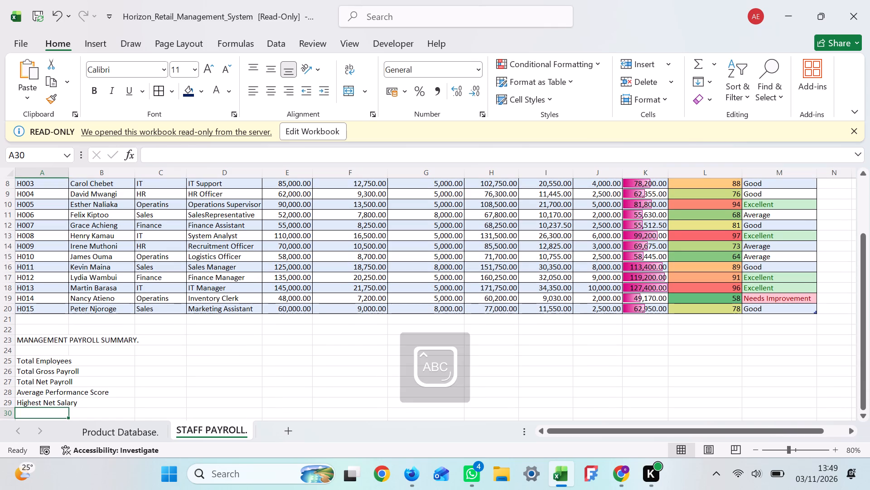
# Enter the label "Lowest Net Salary" in cell A30 of the payroll summary.
pyautogui.press('l')
pyautogui.write('owest')
pyautogui.press('space')
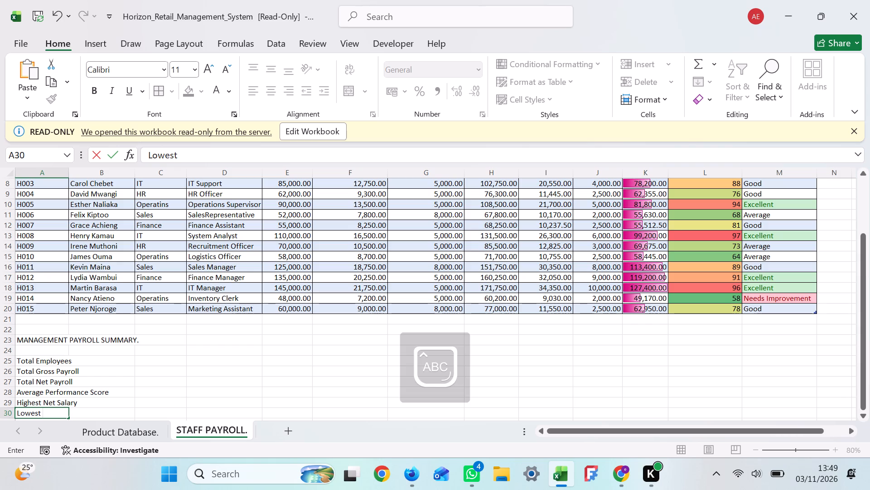
pyautogui.press('n')
pyautogui.write('et')
pyautogui.press('space')
pyautogui.press('s')
pyautogui.press('a')
pyautogui.press('l')
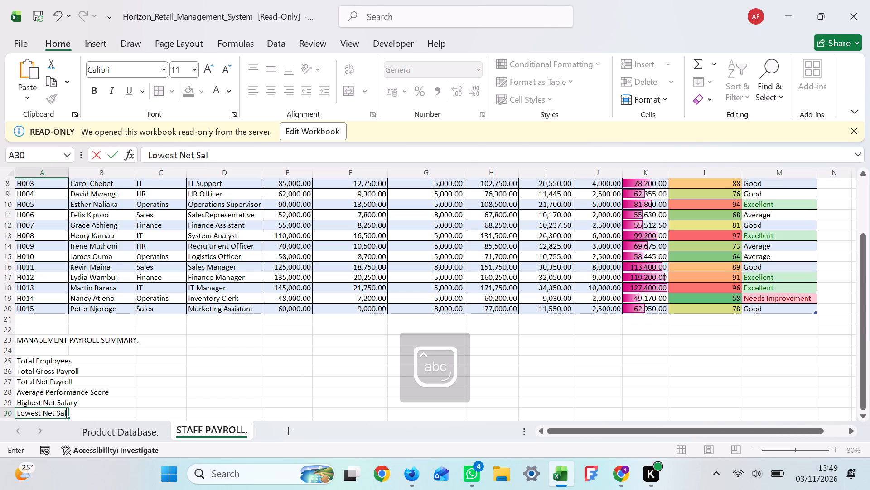
pyautogui.write('ary')
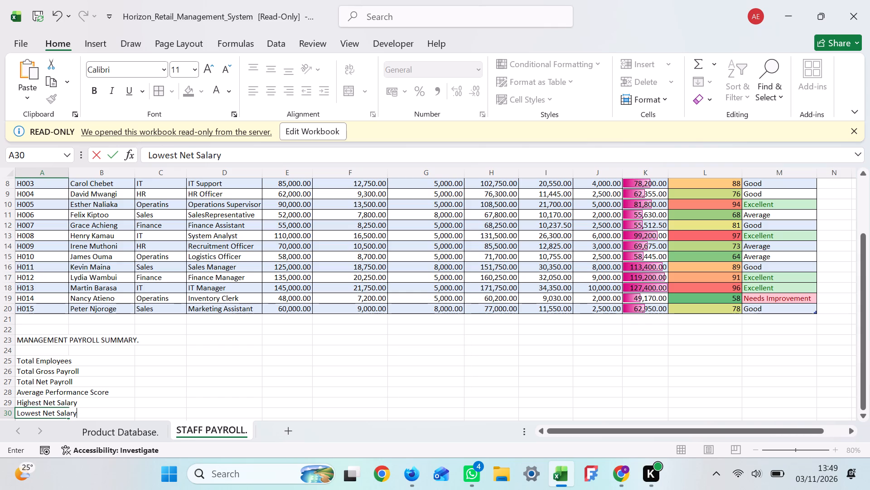
pyautogui.press('Return')
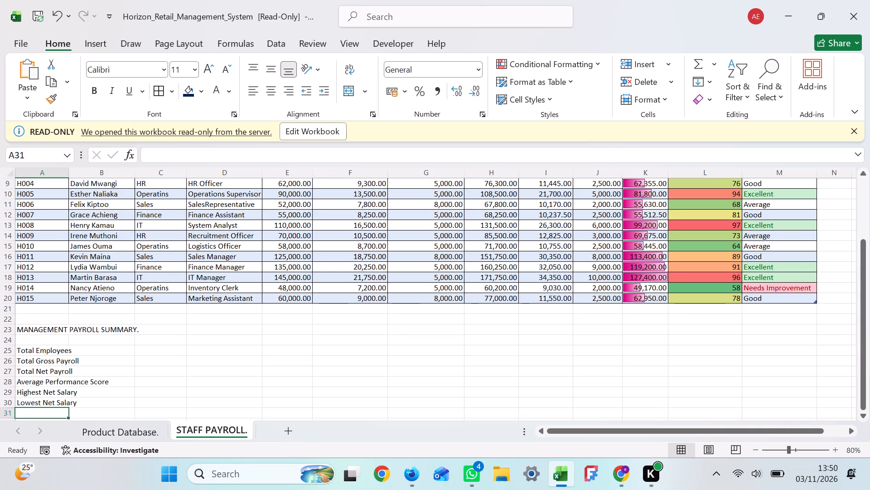
# Enter the label "Excellent Performance" in cell A31 of the payroll summary.
pyautogui.press('e')
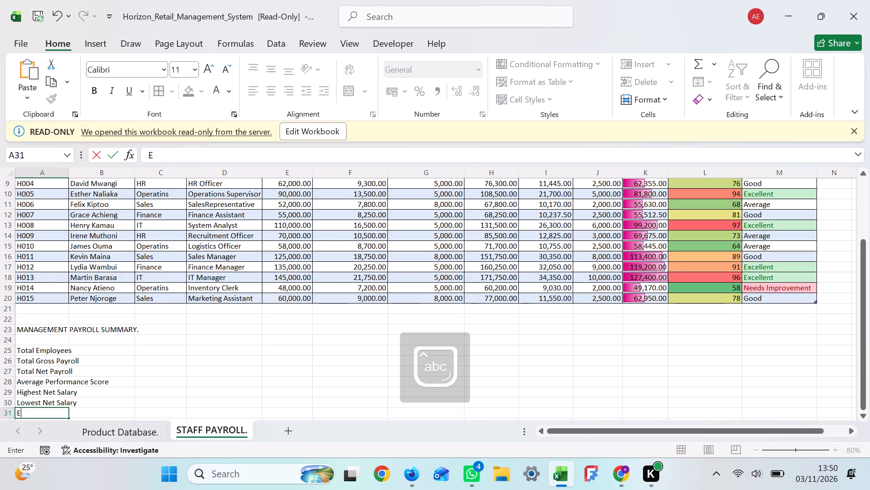
pyautogui.write('xce')
pyautogui.write('ll')
pyautogui.press('e')
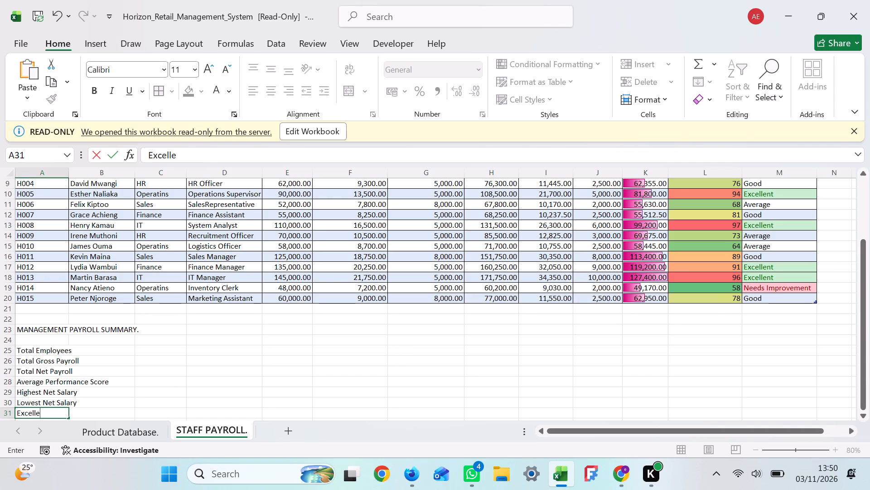
pyautogui.write('nt')
pyautogui.press('space')
pyautogui.press('p')
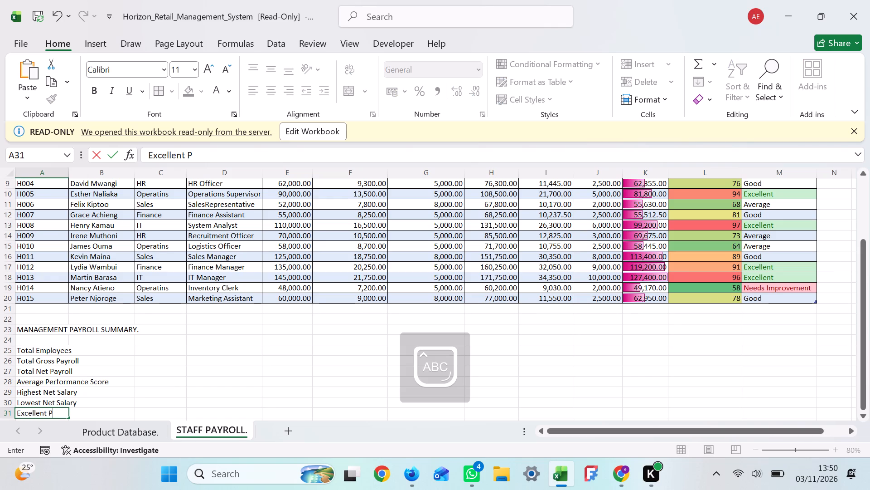
pyautogui.write('erfo')
pyautogui.write('rm')
pyautogui.press('a')
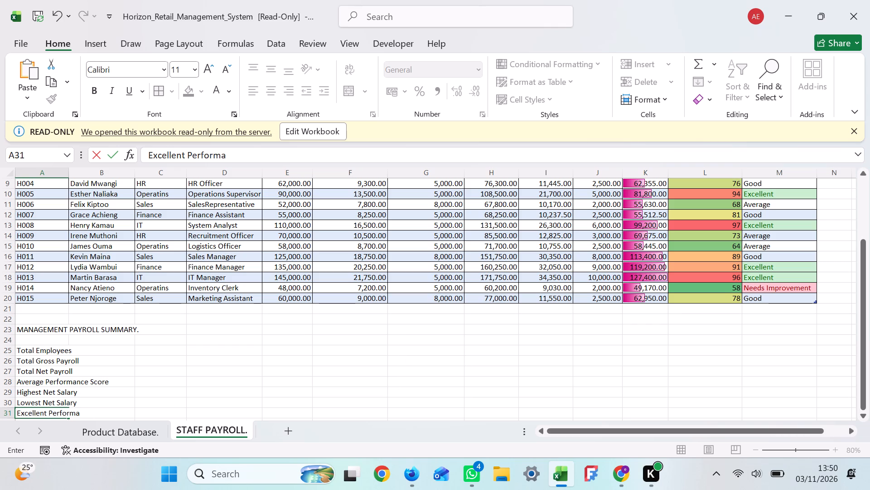
pyautogui.press('n')
pyautogui.write('ce')
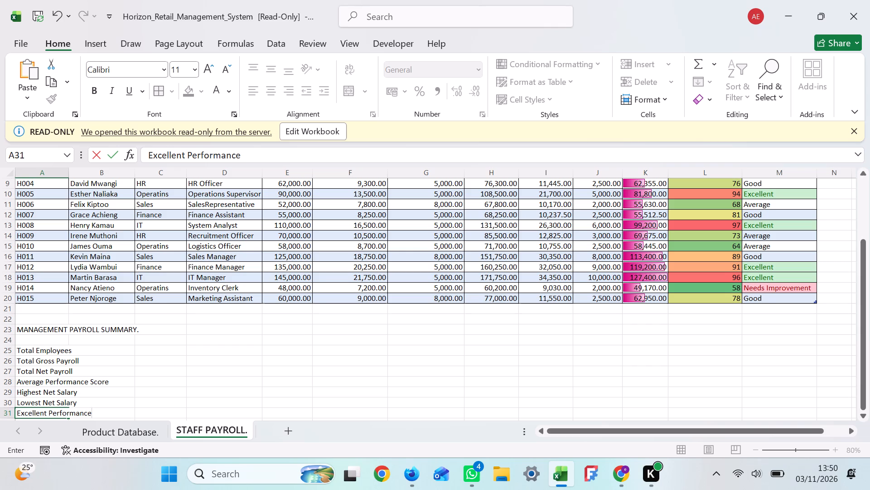
pyautogui.press('Return')
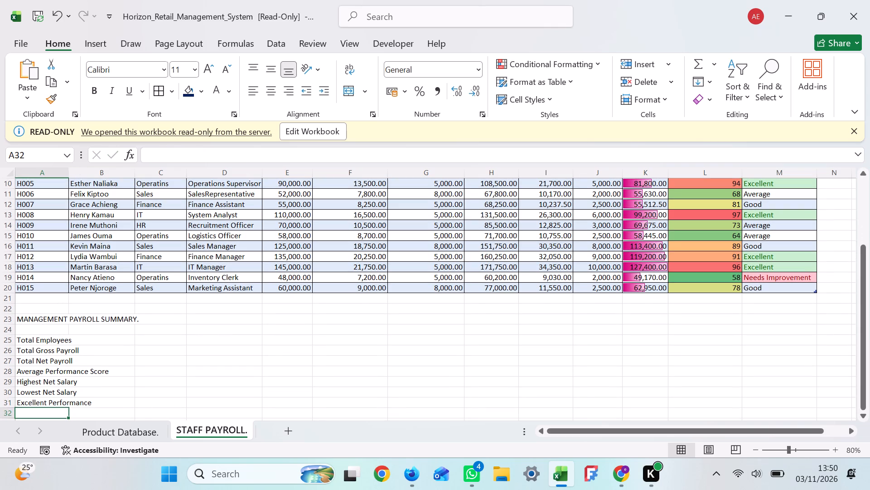
# Widen column A to fit the longest payroll summary label, "Average Performance Score".
pyautogui.moveTo(69, 171); pyautogui.dragTo(91, 183)
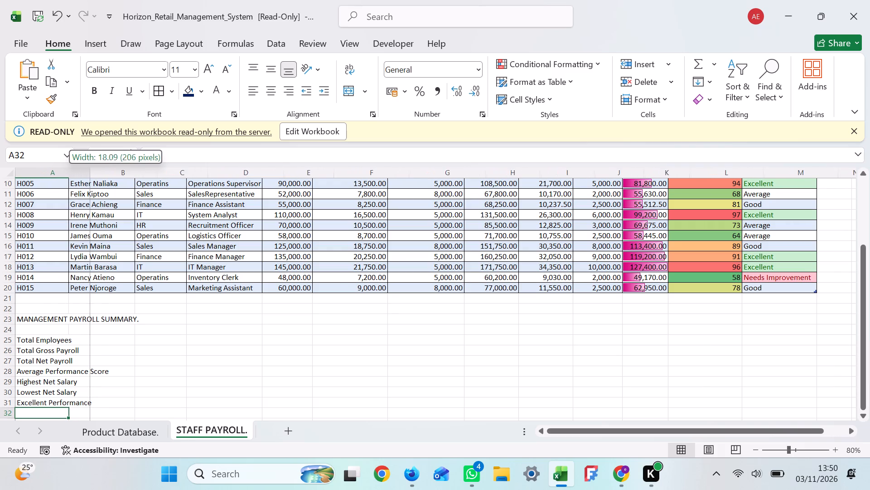
pyautogui.moveTo(91, 183); pyautogui.dragTo(107, 195)
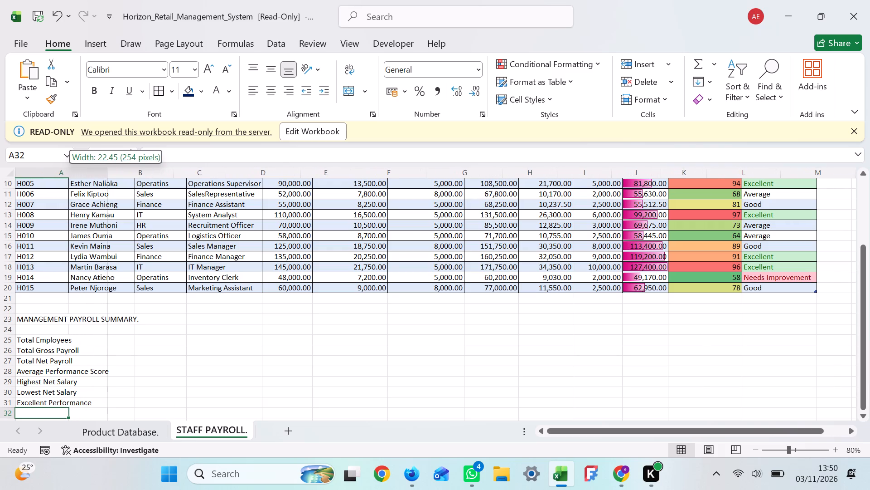
pyautogui.moveTo(107, 195); pyautogui.dragTo(111, 197)
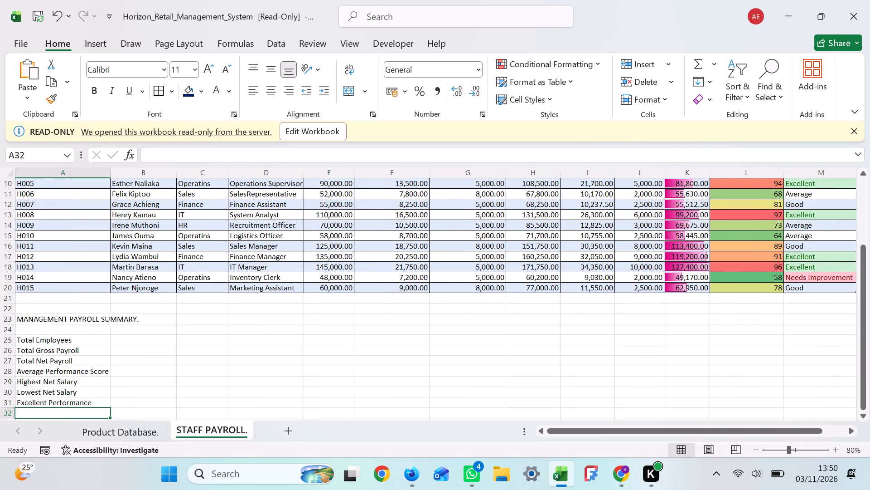
# Calculate Total Employees in cell B25 with the formula =ROWS(A6:A20).
pyautogui.click(142, 346)
pyautogui.click(139, 341)
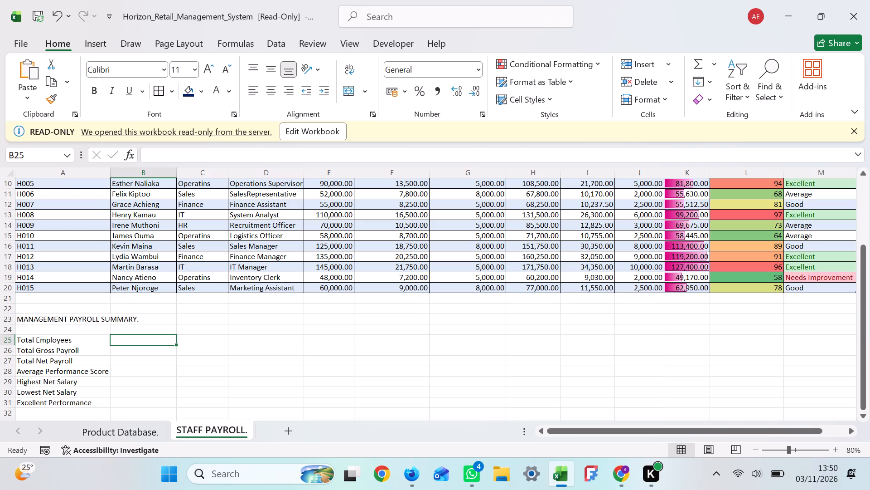
pyautogui.press('=')
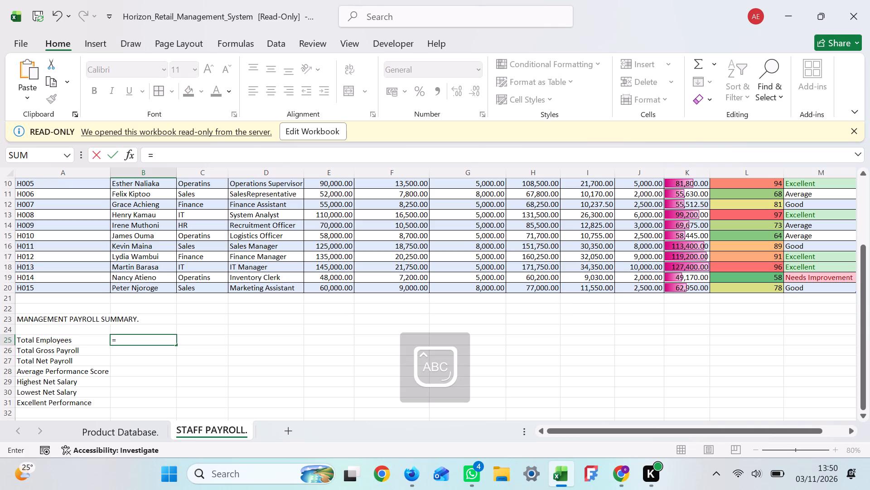
pyautogui.press('r')
pyautogui.write('OWS')
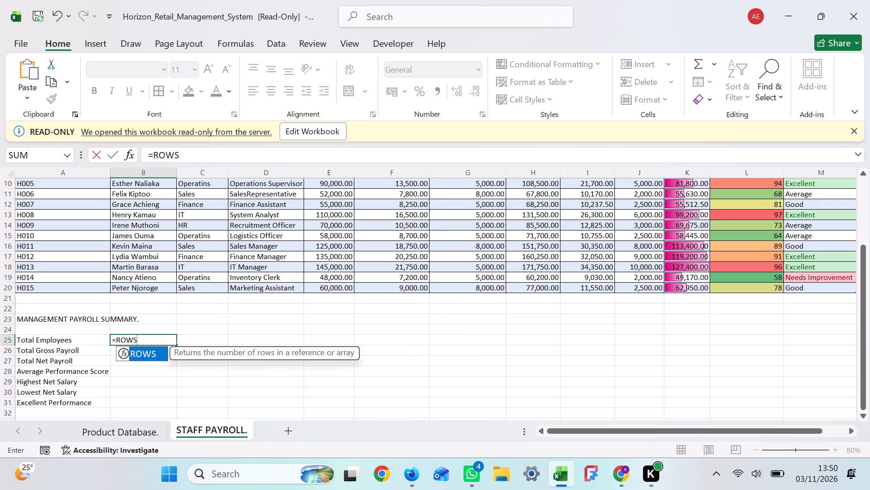
pyautogui.hotkey('shift', '(')
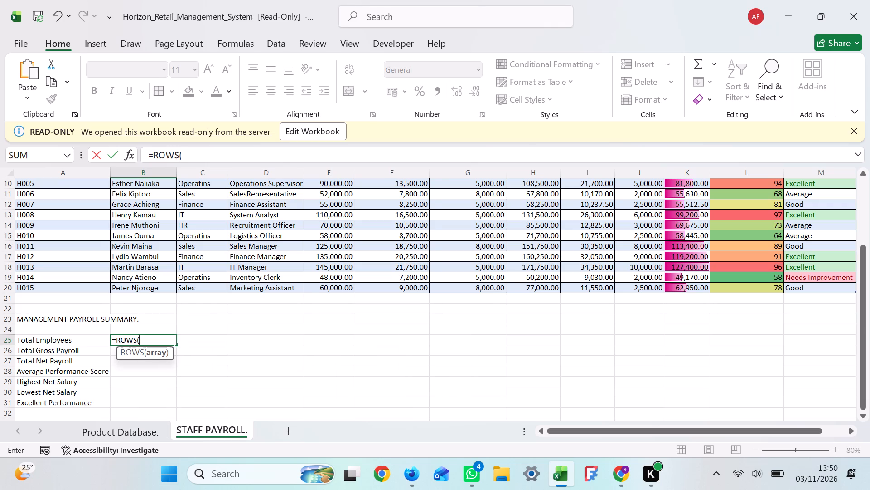
pyautogui.write('A6')
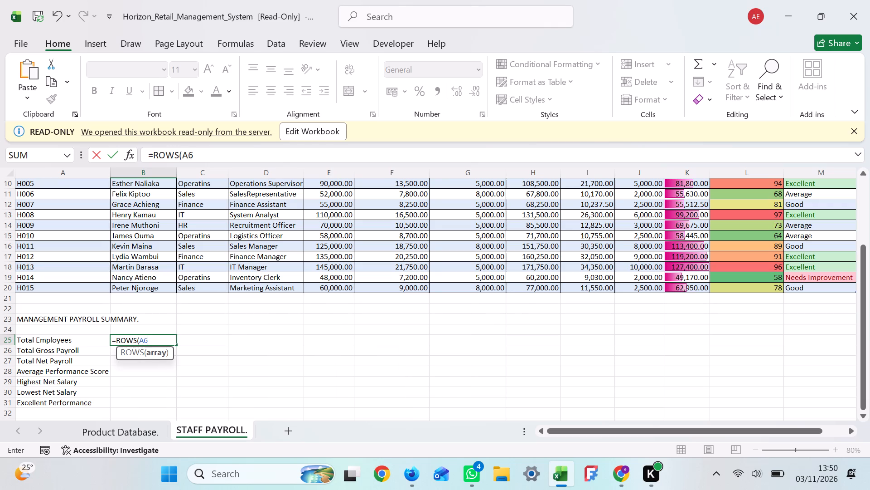
pyautogui.press(';')
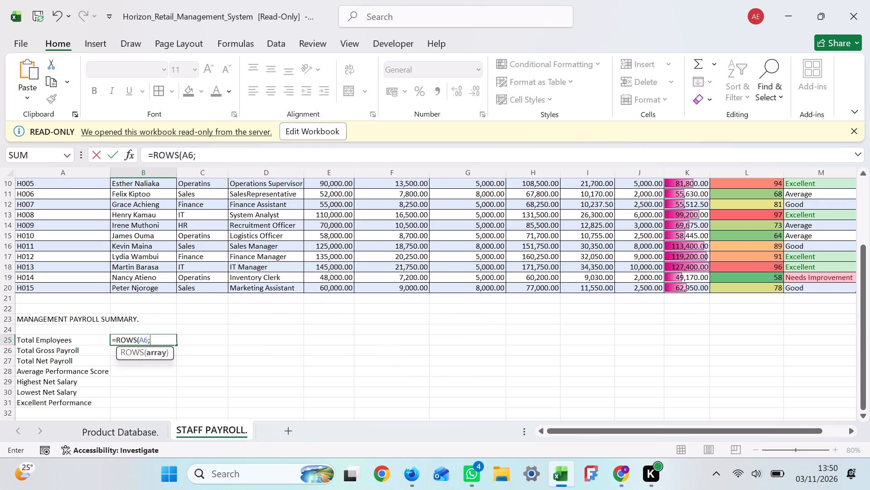
pyautogui.press('BackSpace')
pyautogui.hotkey('shift', ':')
pyautogui.press('a')
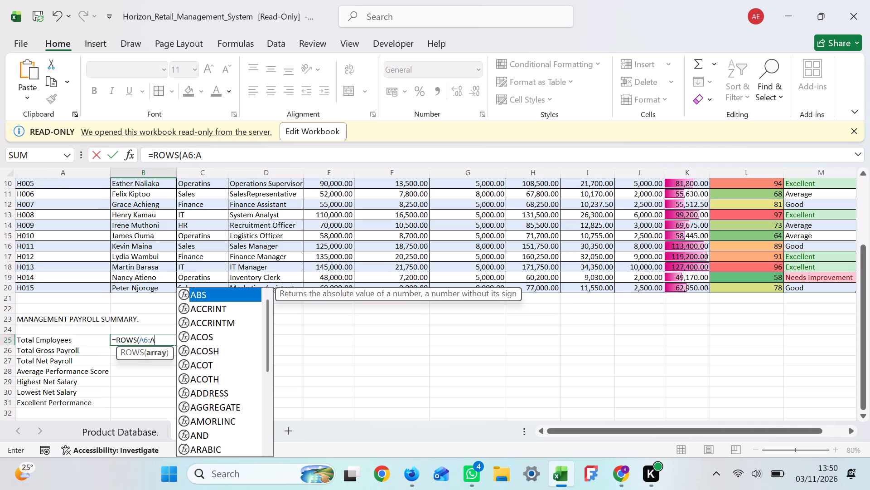
pyautogui.press('2')
pyautogui.press('0')
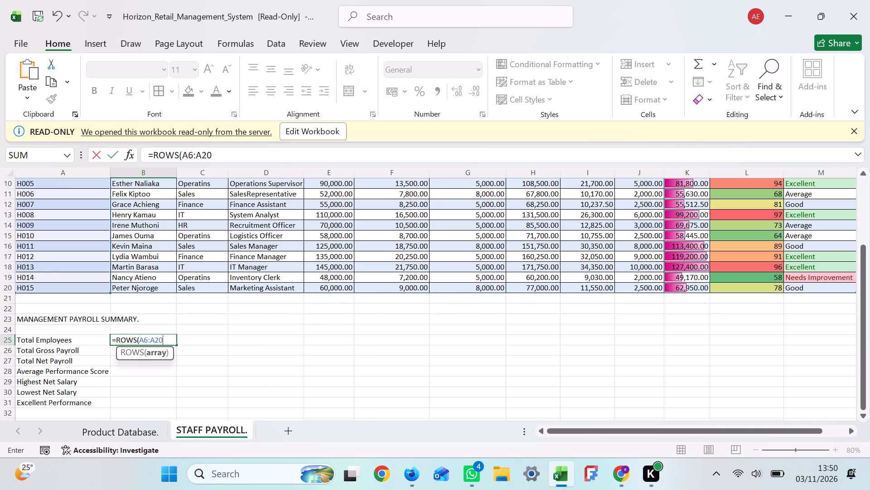
pyautogui.hotkey('shift', ')')
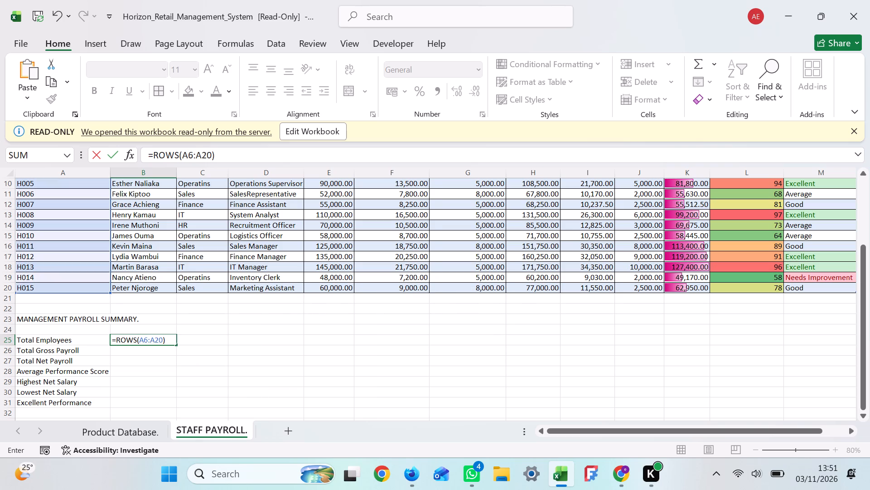
pyautogui.press('Return')
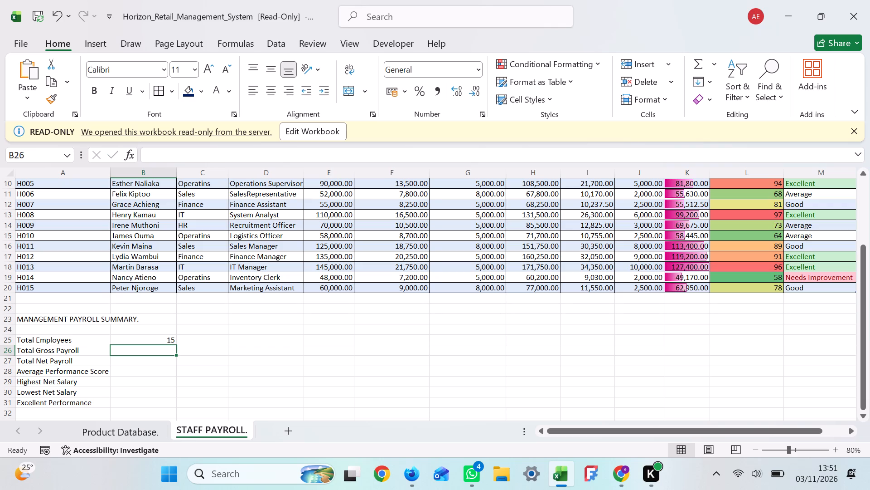
# Calculate Total Gross Payroll in cell B26 with the formula =SUM(H6:H20).
pyautogui.press('=')
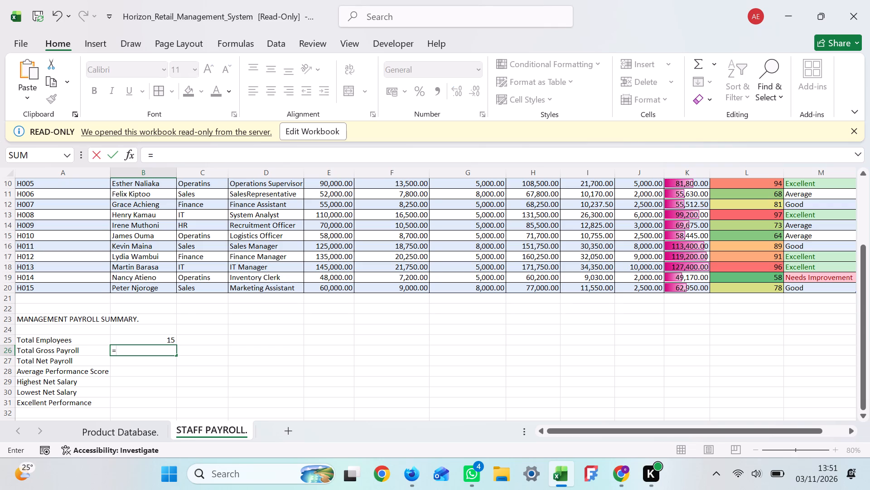
pyautogui.write('SU')
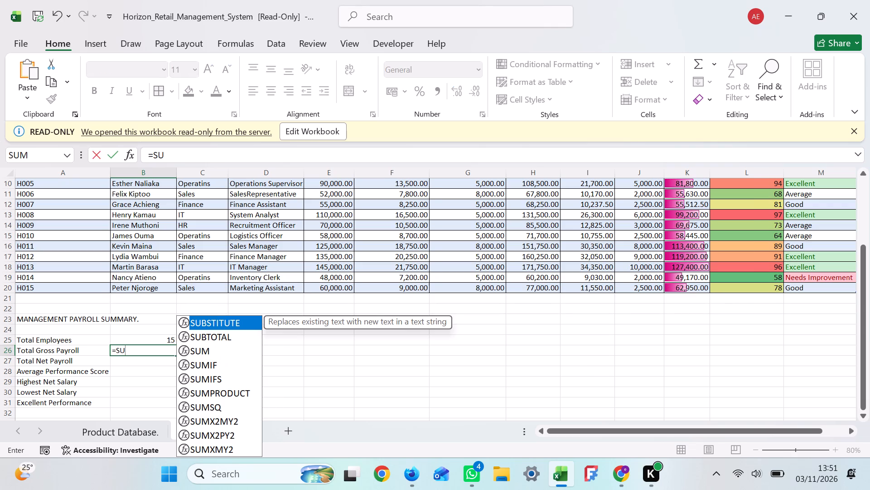
pyautogui.press('m')
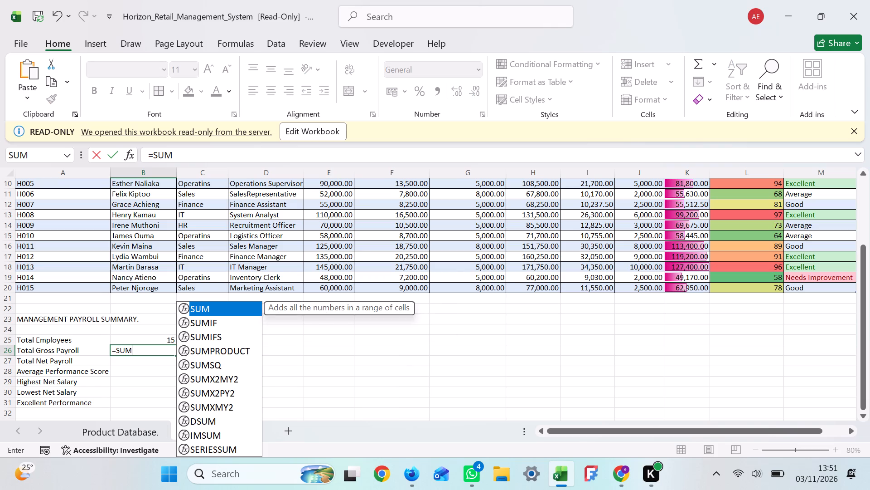
pyautogui.hotkey('shift', '(')
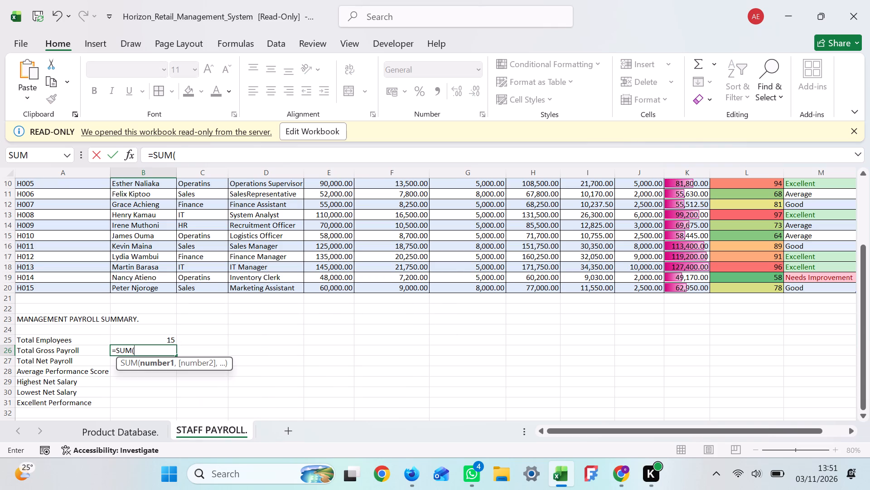
pyautogui.press('h')
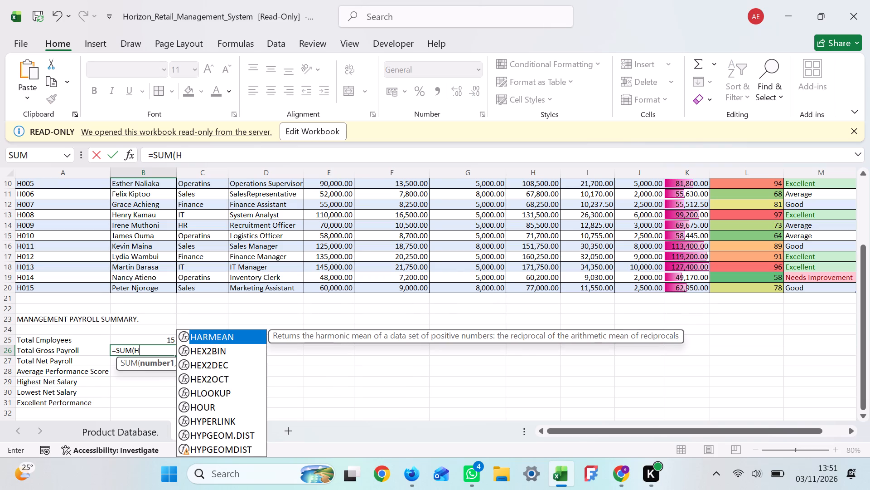
pyautogui.press('6')
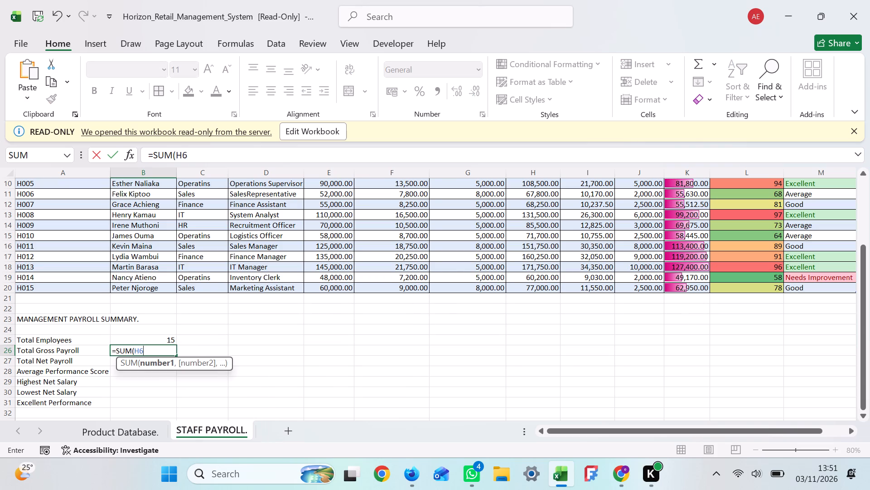
pyautogui.hotkey('shift', ':')
pyautogui.write('H20')
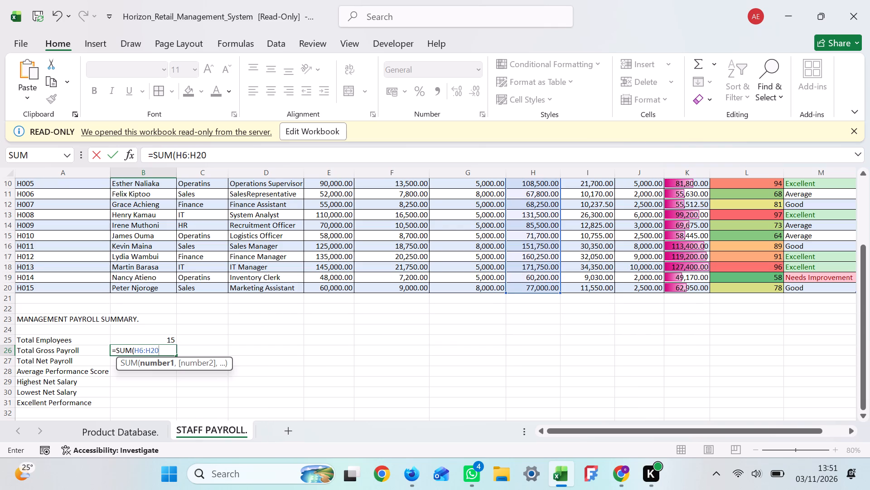
pyautogui.hotkey('shift', ')')
pyautogui.press('Return')
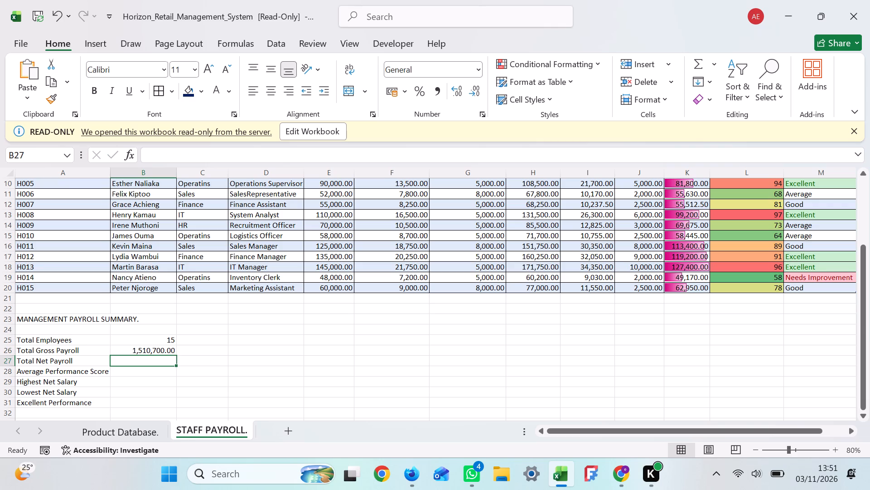
# Calculate Total Net Payroll in cell B27 with the formula =SUM(K6:K20).
pyautogui.press('=')
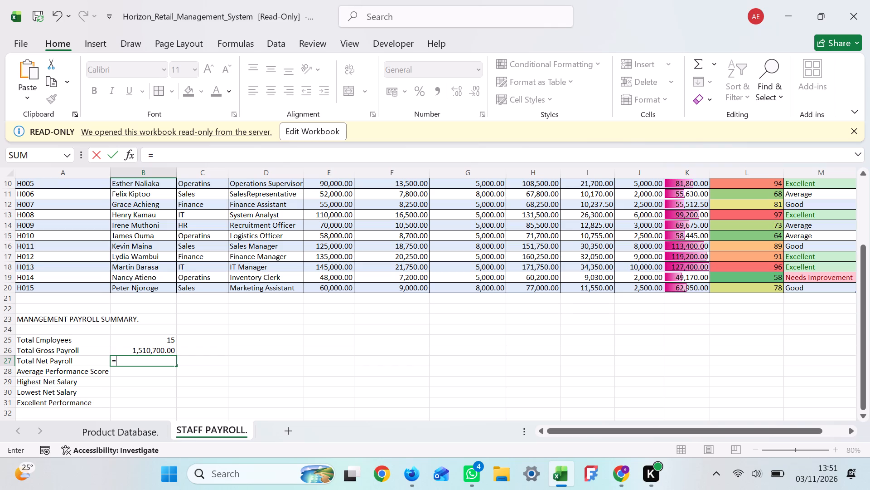
pyautogui.write('SUM')
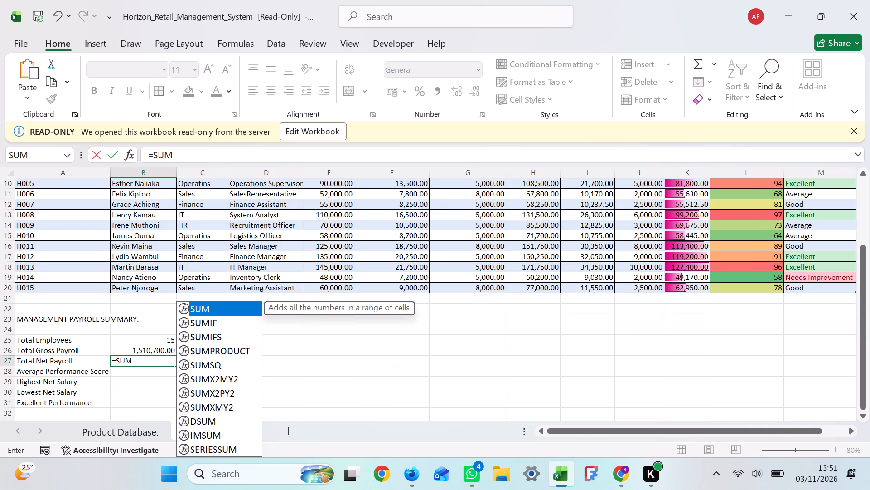
pyautogui.hotkey('shift', '(')
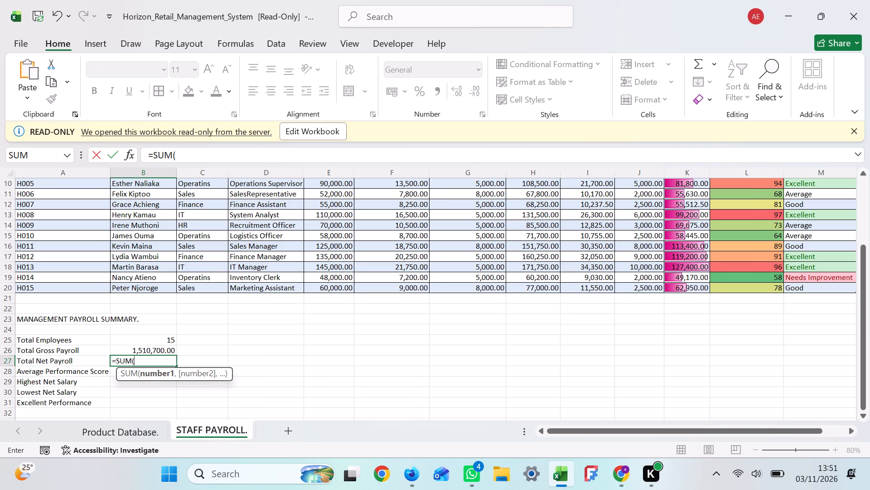
pyautogui.press('k')
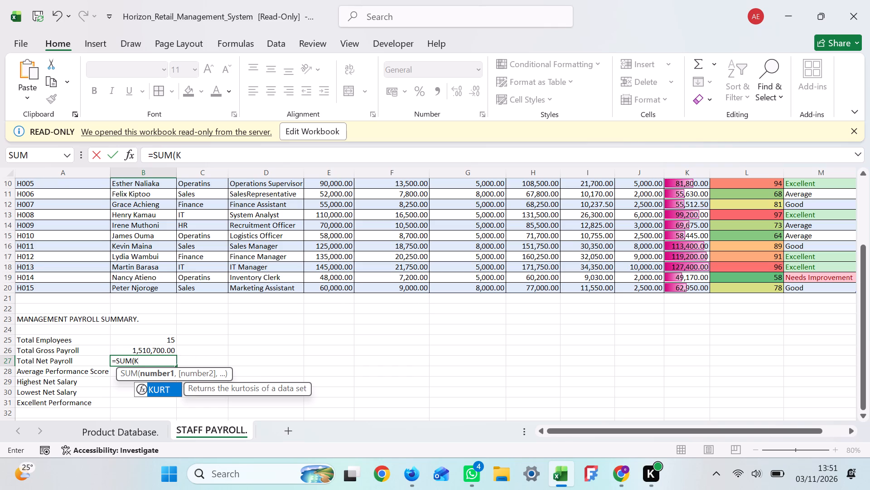
pyautogui.press('6')
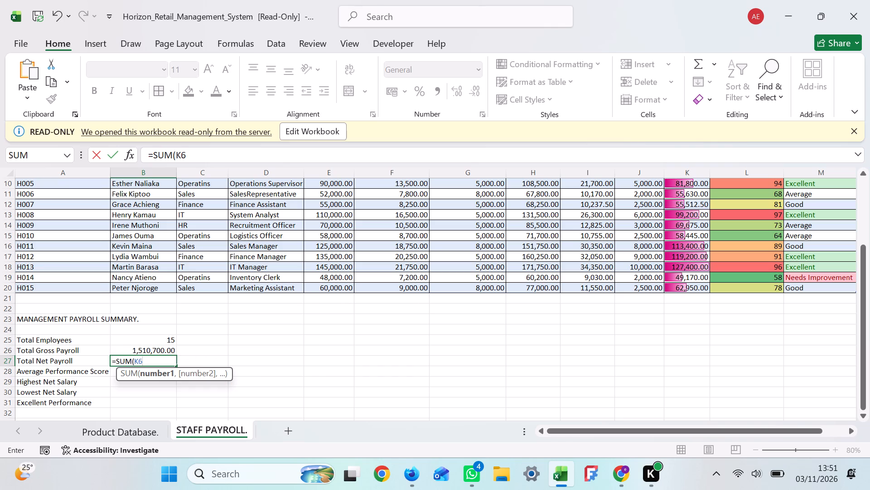
pyautogui.hotkey('shift', ':')
pyautogui.press('k')
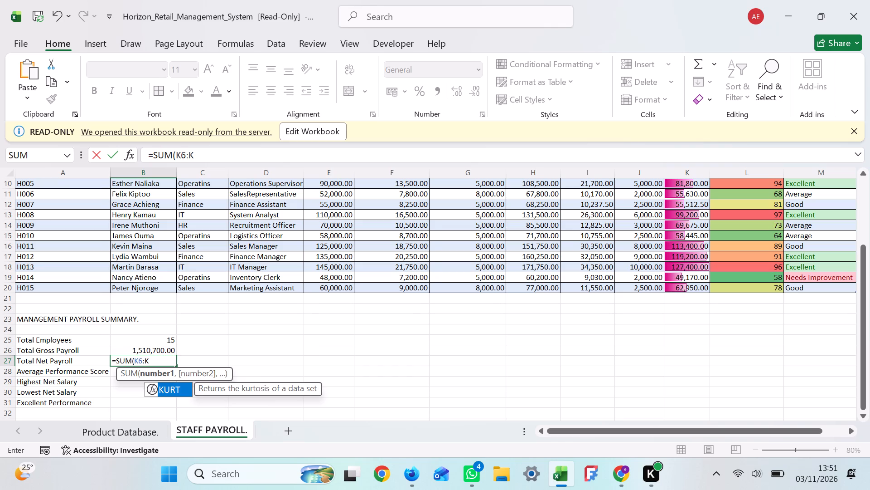
pyautogui.press('2')
pyautogui.press('0')
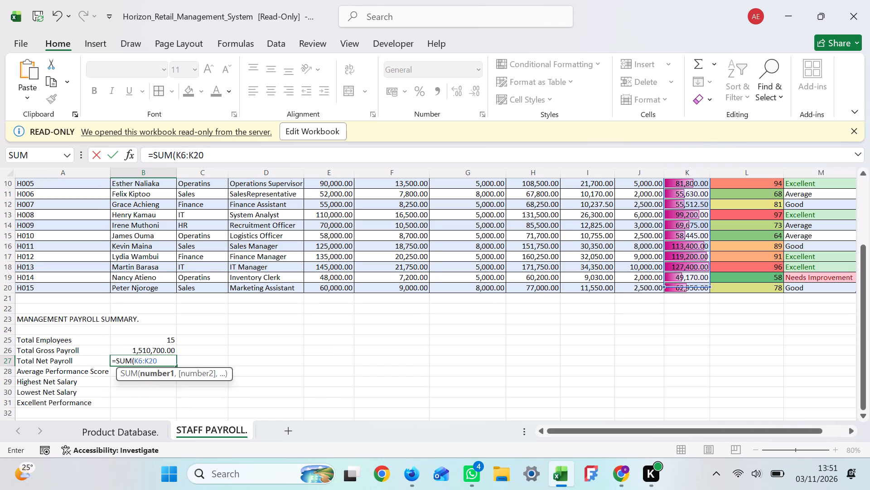
pyautogui.hotkey('shift', ')')
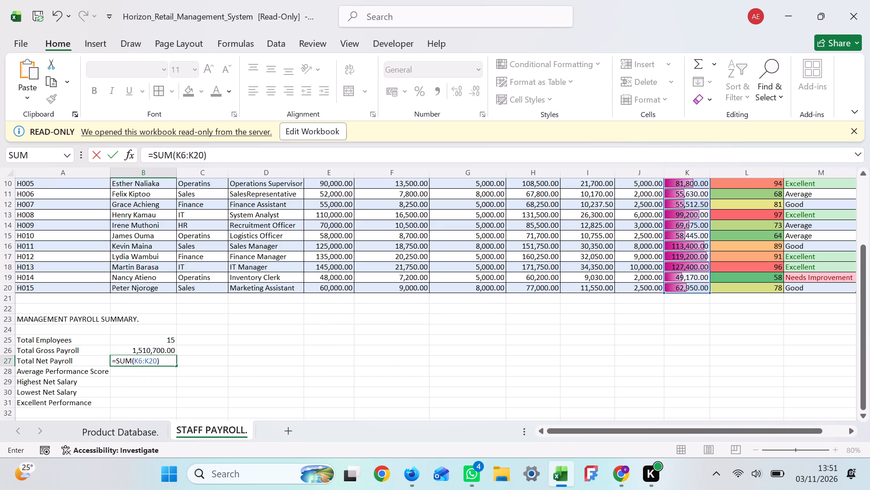
pyautogui.press('Return')
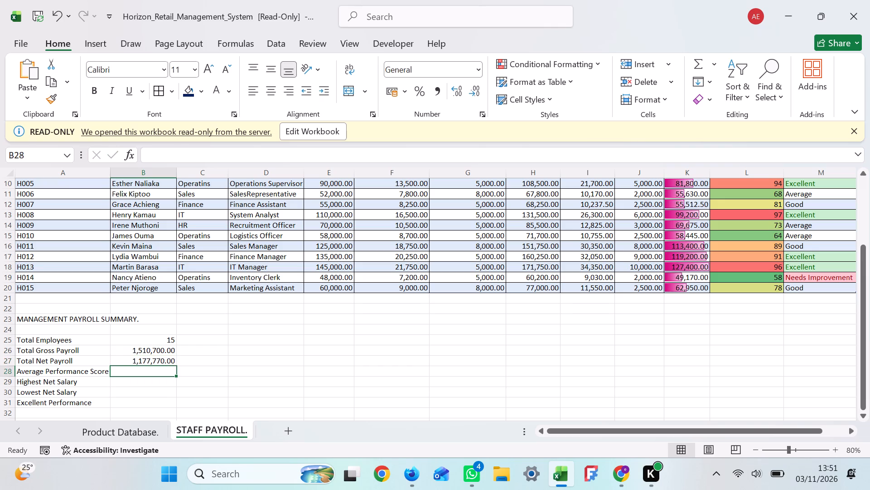
# Calculate Average Performance Score in cell B28 with the formula =AVERAGE(L6:L20).
pyautogui.press('=')
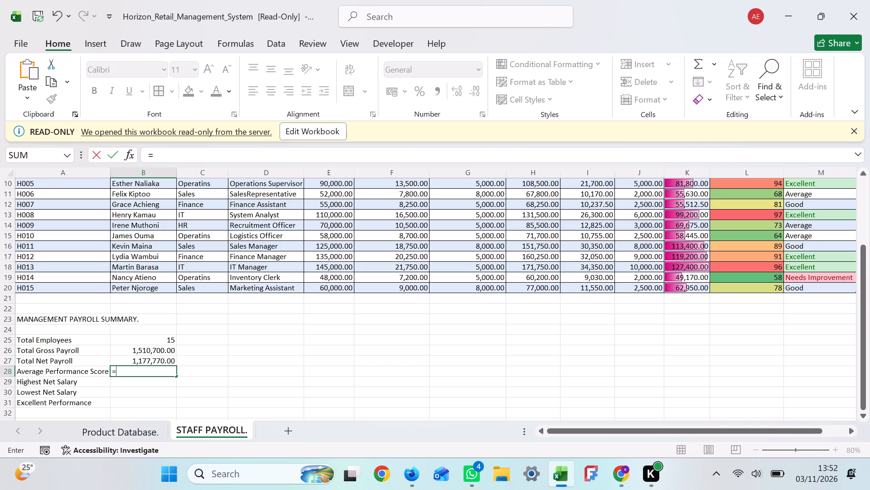
pyautogui.press('a')
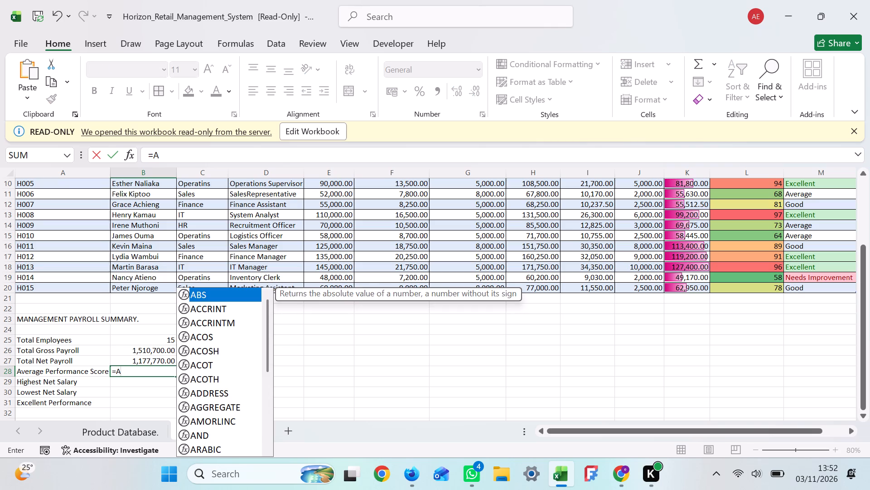
pyautogui.write('VERAG')
pyautogui.press('e')
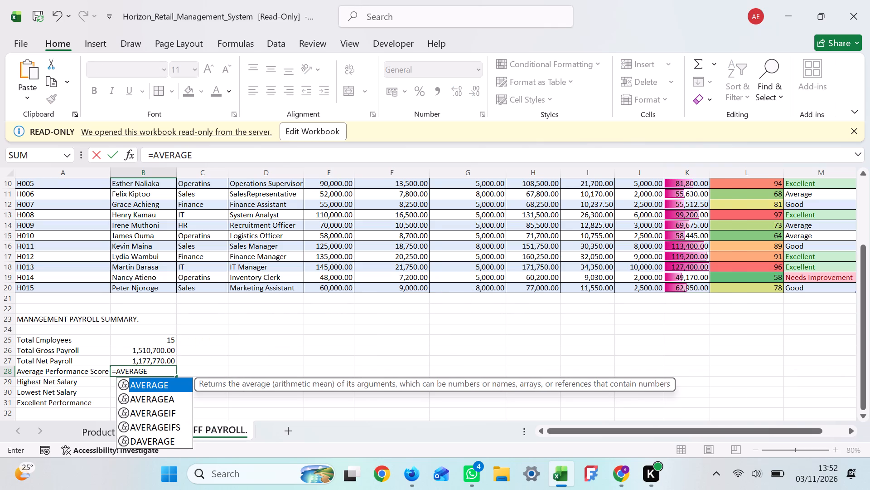
pyautogui.hotkey('shift', '(')
pyautogui.press('l')
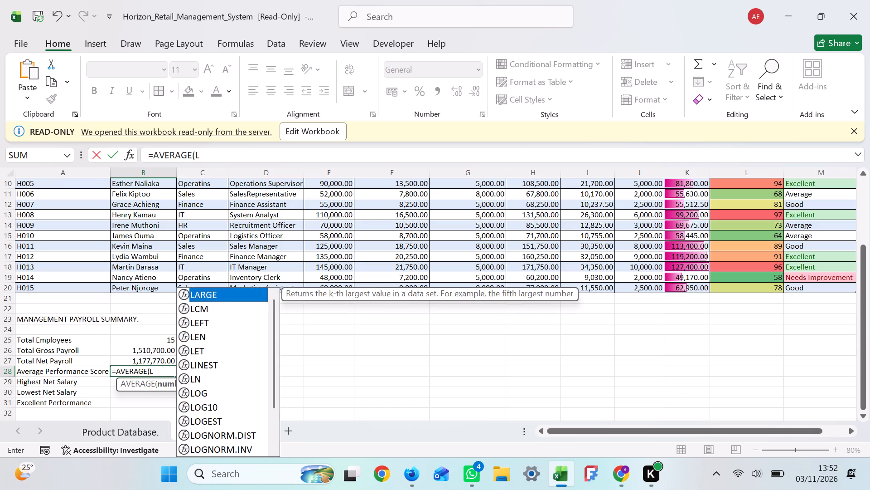
pyautogui.press('6')
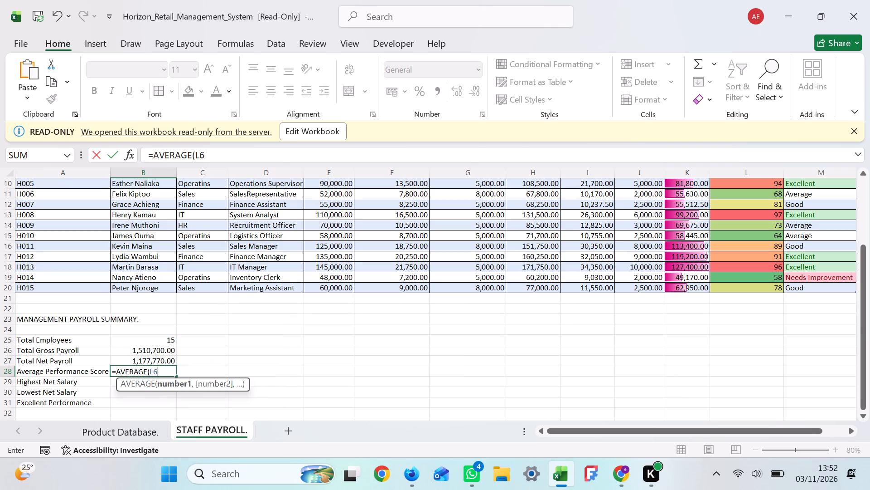
pyautogui.hotkey('shift', ':')
pyautogui.press('l')
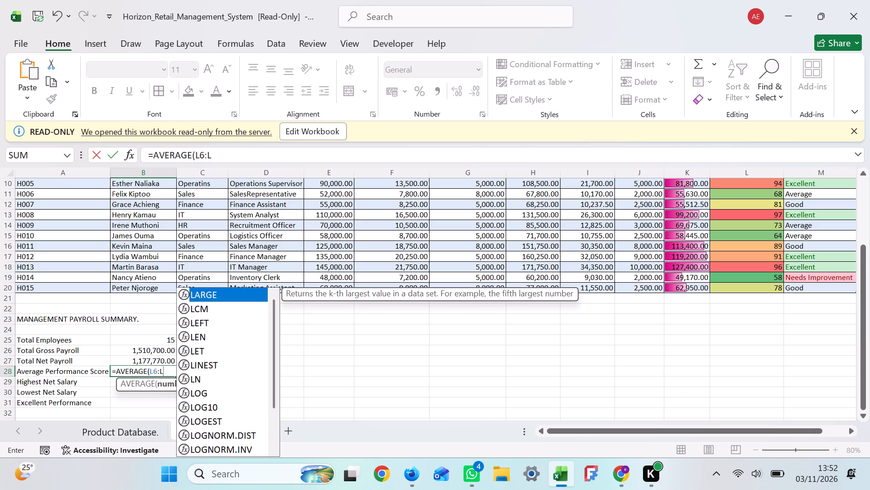
pyautogui.press('2')
pyautogui.press('0')
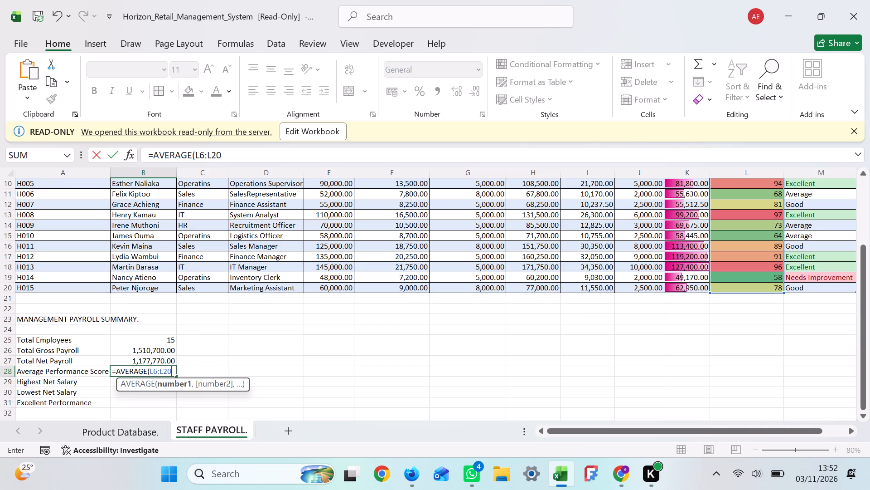
pyautogui.hotkey('shift', ')')
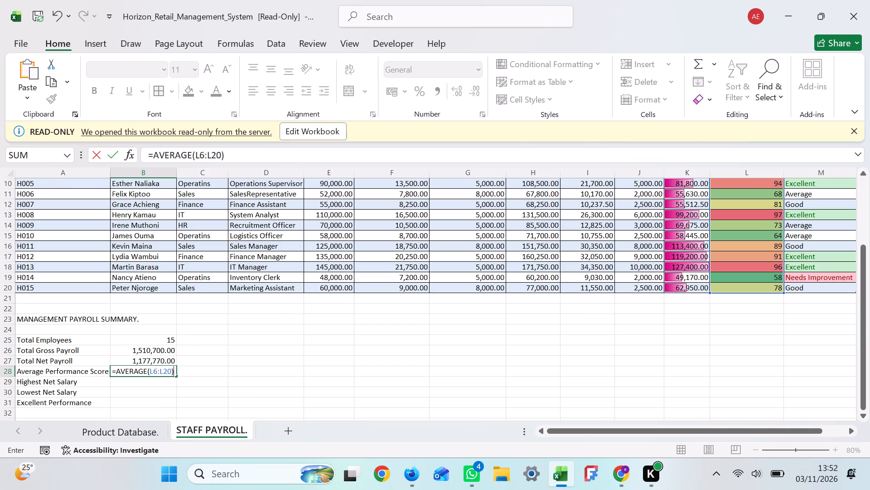
pyautogui.press('Return')
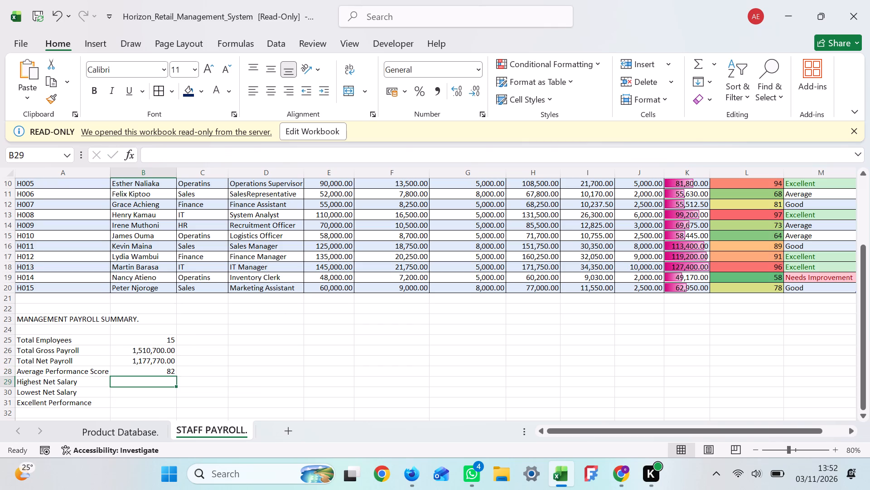
# Calculate Highest Net Salary in cell B29 with the formula =MAX(K6:K20).
pyautogui.press('=')
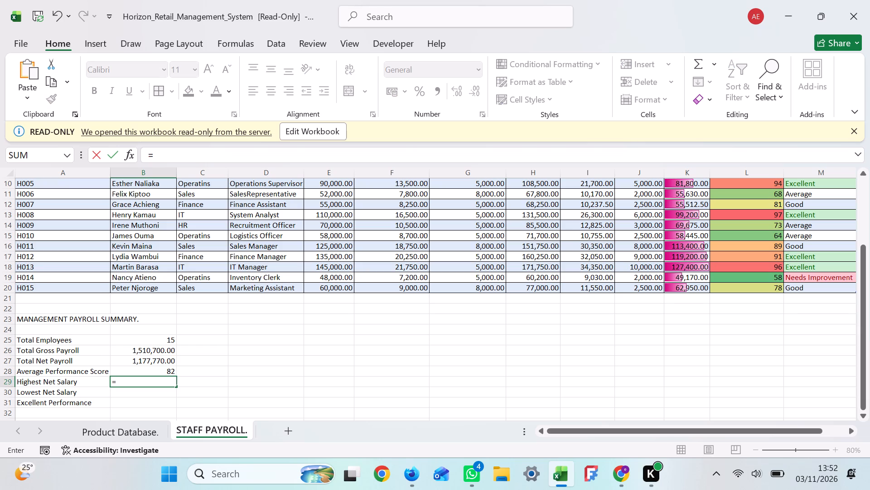
pyautogui.press('m')
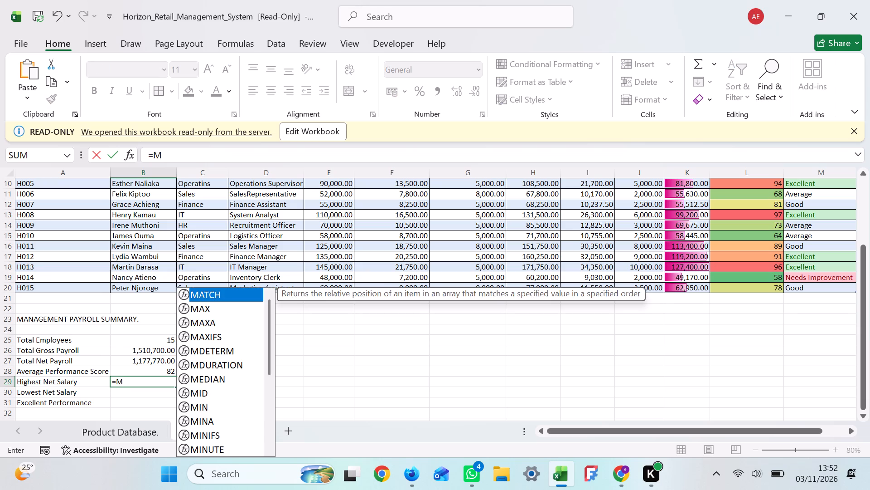
pyautogui.write('AX')
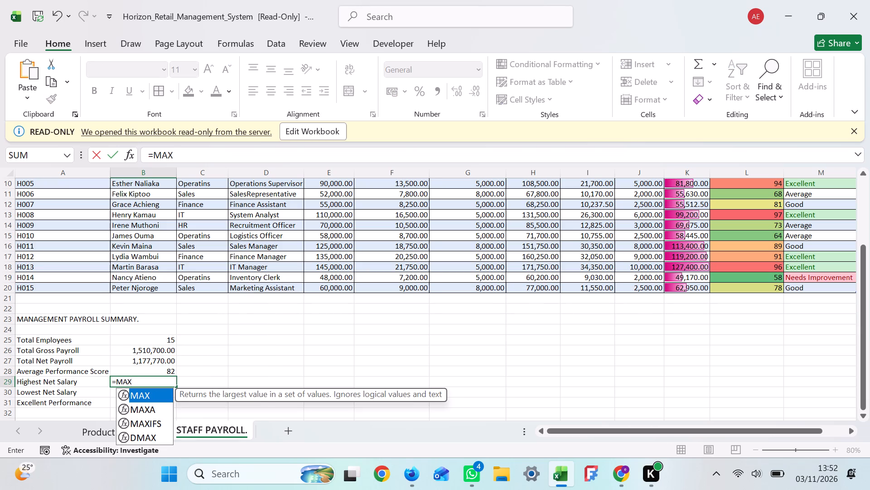
pyautogui.hotkey('shift', '(')
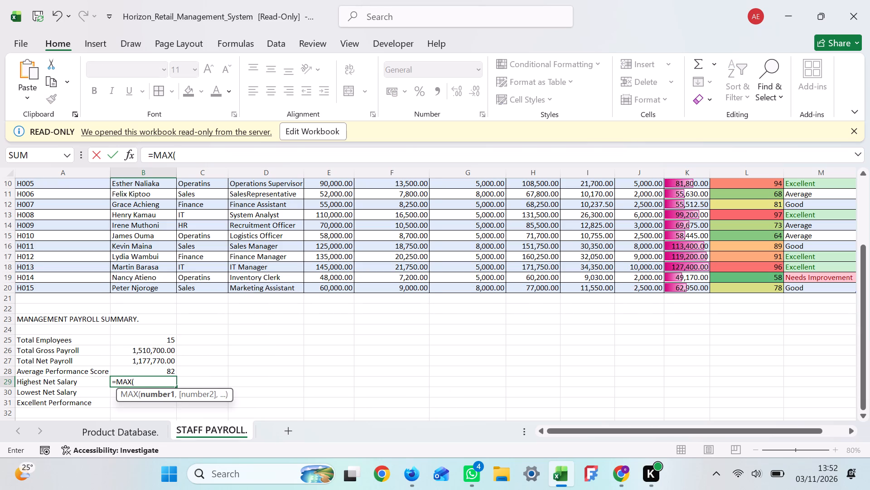
pyautogui.press('k')
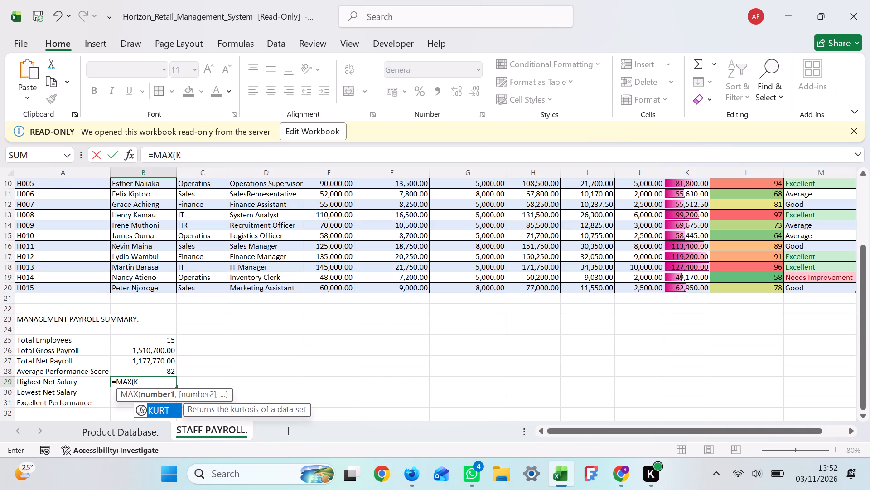
pyautogui.press('6')
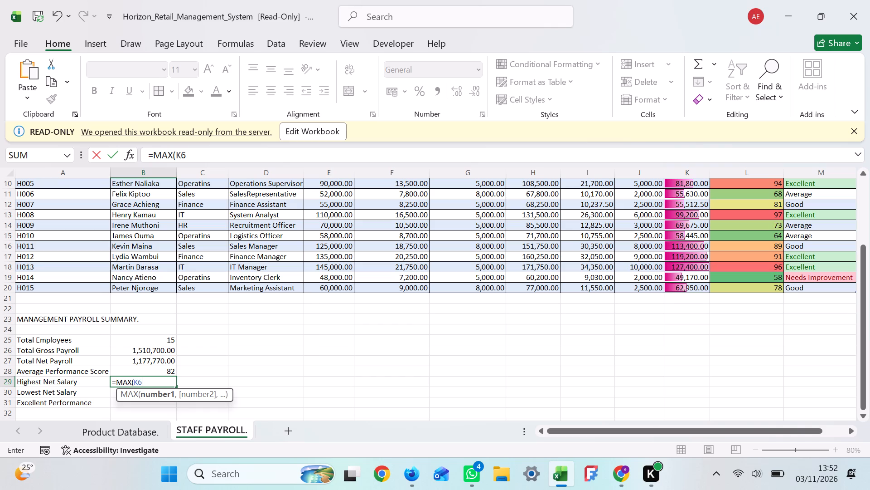
pyautogui.hotkey('shift', ':')
pyautogui.press('k')
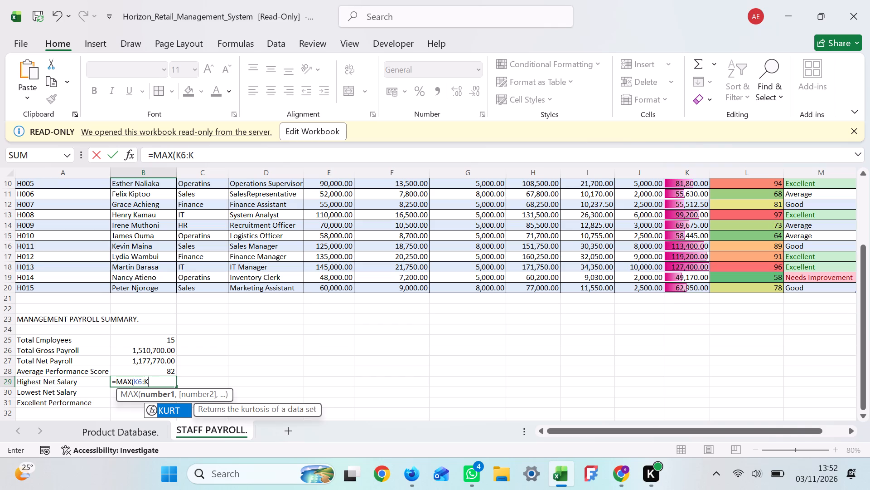
pyautogui.press('2')
pyautogui.press('0')
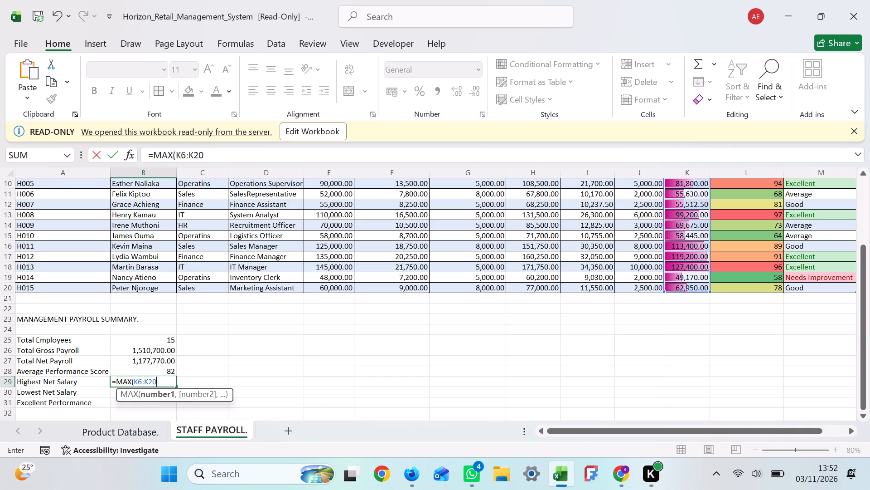
pyautogui.hotkey('shift', ')')
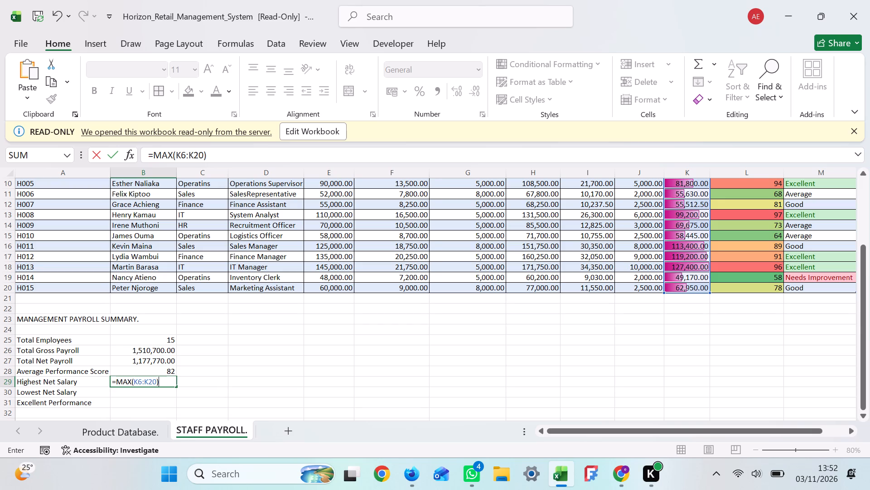
pyautogui.press('Return')
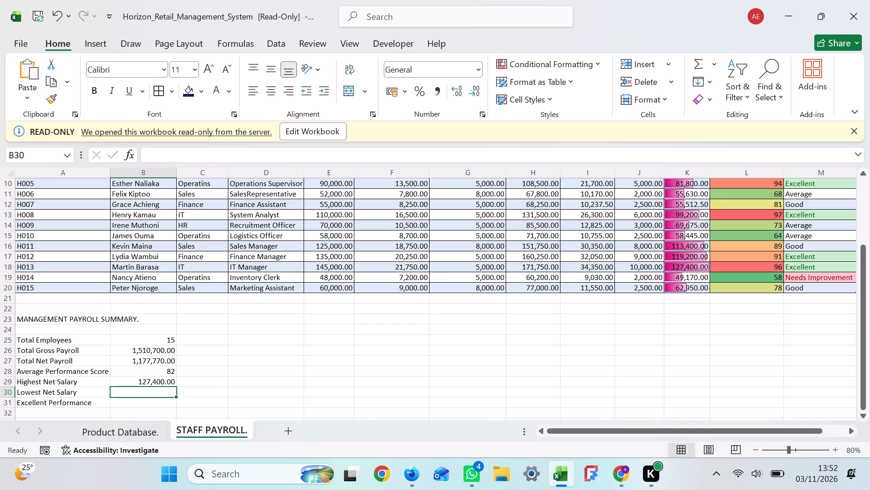
# Calculate Lowest Net Salary in cell B30 with the formula =MIN(K6:K20).
pyautogui.press('=')
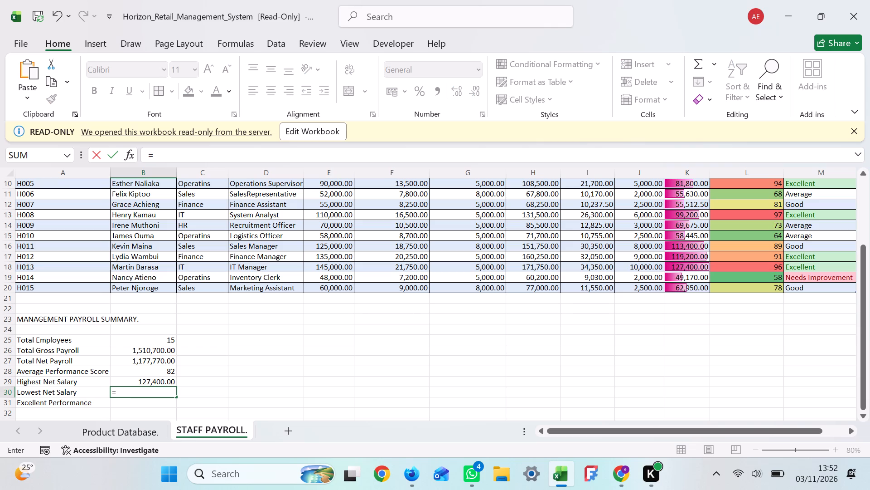
pyautogui.press('m')
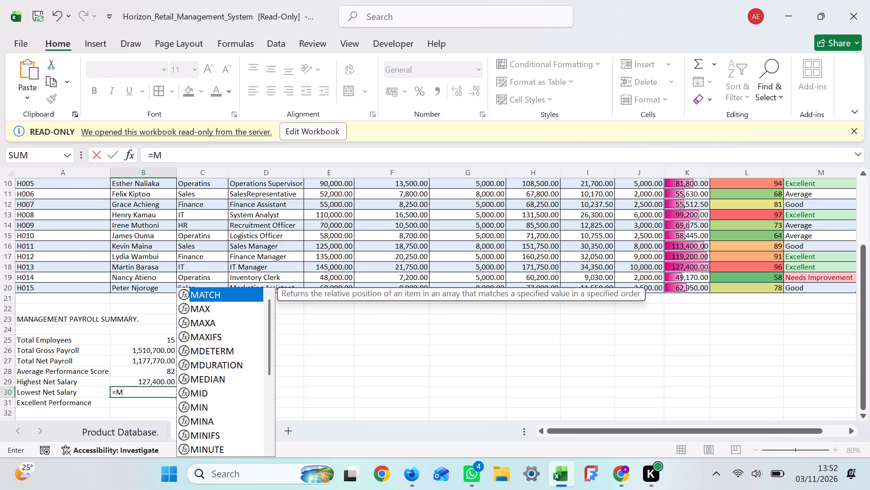
pyautogui.write('IN')
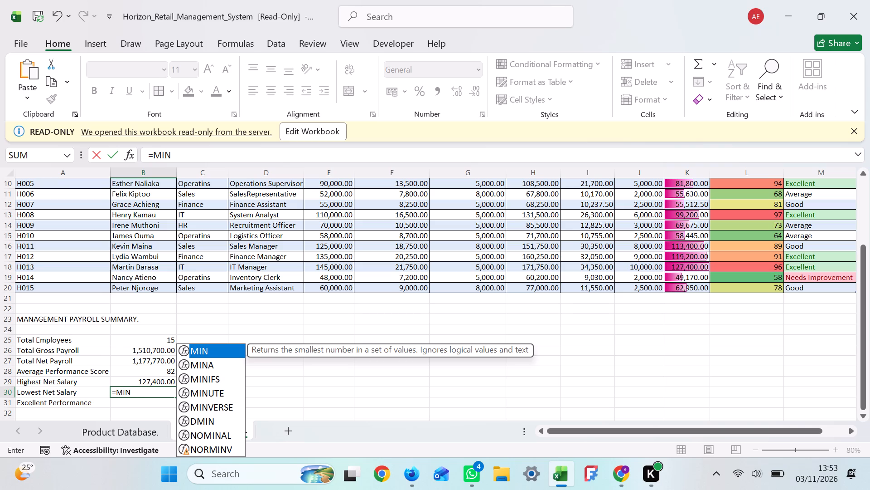
pyautogui.hotkey('shift', '(')
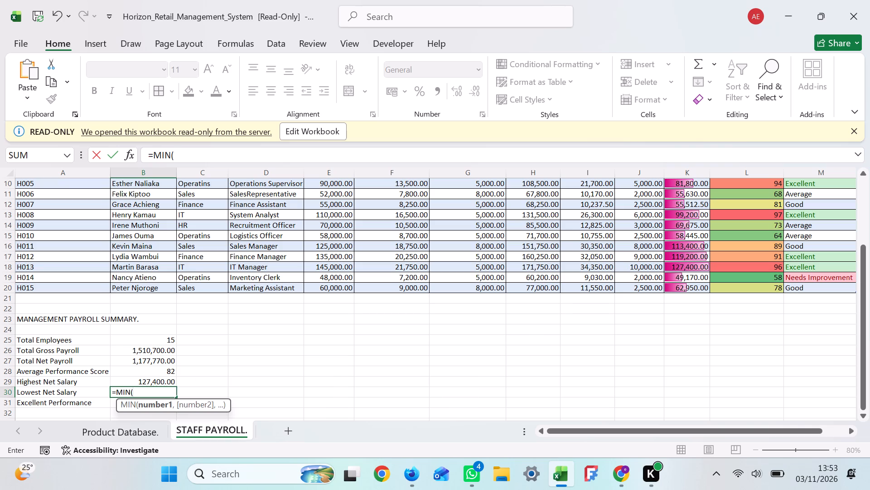
pyautogui.write('K6')
pyautogui.hotkey('shift', ':')
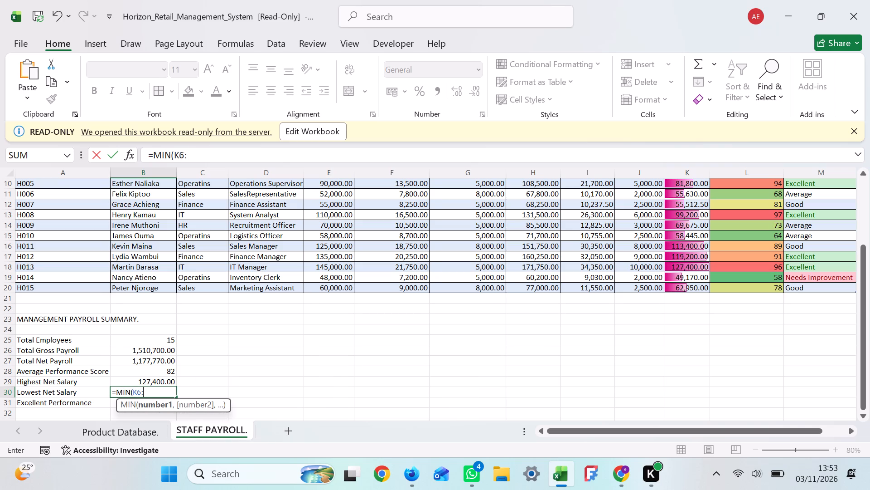
pyautogui.press('k')
pyautogui.press('2')
pyautogui.press('0')
pyautogui.hotkey('shift', ')')
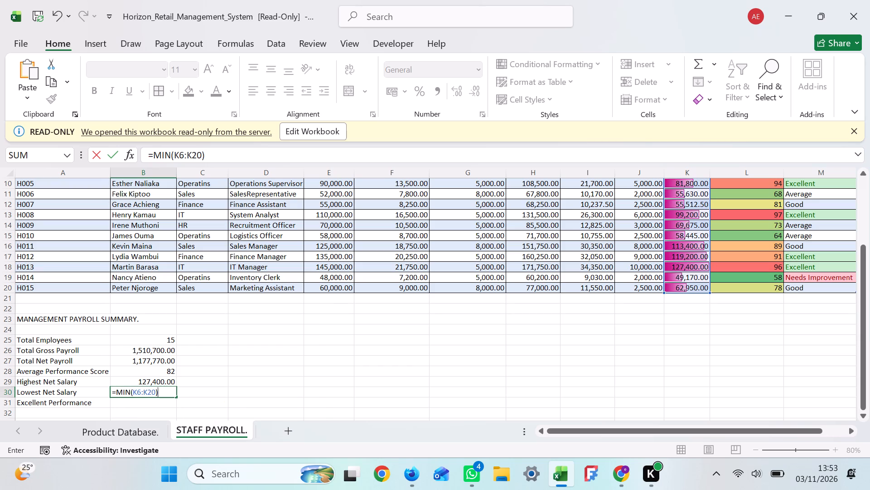
pyautogui.press('Return')
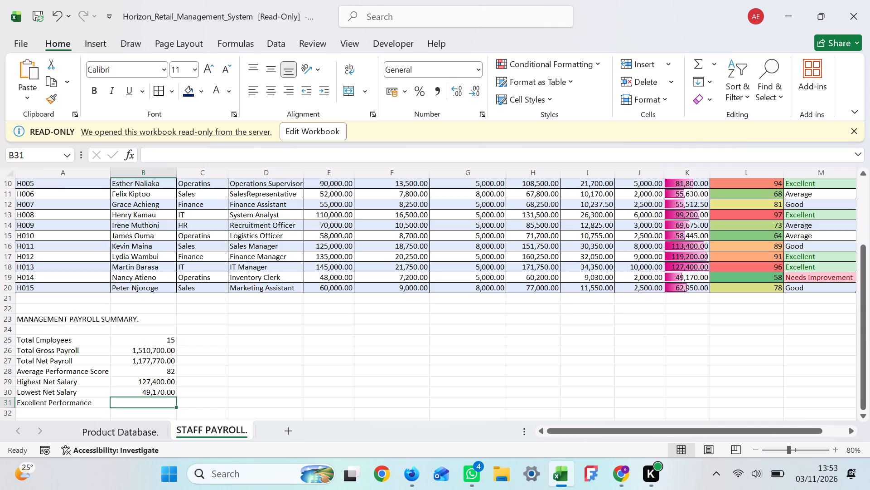
# Count the Excellent performance ratings in cell B31 with the formula =COUNTIF(M6:M20,"Excellent").
pyautogui.press('=')
pyautogui.write('COU')
pyautogui.press('n')
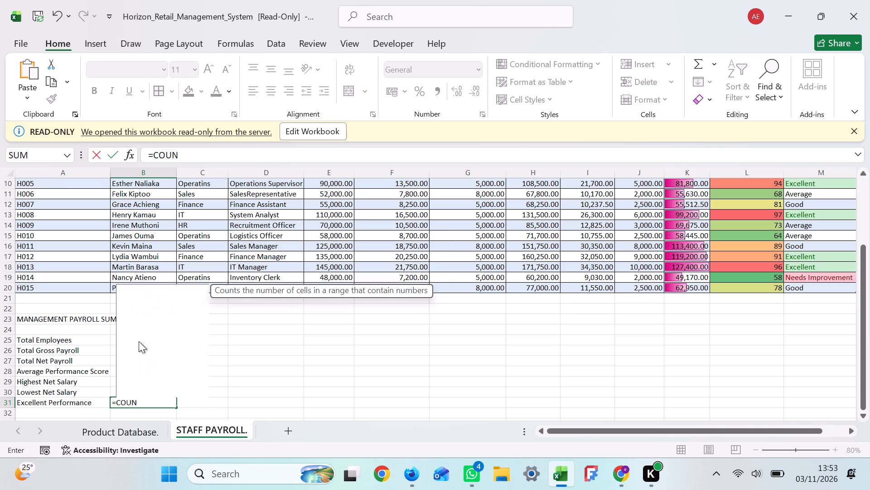
pyautogui.press('t')
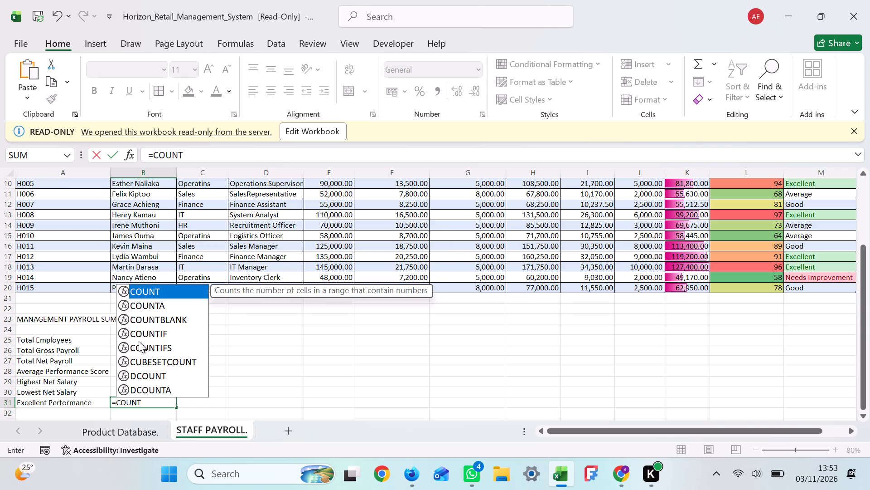
pyautogui.write('IF')
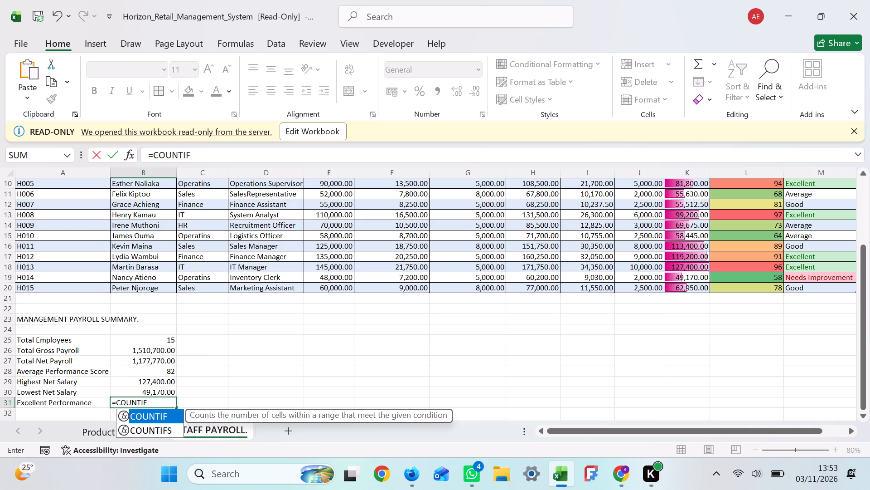
pyautogui.hotkey('shift', '(')
pyautogui.press('m')
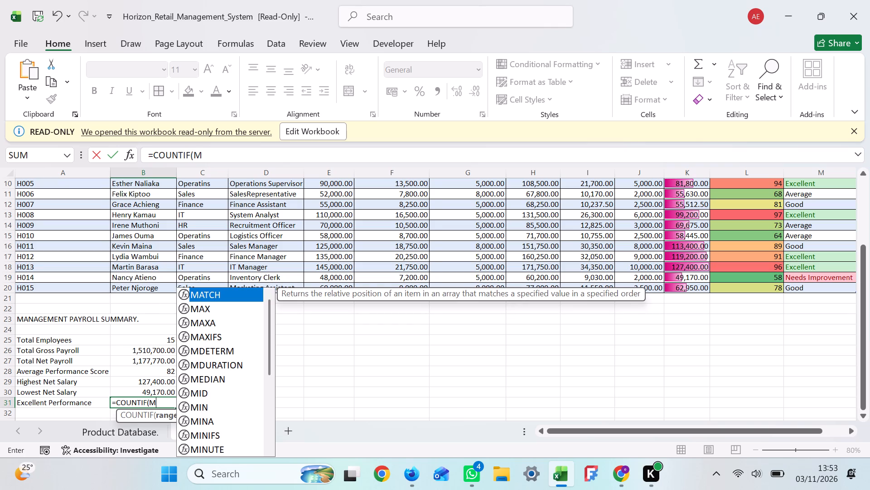
pyautogui.press('6')
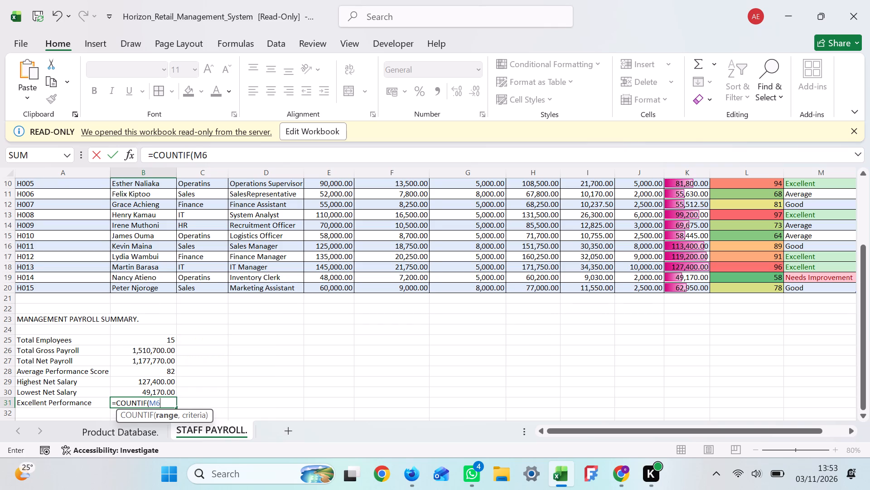
pyautogui.hotkey('shift', ':')
pyautogui.press('m')
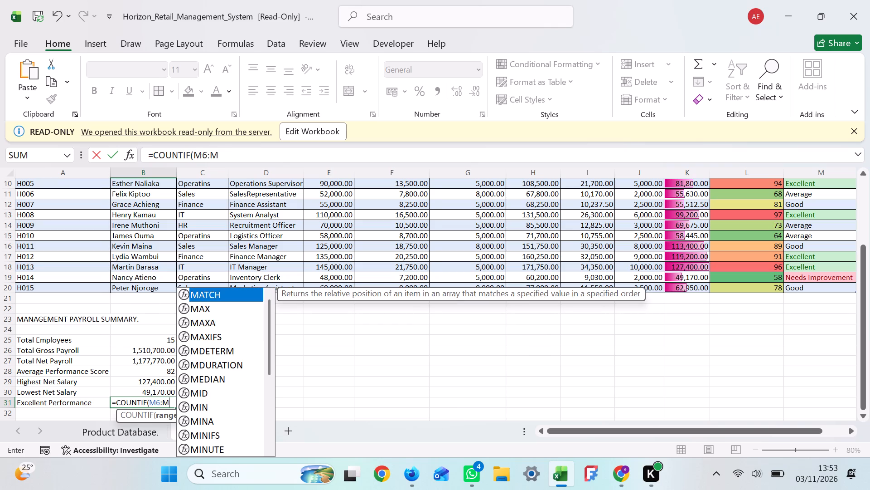
pyautogui.press('2')
pyautogui.press('0')
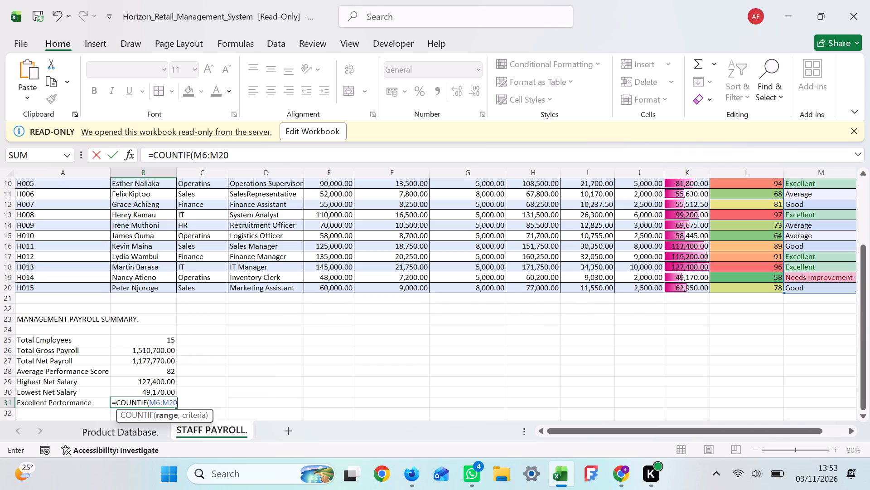
pyautogui.press(',')
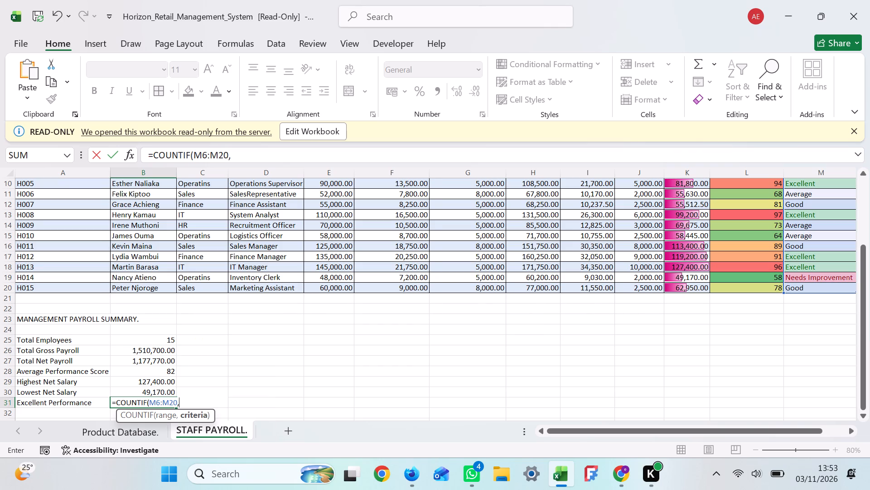
pyautogui.hotkey('shift', '"')
pyautogui.press('e')
pyautogui.write('xce')
pyautogui.write('ll')
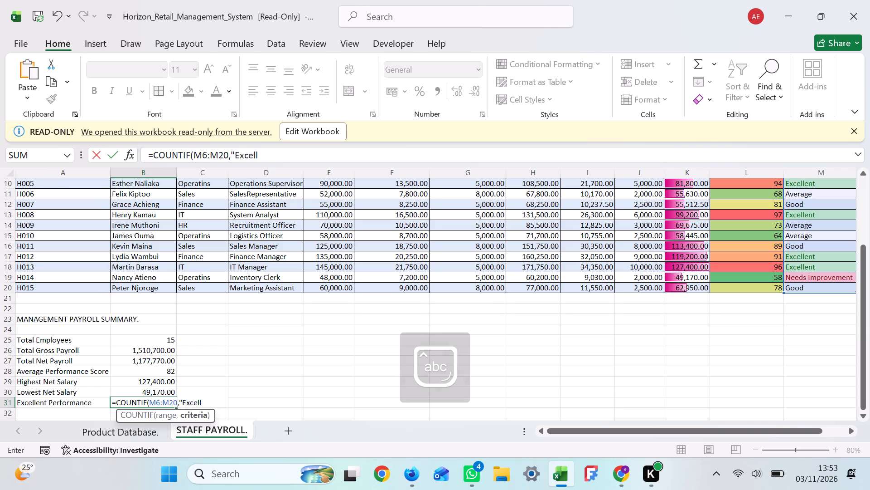
pyautogui.press('e')
pyautogui.press('n')
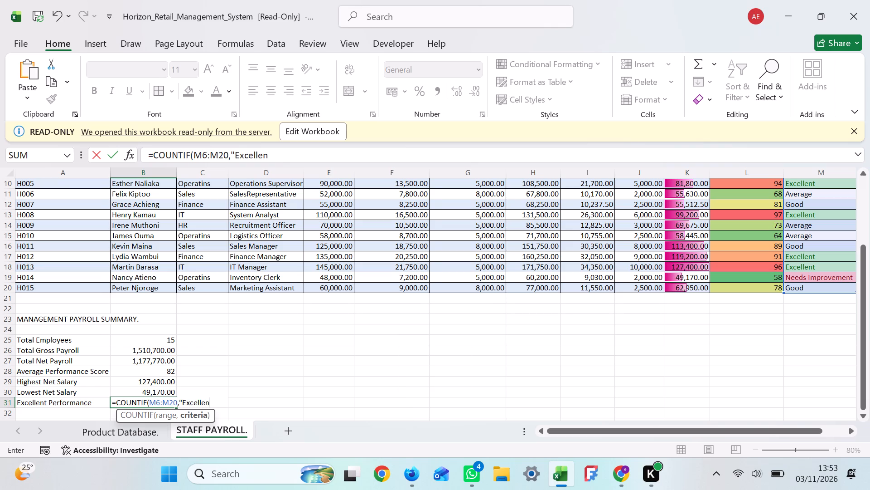
pyautogui.press('t')
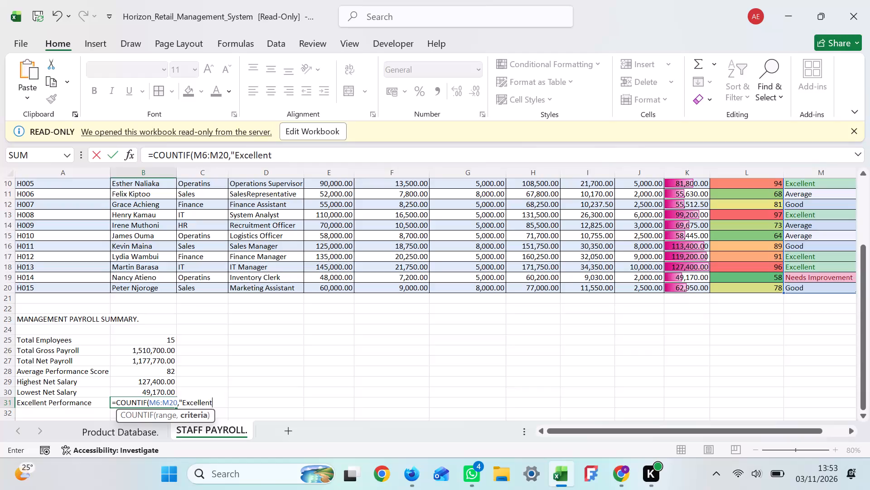
pyautogui.hotkey('shift', '"')
pyautogui.hotkey('shift', ')')
pyautogui.press('Return')
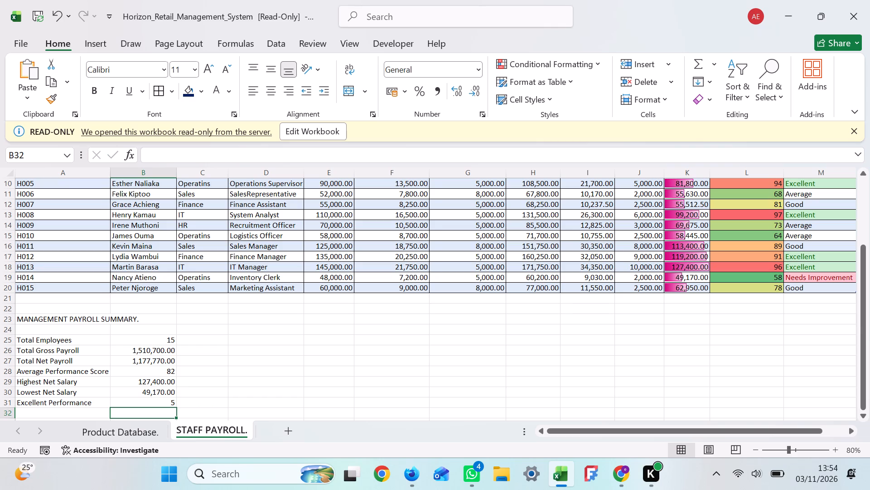
# Make the MANAGEMENT PAYROLL SUMMARY heading bold across cells A23:B23.
pyautogui.click(58, 341)
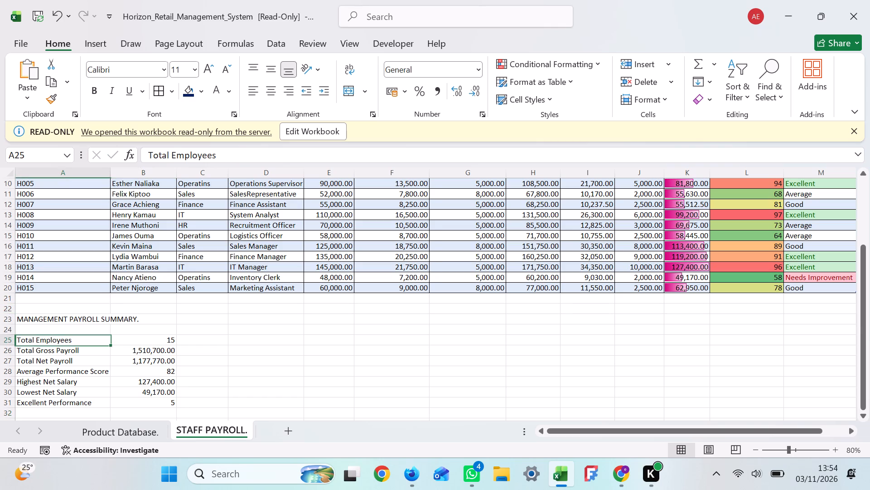
pyautogui.click(56, 321)
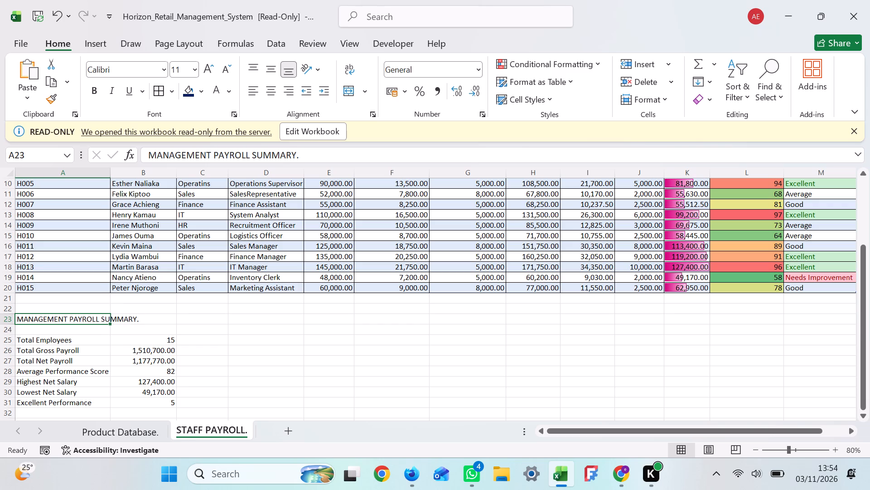
pyautogui.keyDown('shift'); pyautogui.click(137, 325); pyautogui.keyUp('shift')
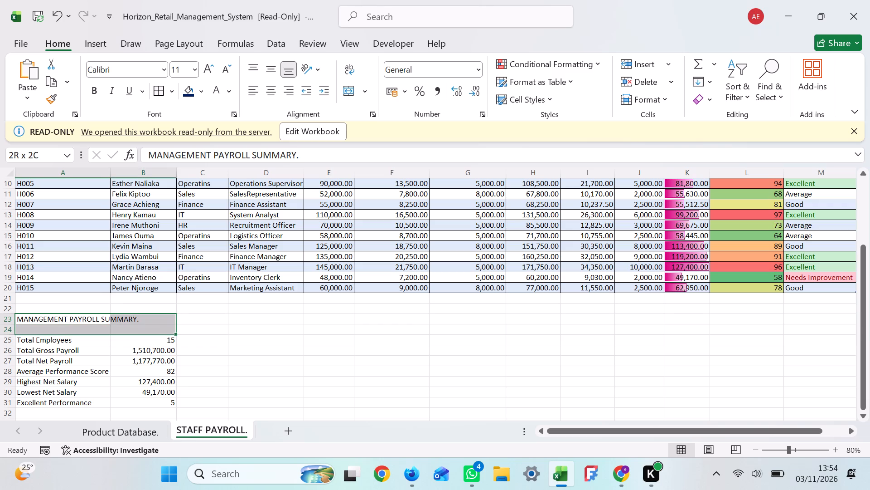
pyautogui.keyDown('shift'); pyautogui.click(138, 316); pyautogui.keyUp('shift')
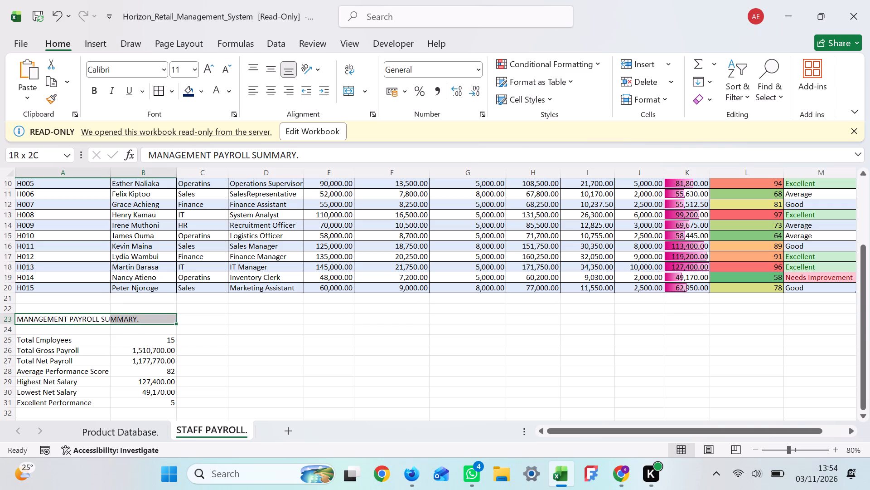
pyautogui.click(94, 97)
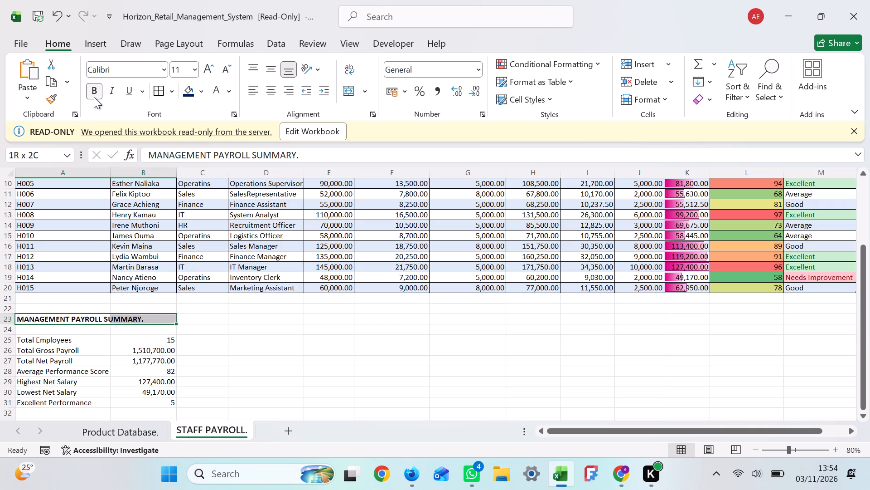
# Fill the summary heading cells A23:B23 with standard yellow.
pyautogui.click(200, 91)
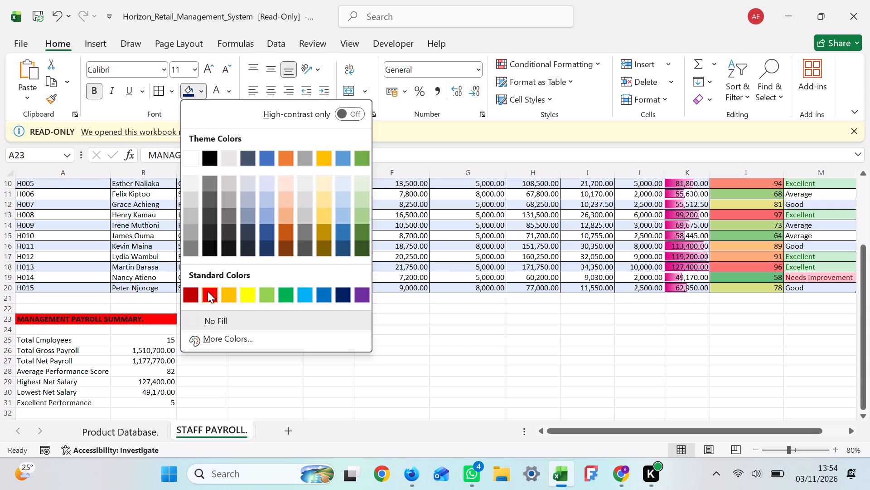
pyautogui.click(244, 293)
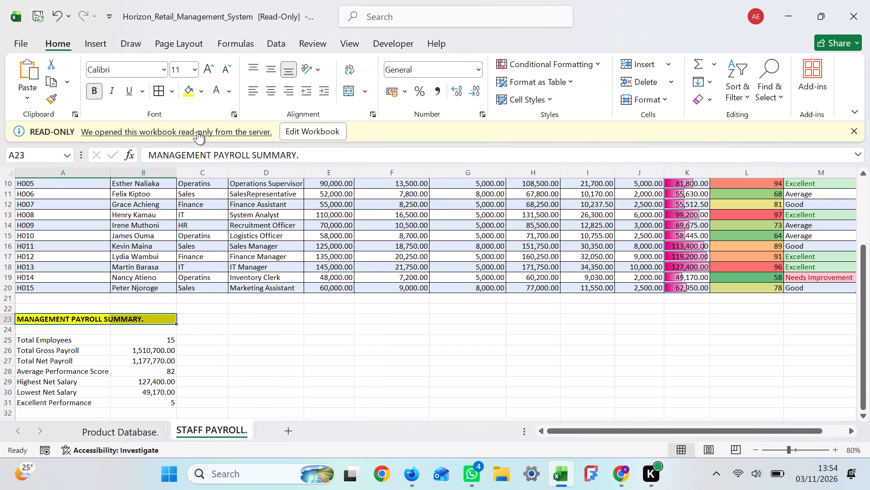
# Format the summary heading in A23:B23 with white font colour and a standard red fill.
pyautogui.click(230, 88)
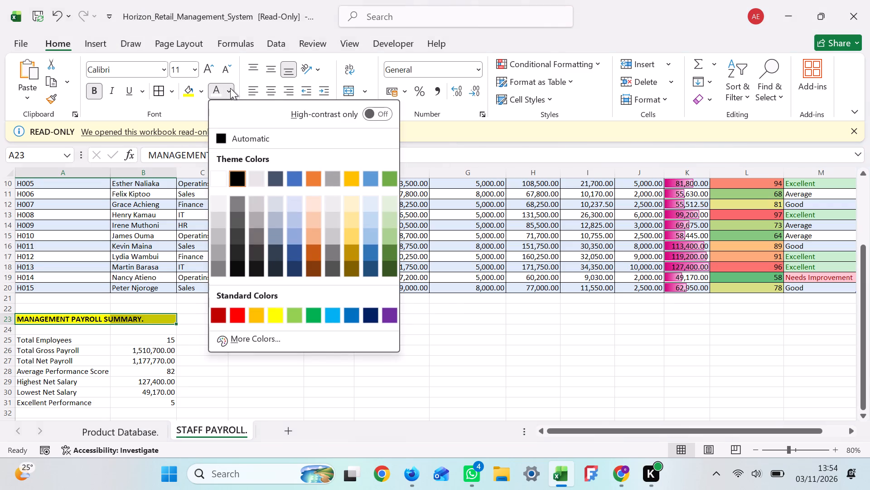
pyautogui.click(220, 178)
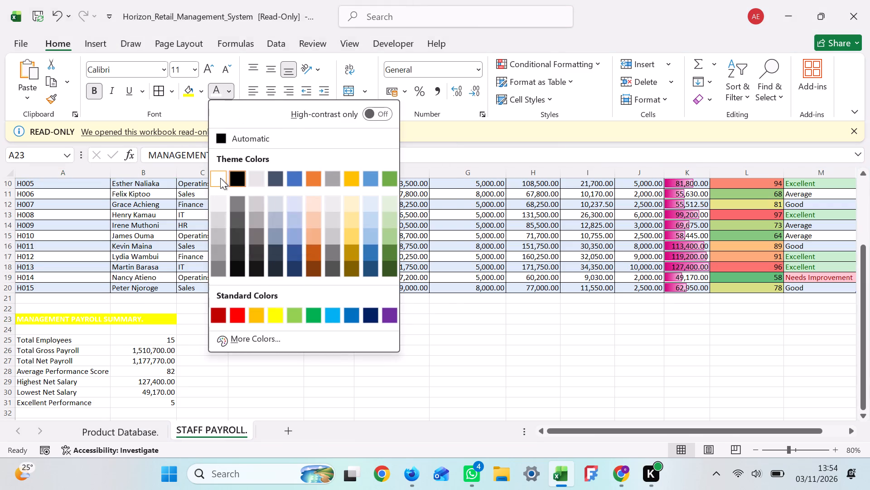
pyautogui.click(203, 93)
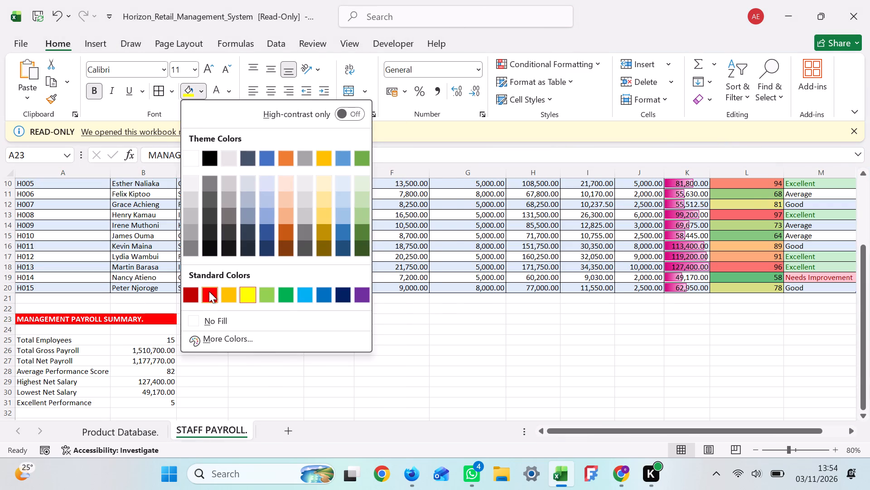
pyautogui.click(209, 291)
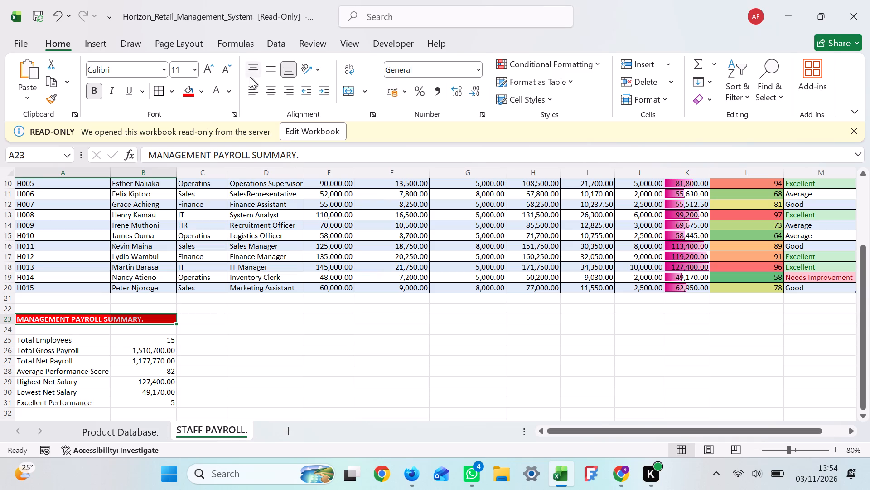
# Merge and center the MANAGEMENT PAYROLL SUMMARY heading across cells A23:B23.
pyautogui.click(371, 91)
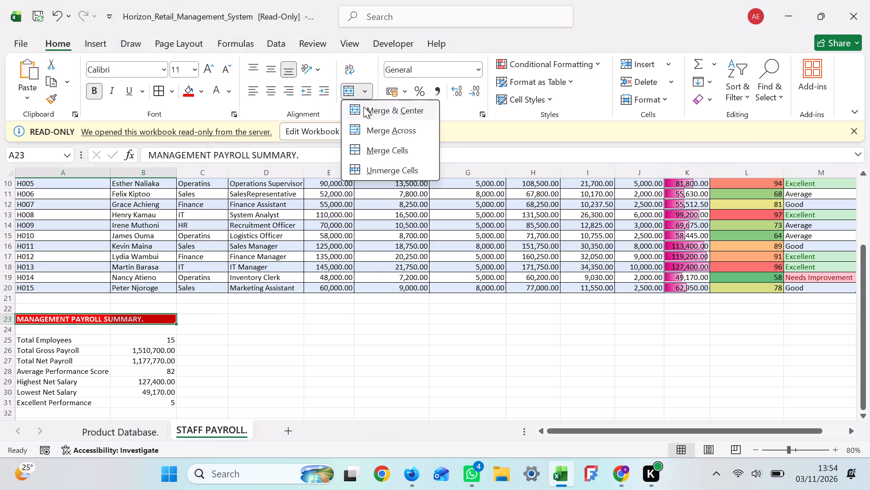
pyautogui.click(391, 113)
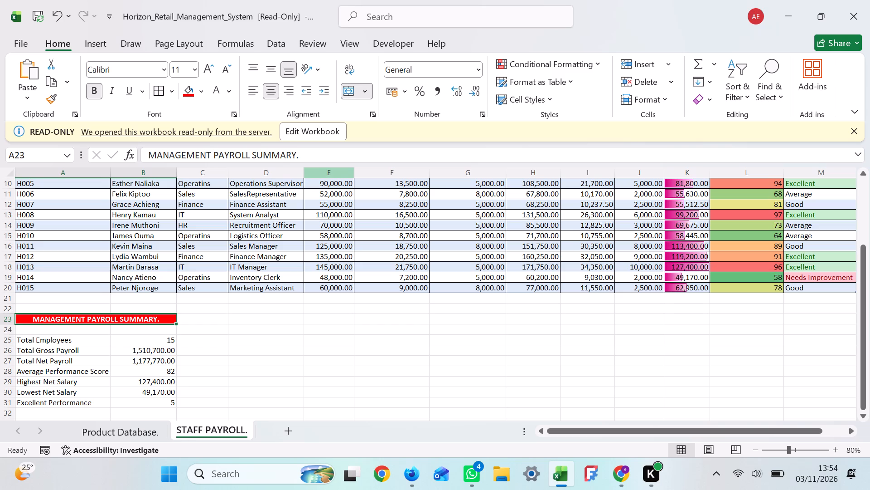
# Fill the summary label cells A25:A31 with the theme colour Blue, Accent 5, Darker 25%.
pyautogui.click(82, 338)
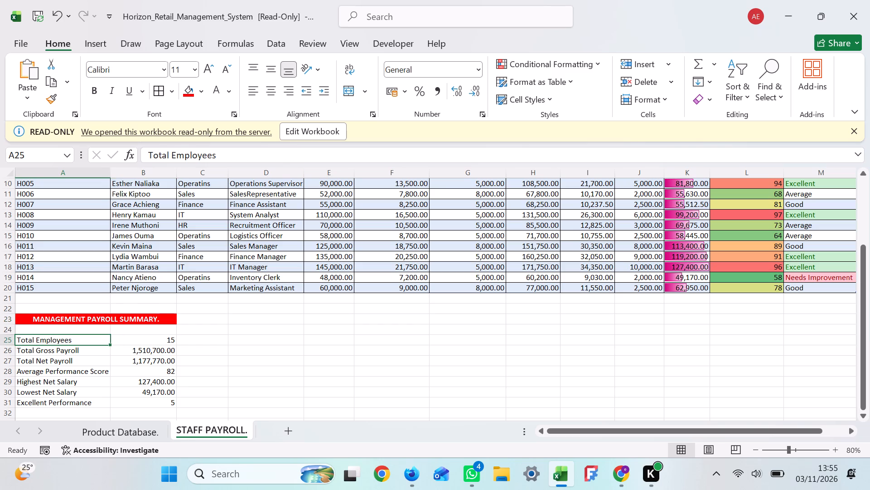
pyautogui.keyDown('shift'); pyautogui.click(79, 409); pyautogui.keyUp('shift')
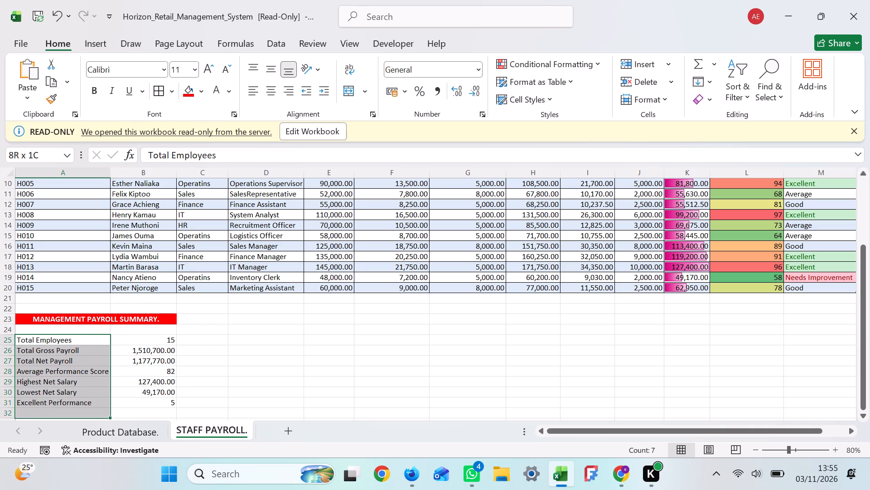
pyautogui.keyDown('shift'); pyautogui.click(78, 403); pyautogui.keyUp('shift')
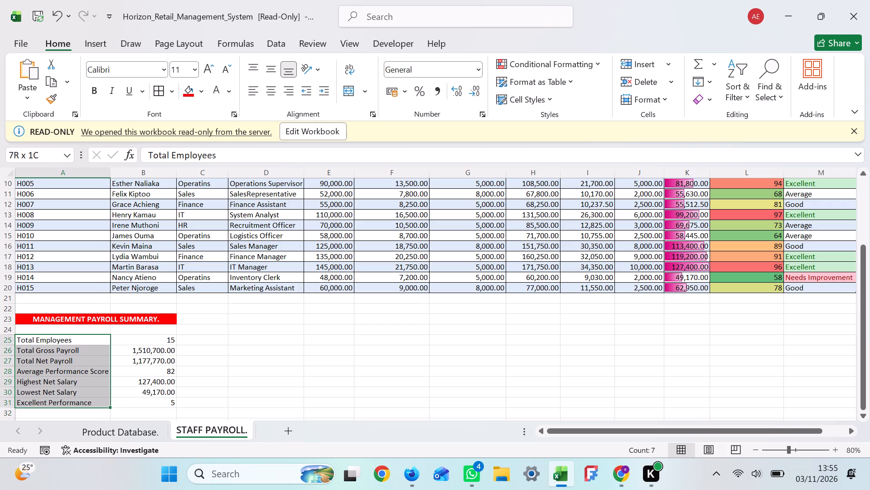
pyautogui.click(200, 96)
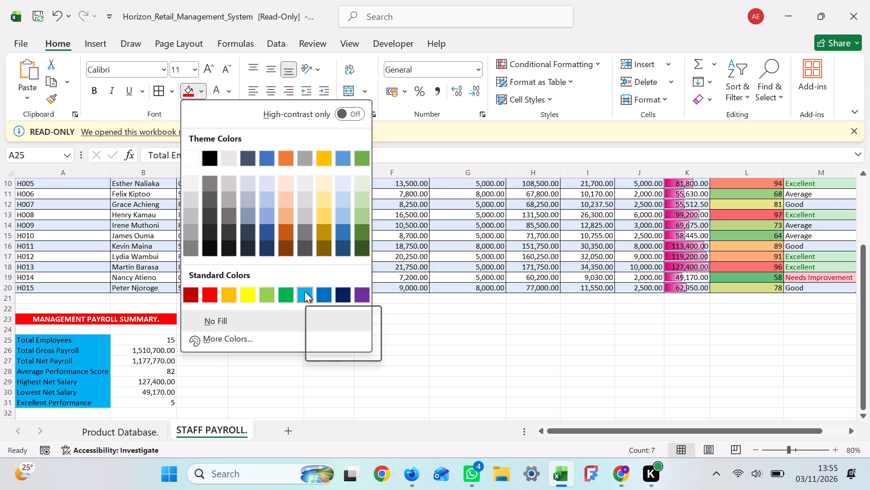
pyautogui.click(341, 233)
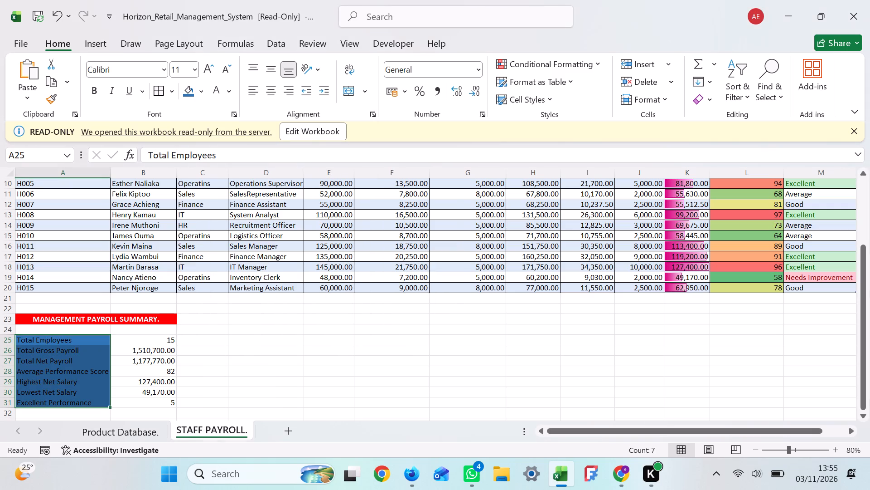
# Make the summary values in cells B25:B31 bold.
pyautogui.click(155, 339)
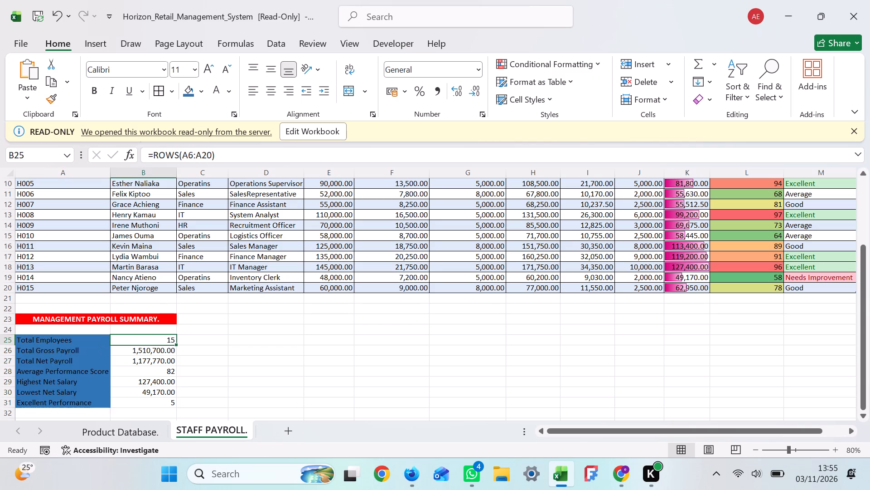
pyautogui.keyDown('shift'); pyautogui.click(154, 403); pyautogui.keyUp('shift')
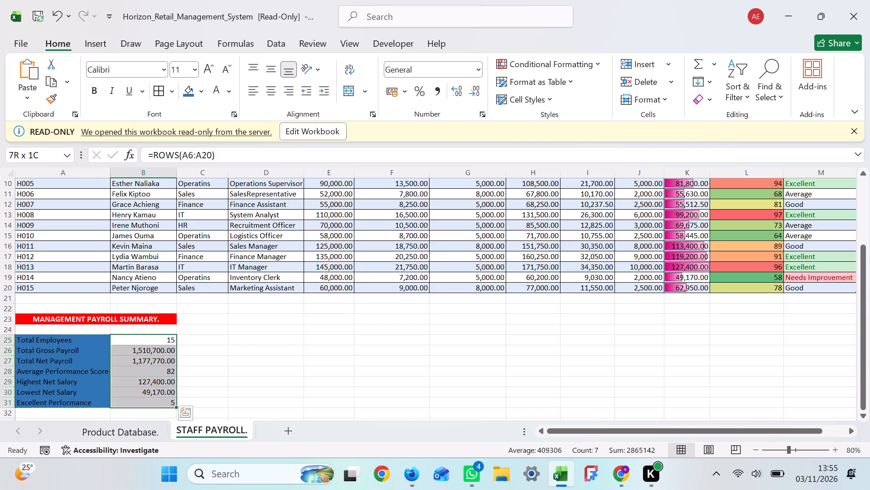
pyautogui.click(91, 91)
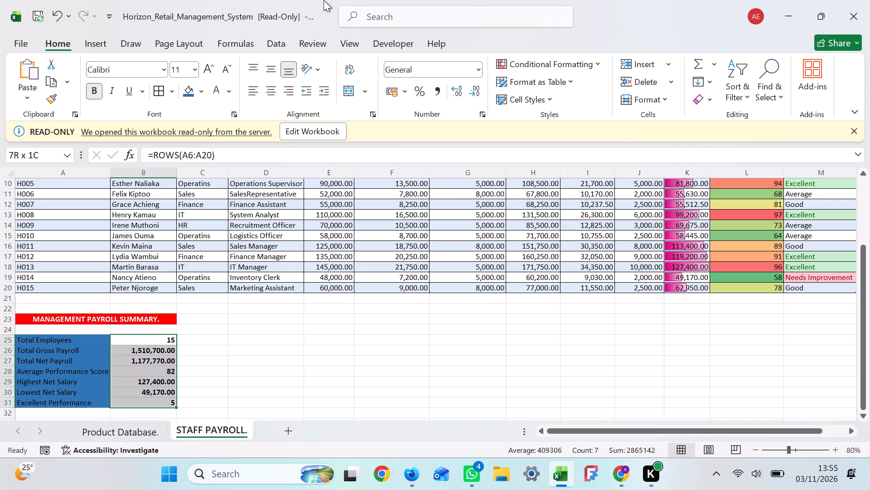
# Apply the comma style number format to the summary values in B25:B31.
pyautogui.click(422, 86)
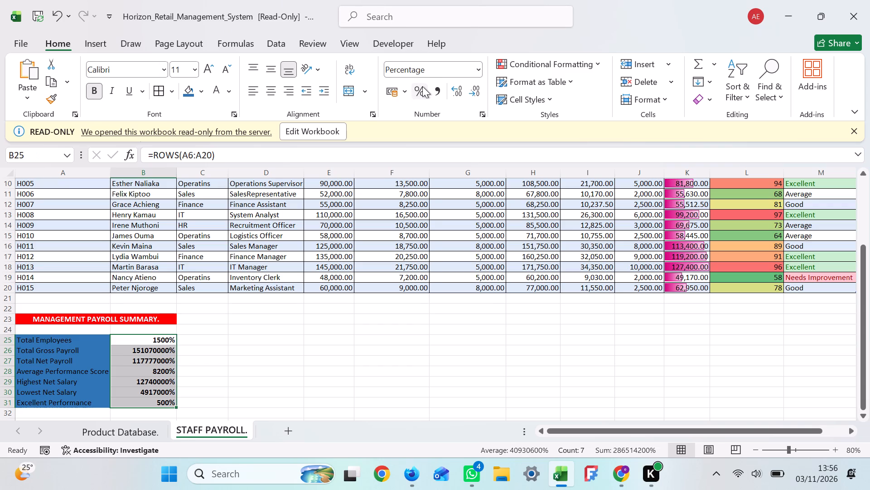
pyautogui.click(422, 86)
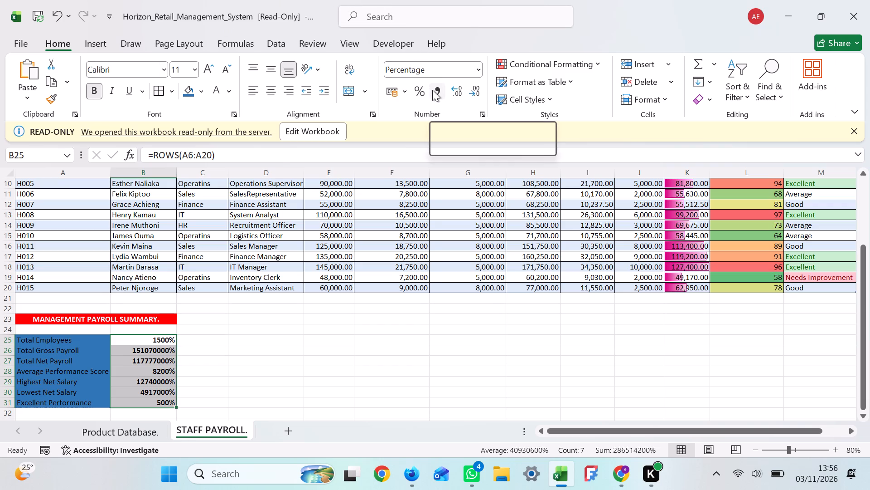
pyautogui.click(437, 89)
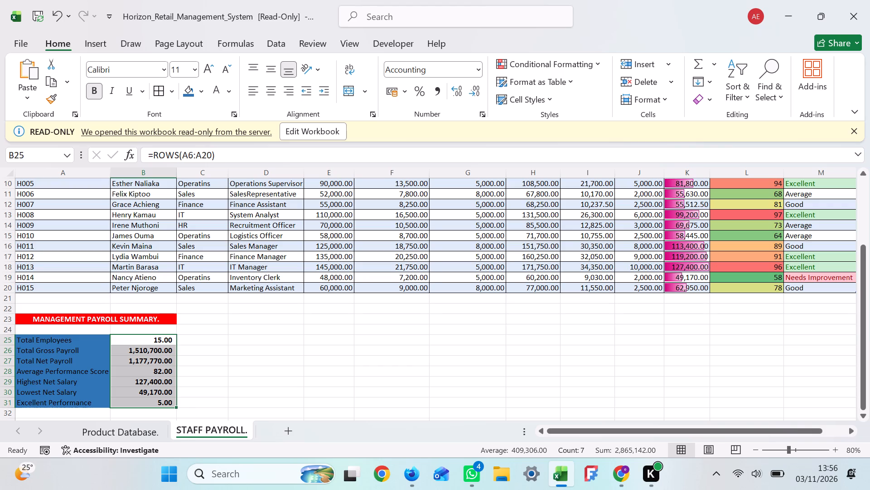
pyautogui.click(47, 412)
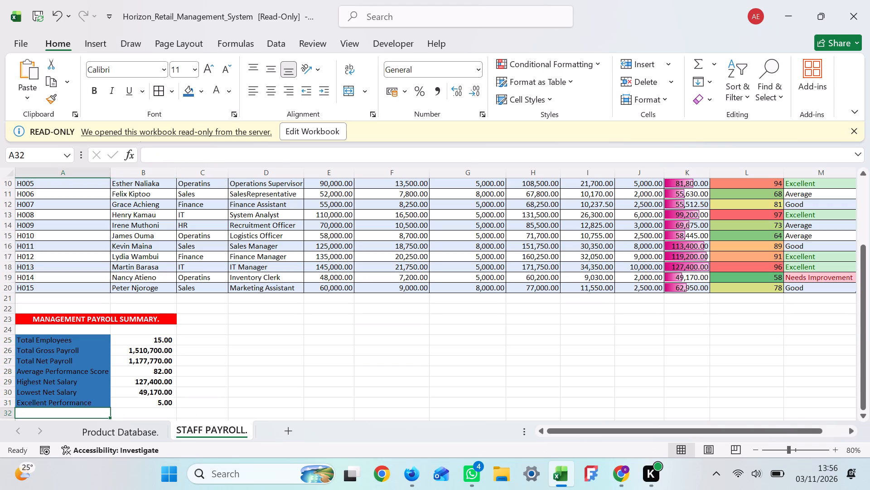
# Apply all borders to the payroll summary table in cells A25:B31.
pyautogui.click(77, 338)
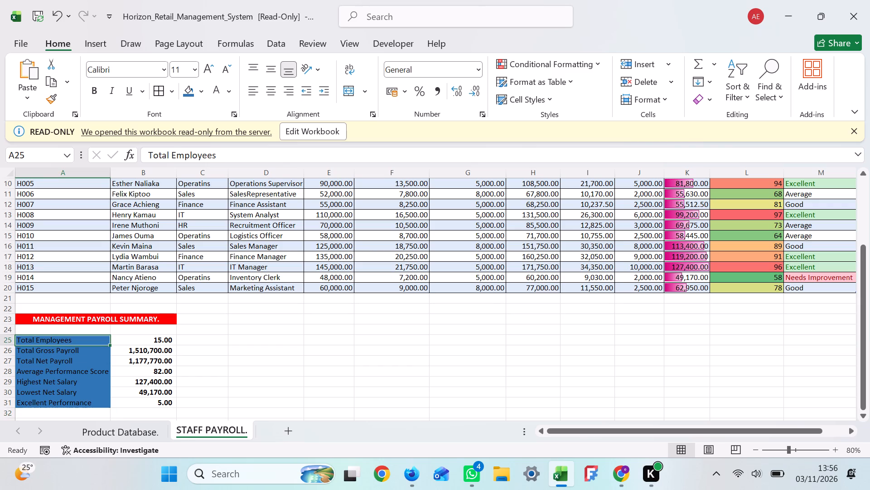
pyautogui.keyDown('shift'); pyautogui.click(152, 403); pyautogui.keyUp('shift')
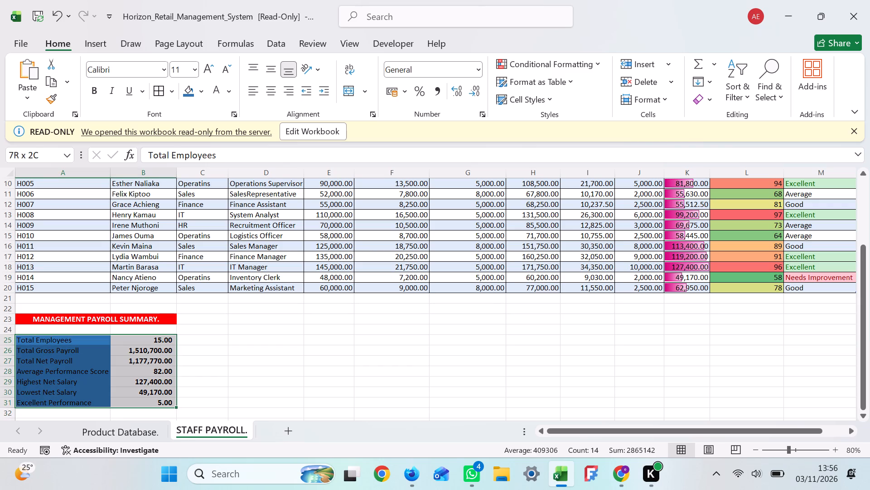
pyautogui.click(167, 90)
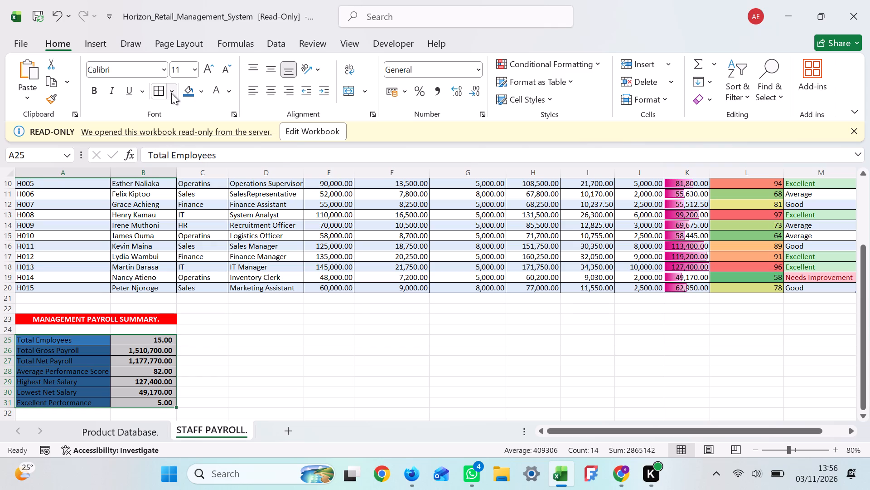
pyautogui.click(171, 93)
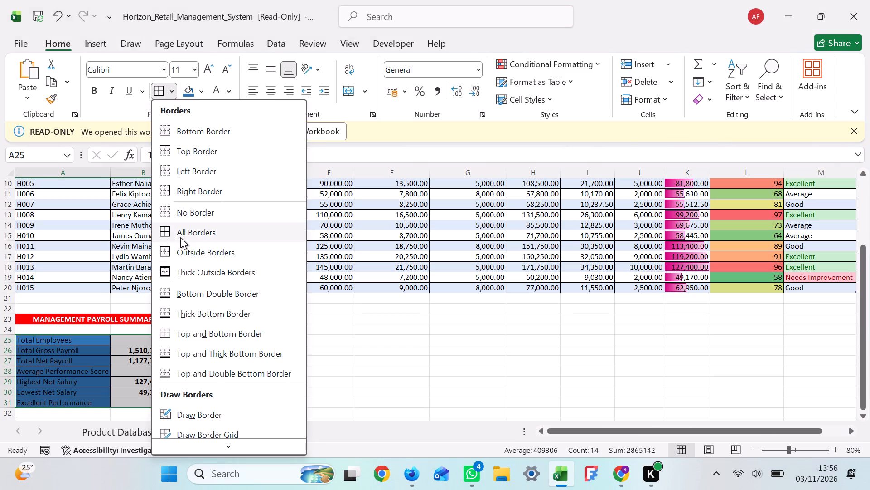
pyautogui.click(177, 234)
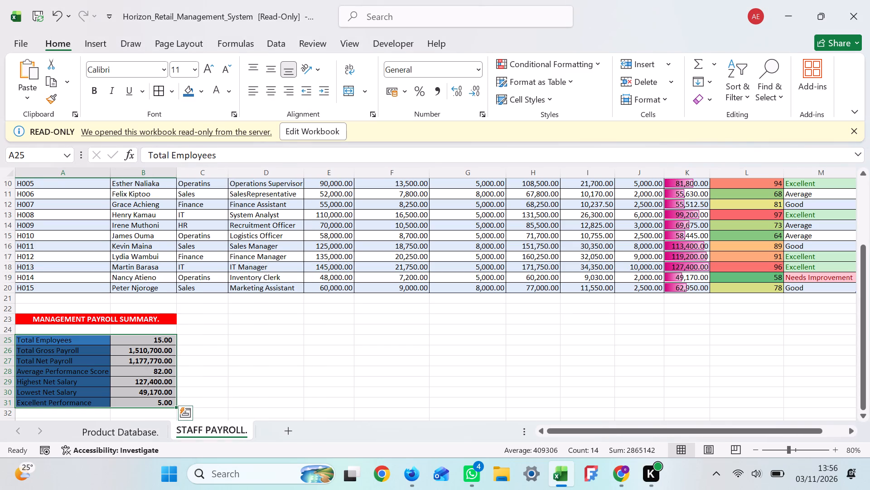
# Enter the section heading DEPARTMENT STAFF ANALYSIS. in cell A34 below the payroll summary.
pyautogui.click(85, 412)
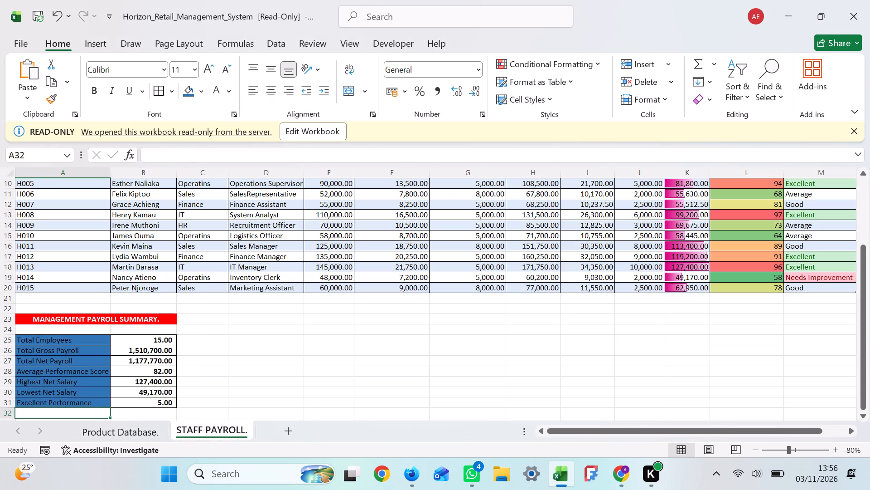
pyautogui.press('Return')
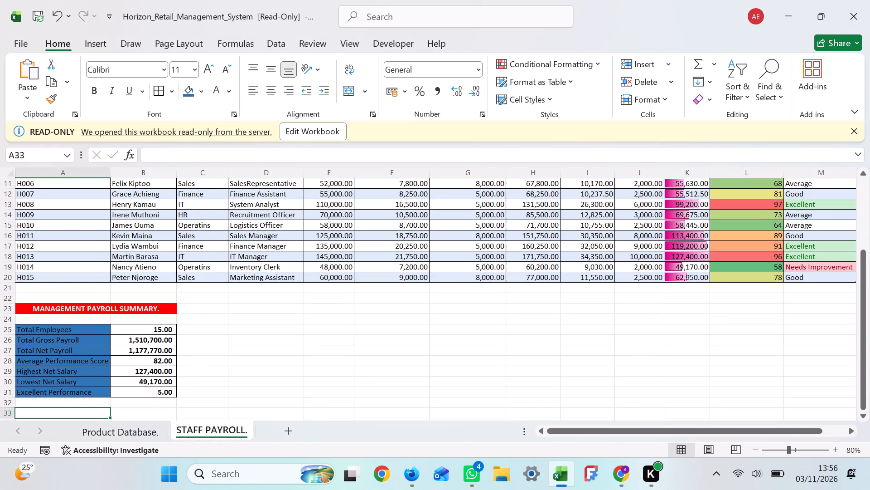
pyautogui.press('Return')
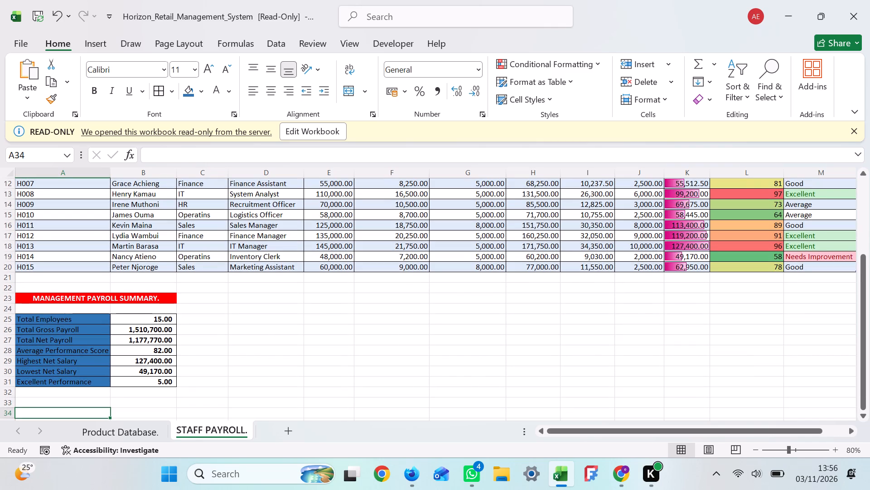
pyautogui.press('d')
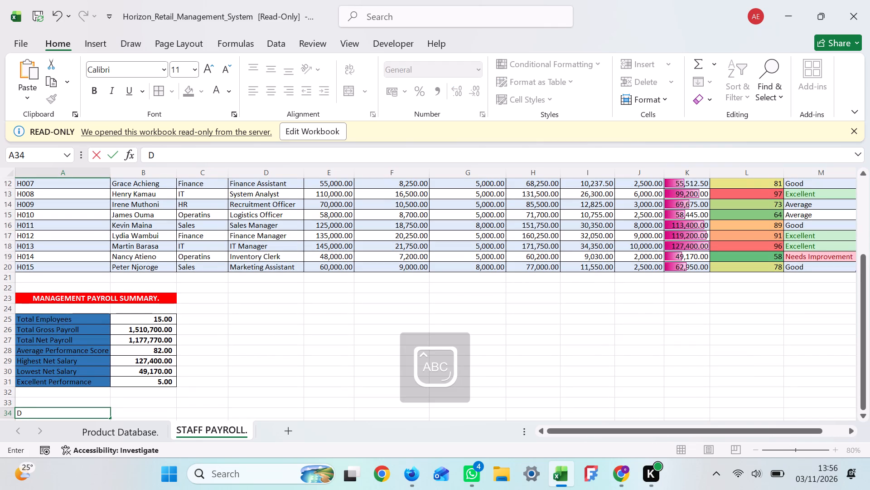
pyautogui.press('e')
pyautogui.write('PA')
pyautogui.press('r')
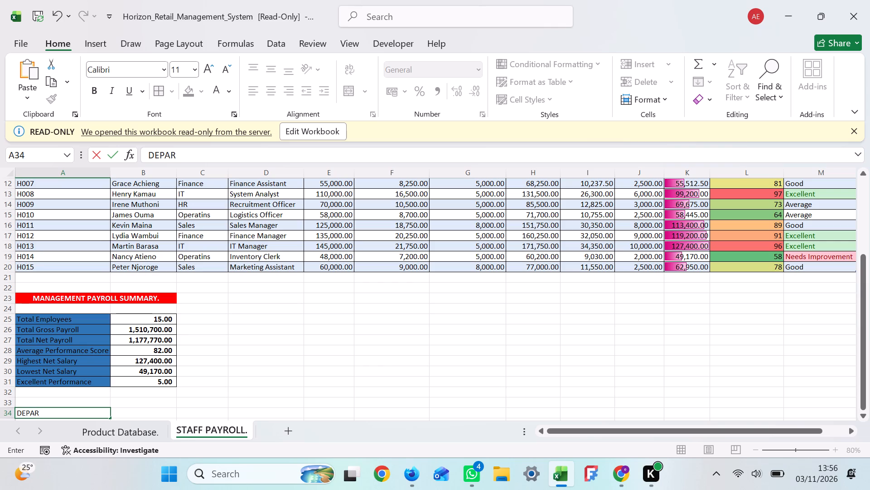
pyautogui.press('t')
pyautogui.write('ME')
pyautogui.press('n')
pyautogui.write('T')
pyautogui.press('space')
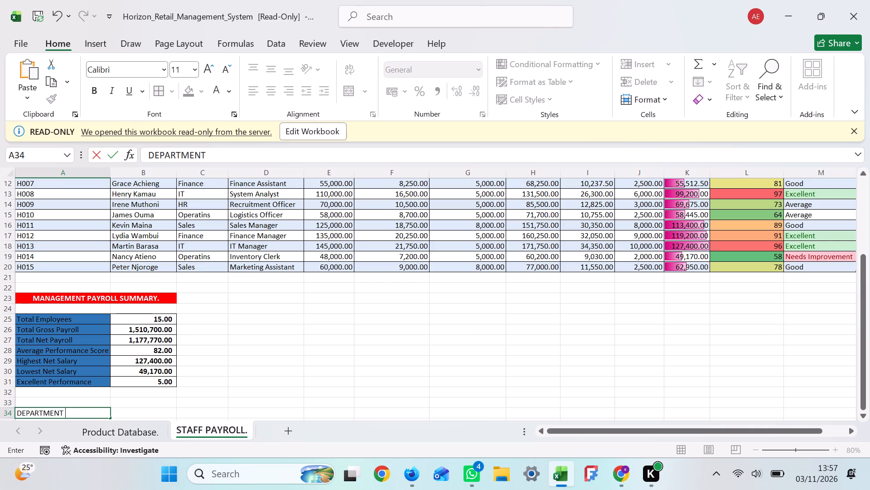
pyautogui.write('STAFF ANALY')
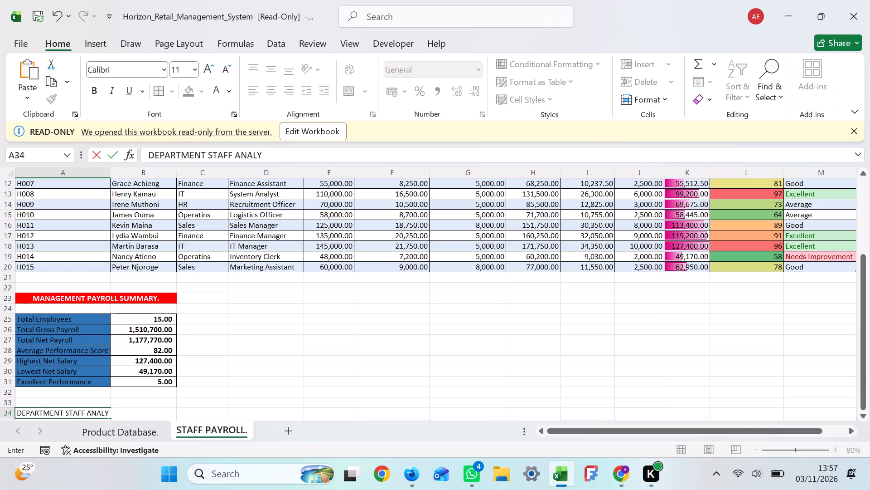
pyautogui.press('s')
pyautogui.press('i')
pyautogui.press('s')
pyautogui.press('.')
pyautogui.press('Return')
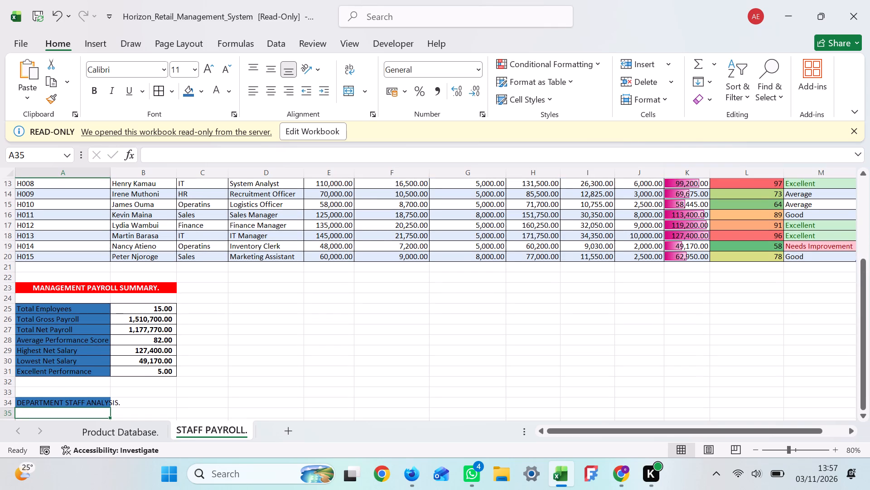
# Enter the column header Department in cell A36 to start the department analysis table.
pyautogui.press('Return')
pyautogui.press('d')
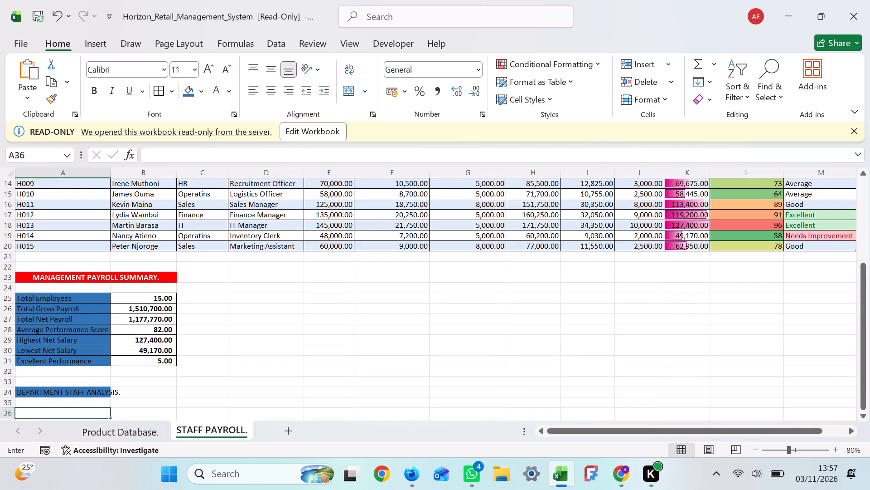
pyautogui.press('e')
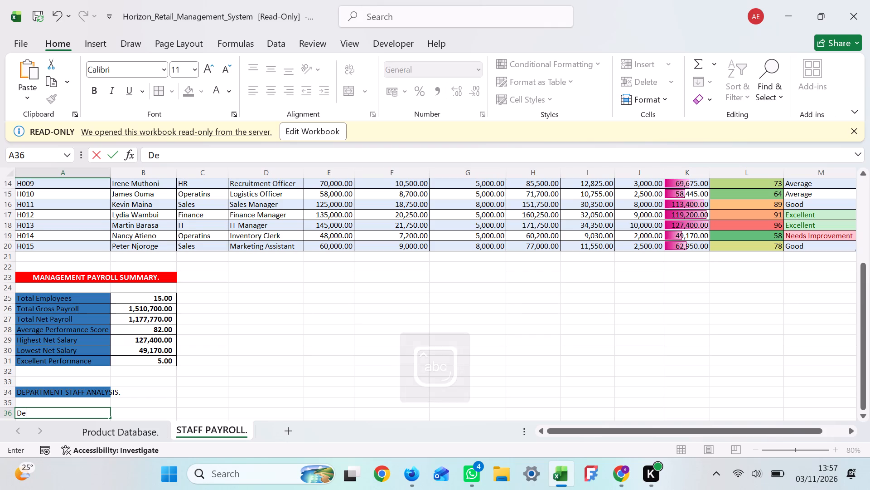
pyautogui.press('p')
pyautogui.write('artme')
pyautogui.write('nt')
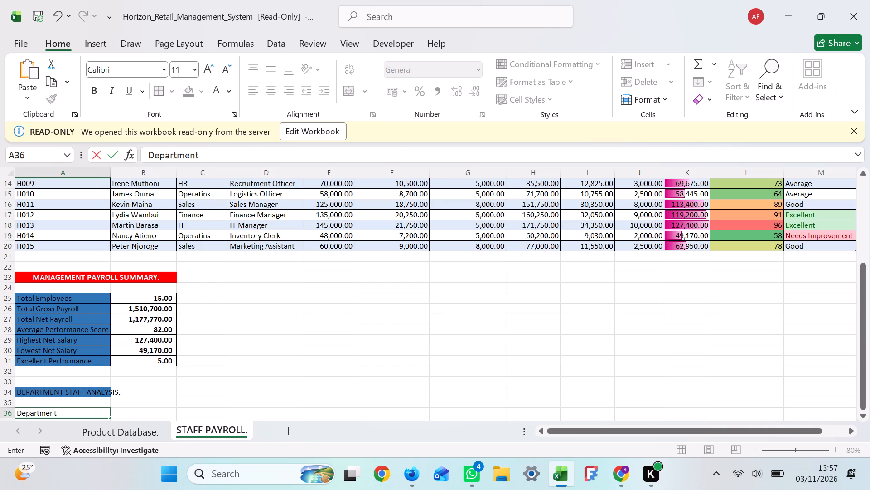
pyautogui.press('Tab')
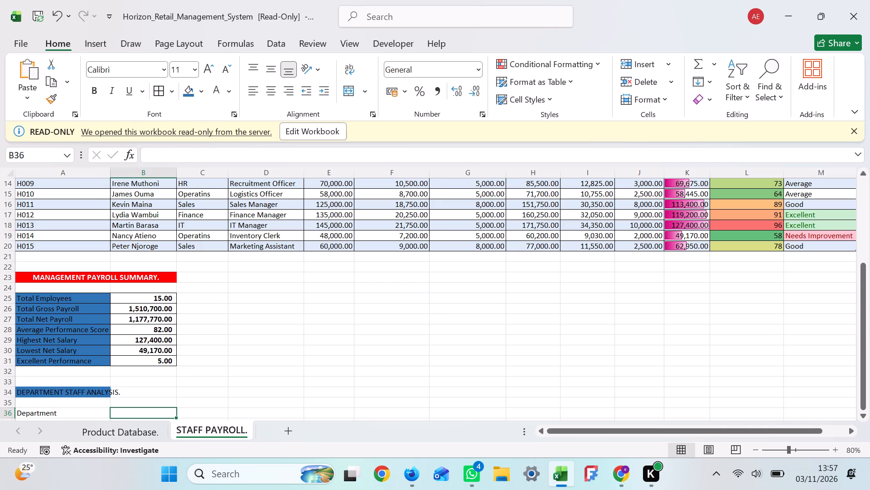
# Enter the column header Number of Employees in cell B36 beside the Department header.
pyautogui.press('n')
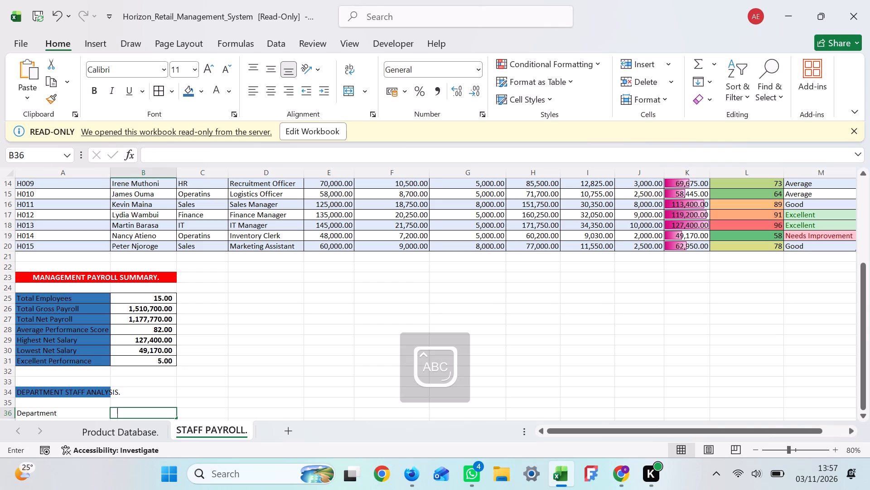
pyautogui.press('u')
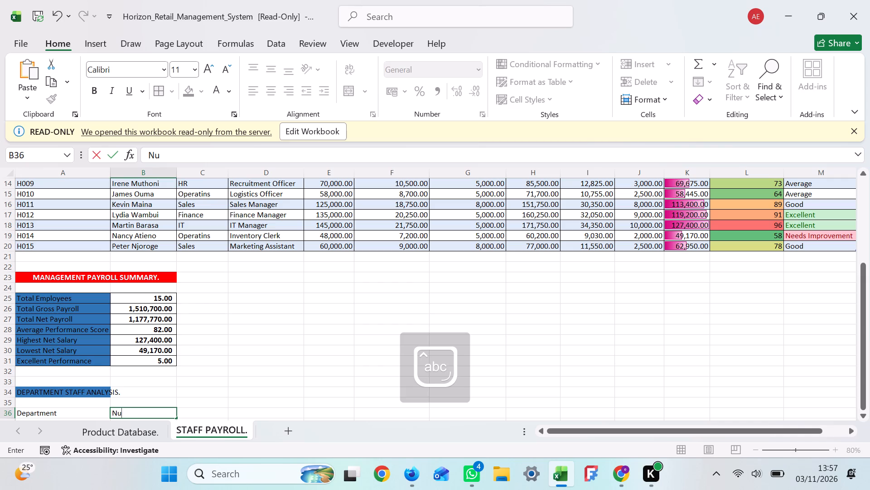
pyautogui.write('mb')
pyautogui.write('er')
pyautogui.press('space')
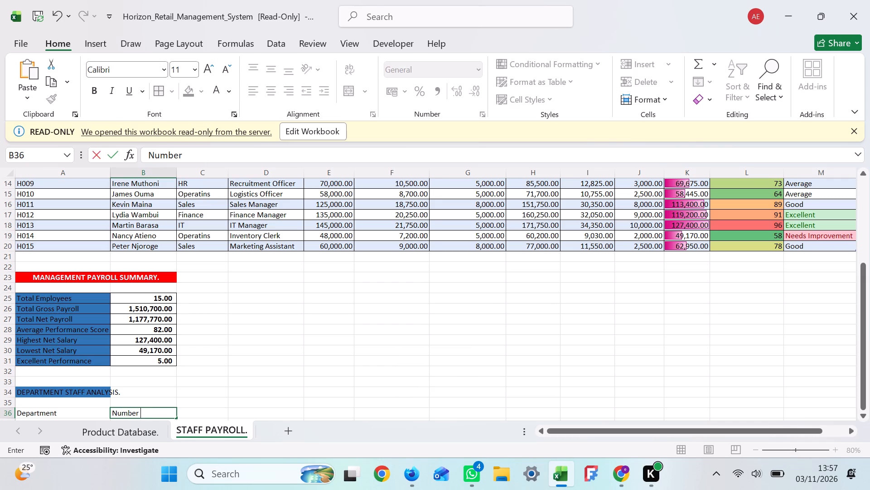
pyautogui.write('of')
pyautogui.press('space')
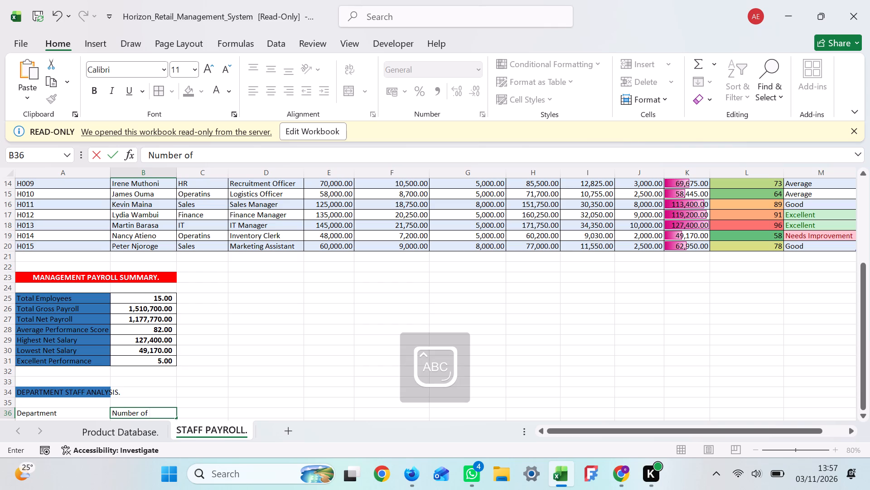
pyautogui.press('e')
pyautogui.write('mpl')
pyautogui.press('o')
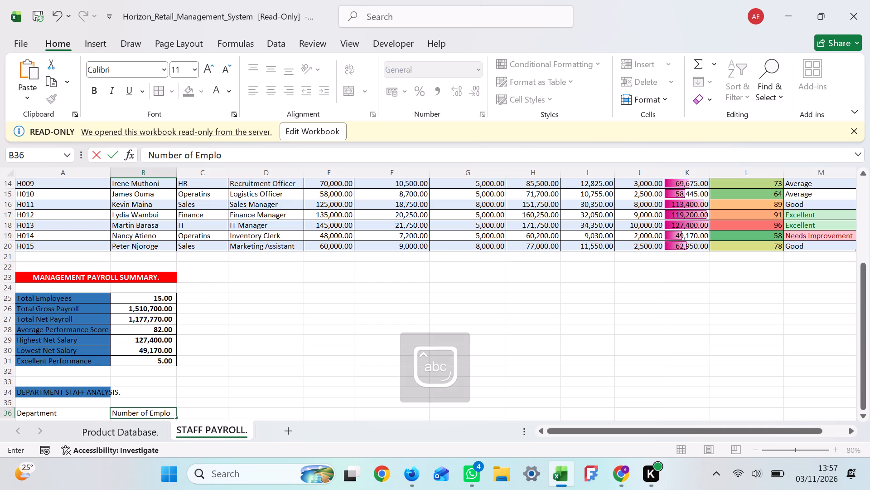
pyautogui.press('y')
pyautogui.write('ees')
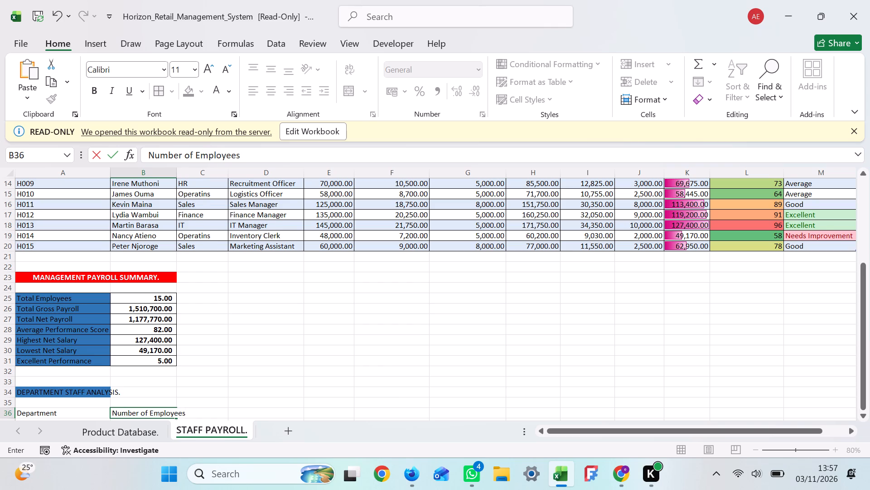
pyautogui.press('Return')
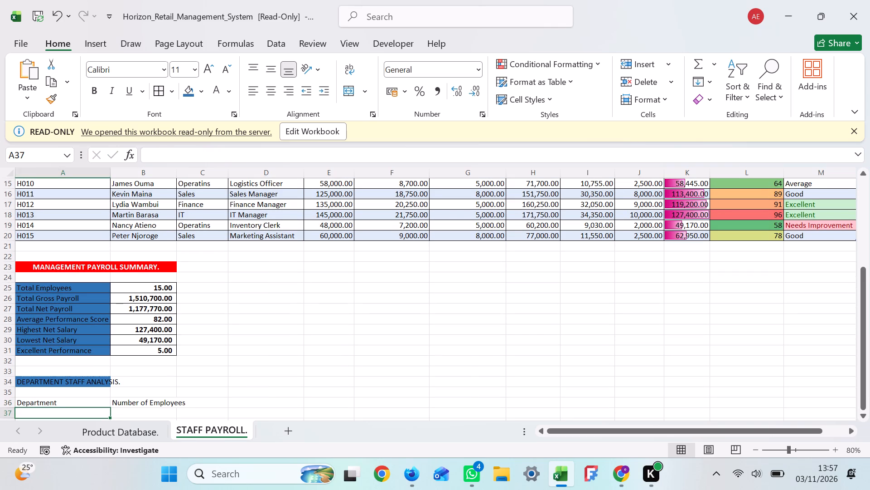
# List the departments Sales and Finance in cells A37 and A38 under the Department header.
pyautogui.press('s')
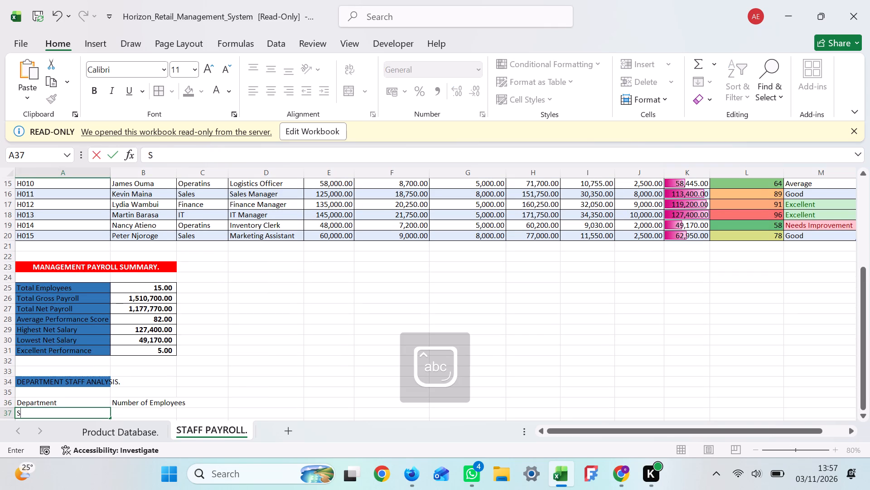
pyautogui.write('ales')
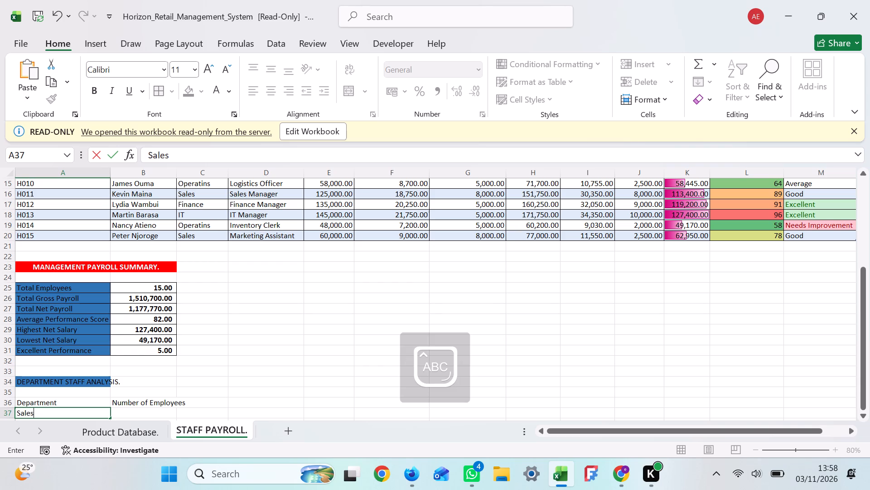
pyautogui.press('Tab')
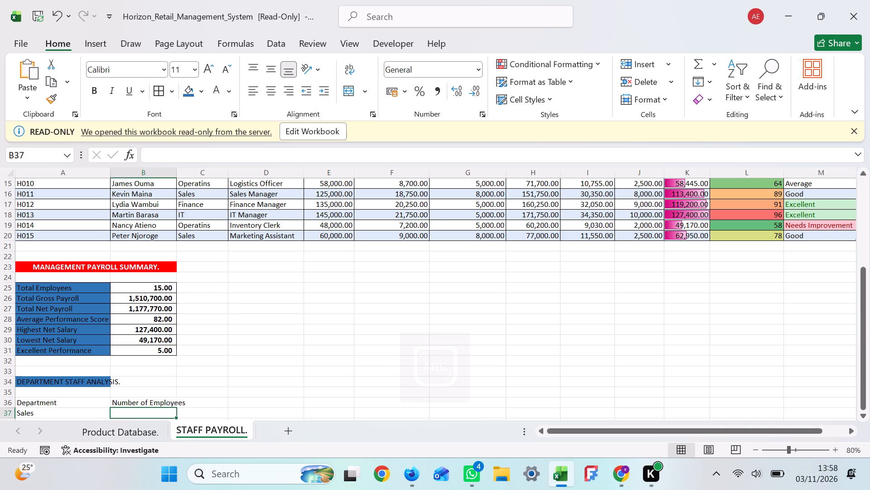
pyautogui.press('Return')
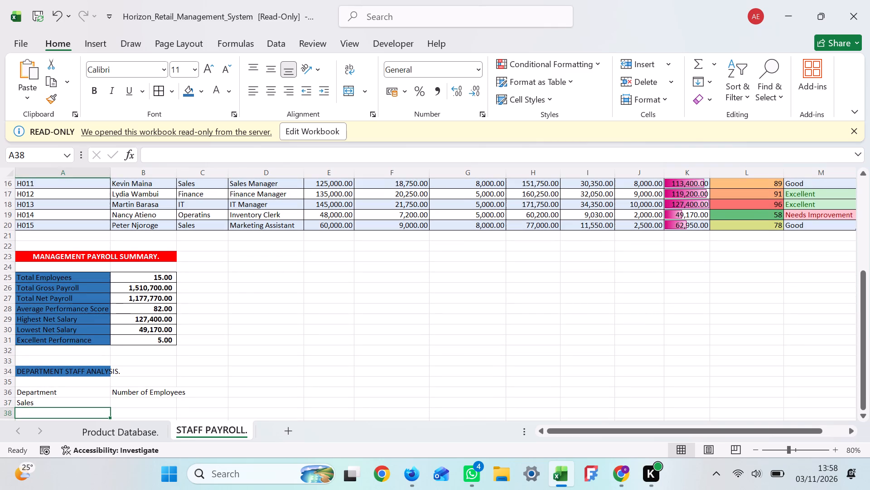
pyautogui.press('f')
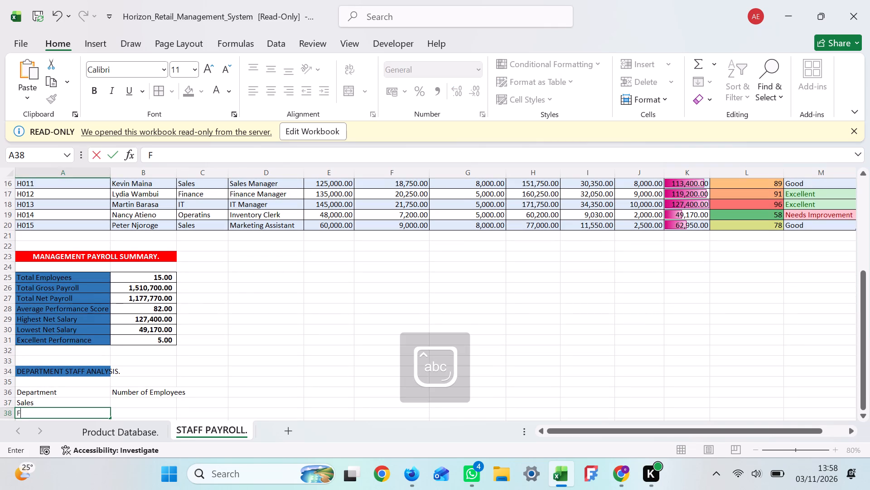
pyautogui.press('i')
pyautogui.press('n')
pyautogui.press('a')
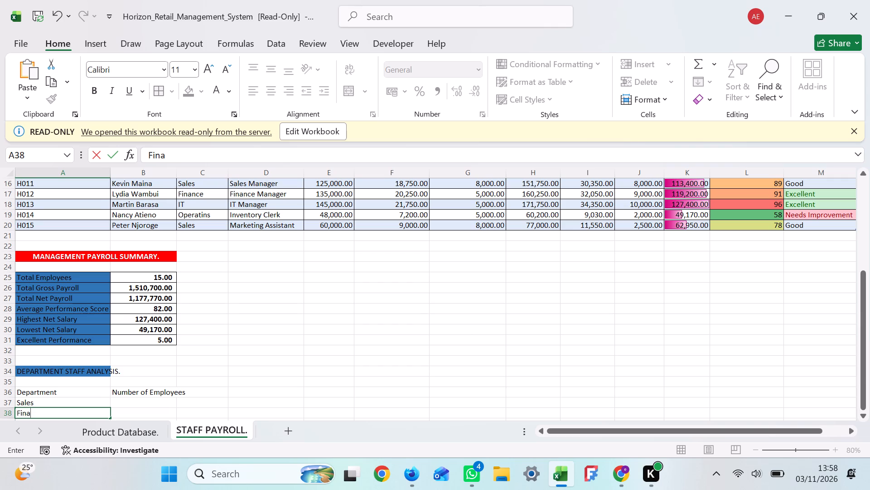
pyautogui.write('nc')
pyautogui.press('e')
pyautogui.press('Return')
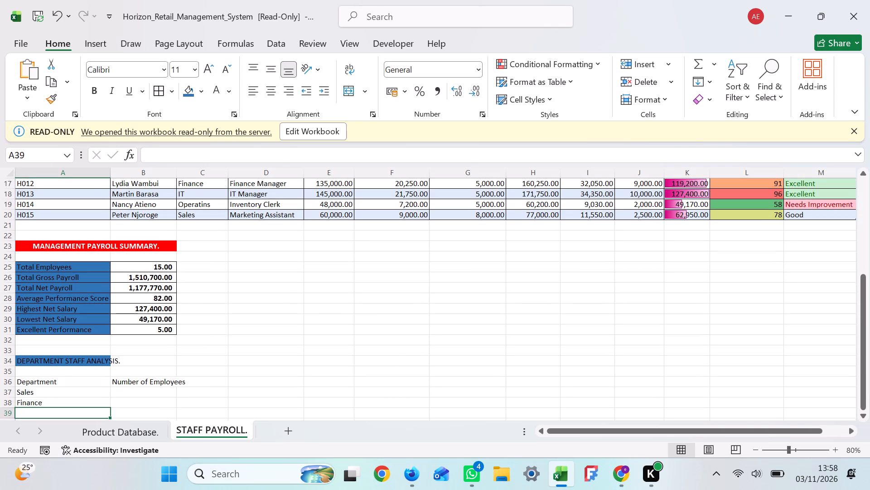
# Add the departments IT, HR and Operations in cells A39 to A41 of the department list.
pyautogui.press('i')
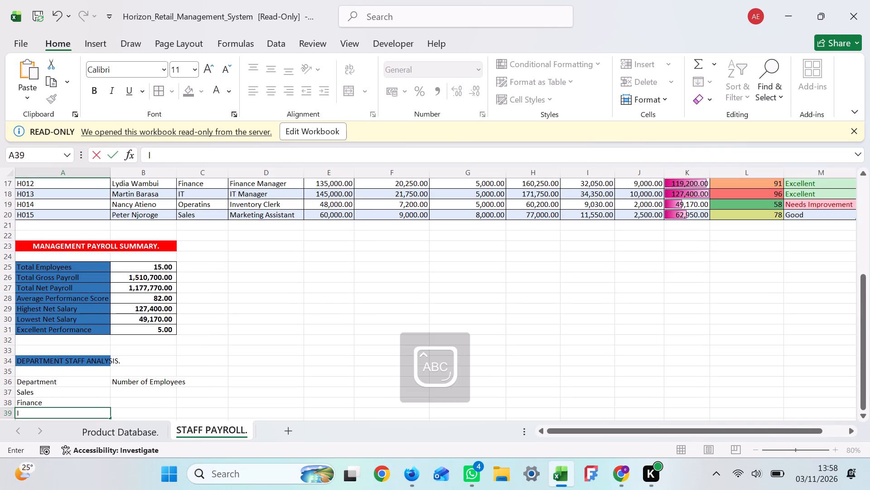
pyautogui.press('t')
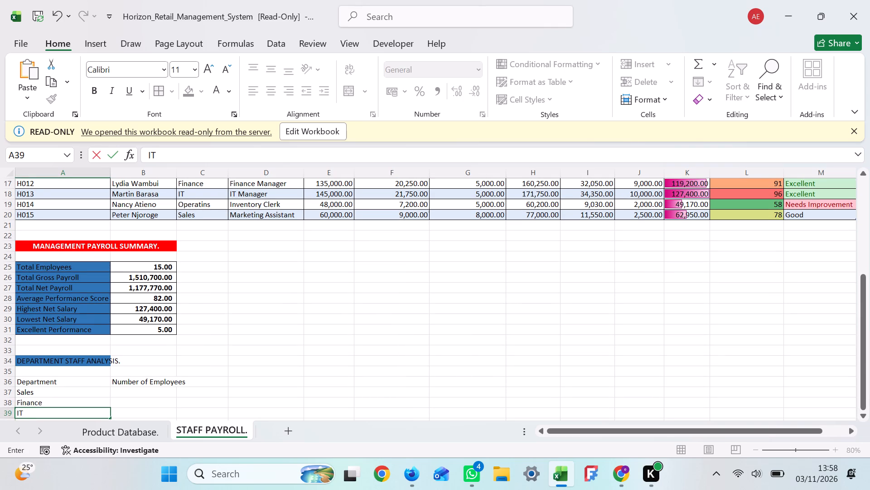
pyautogui.press('Return')
pyautogui.press('h')
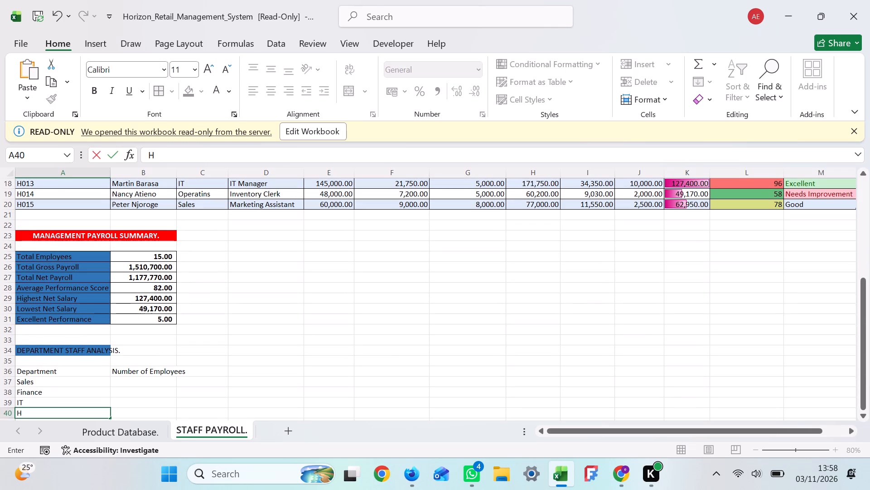
pyautogui.press('r')
pyautogui.press('Return')
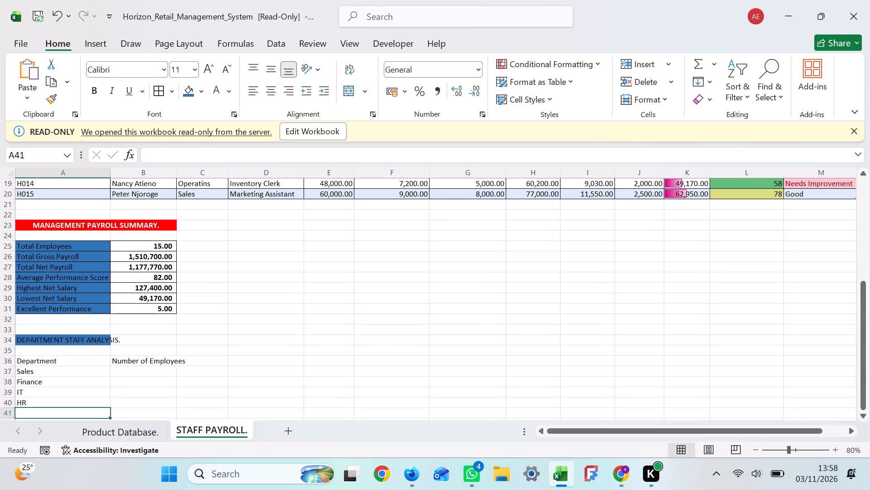
pyautogui.press('o')
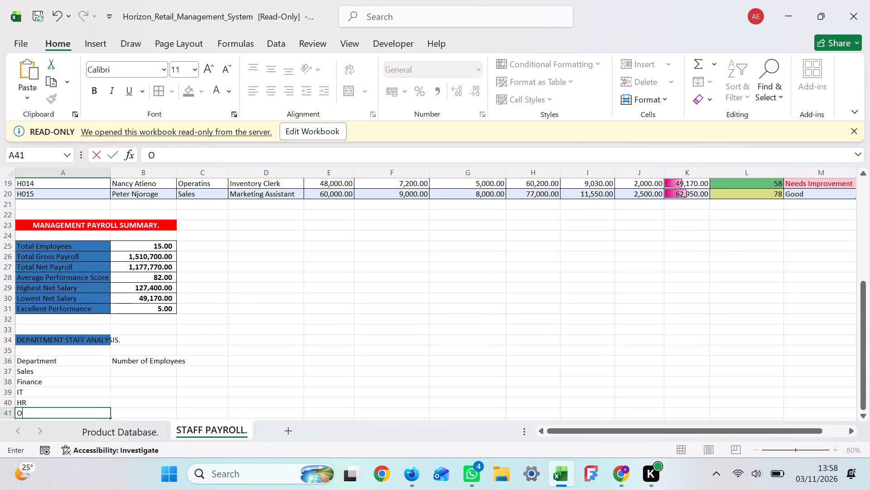
pyautogui.press('p')
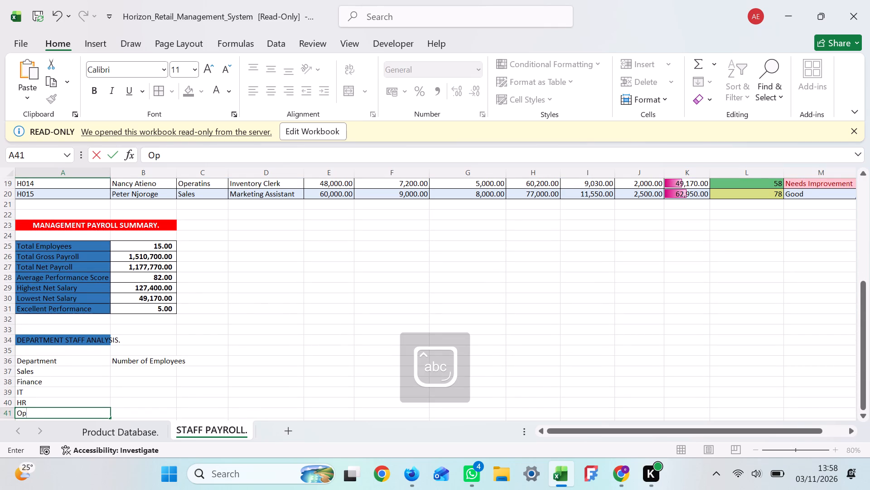
pyautogui.write('erat')
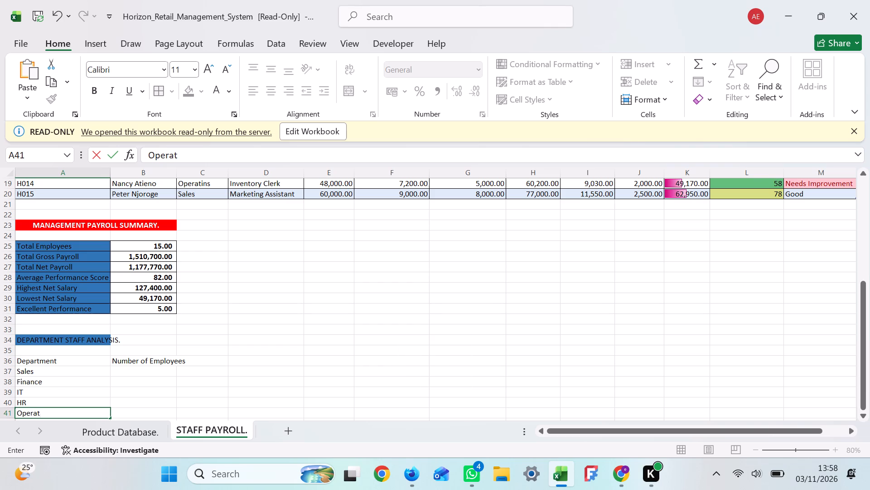
pyautogui.press('i')
pyautogui.write('on')
pyautogui.press('s')
pyautogui.press('Return')
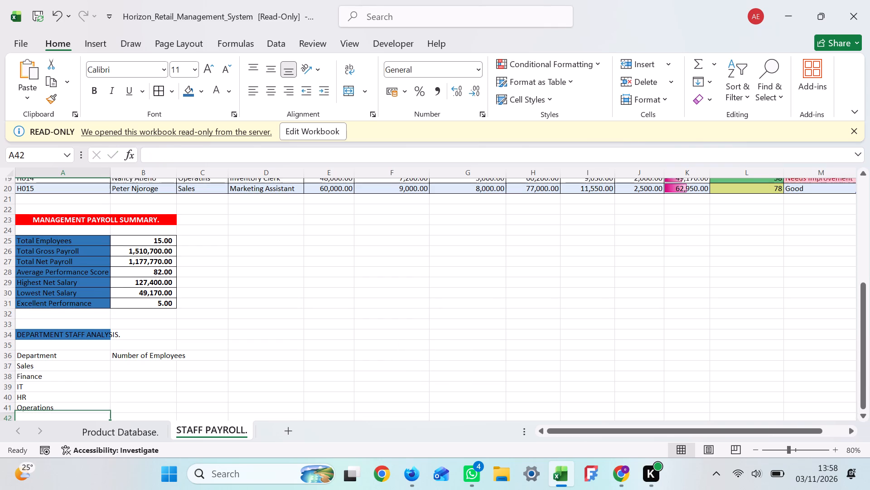
# Enter the formula =COUNTIF(C6:C20,A37) in cell B37 to count the Sales employees.
pyautogui.click(141, 363)
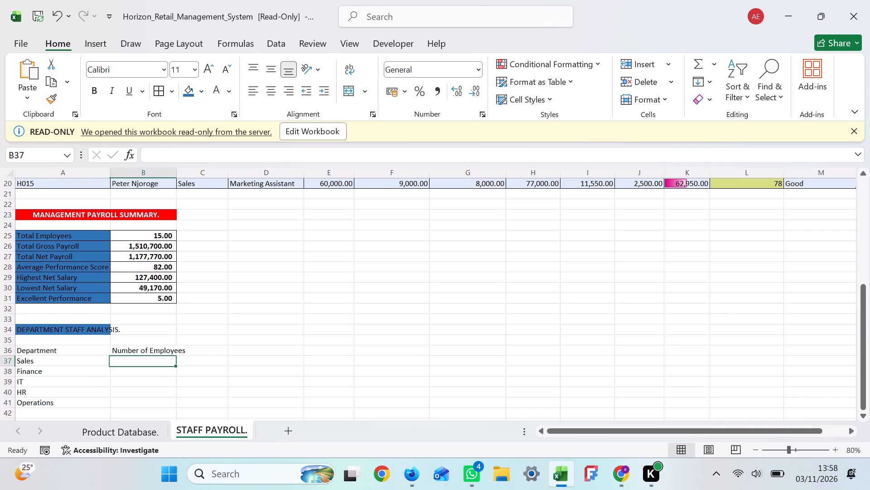
pyautogui.press('=')
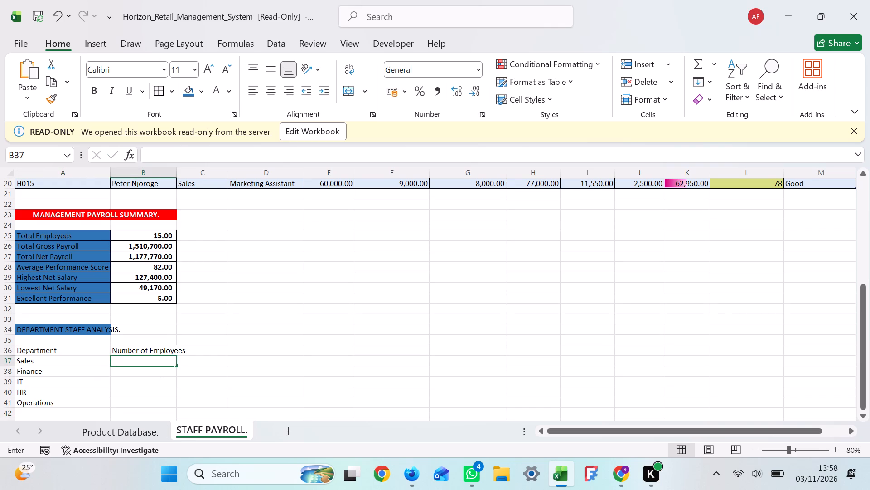
pyautogui.press('c')
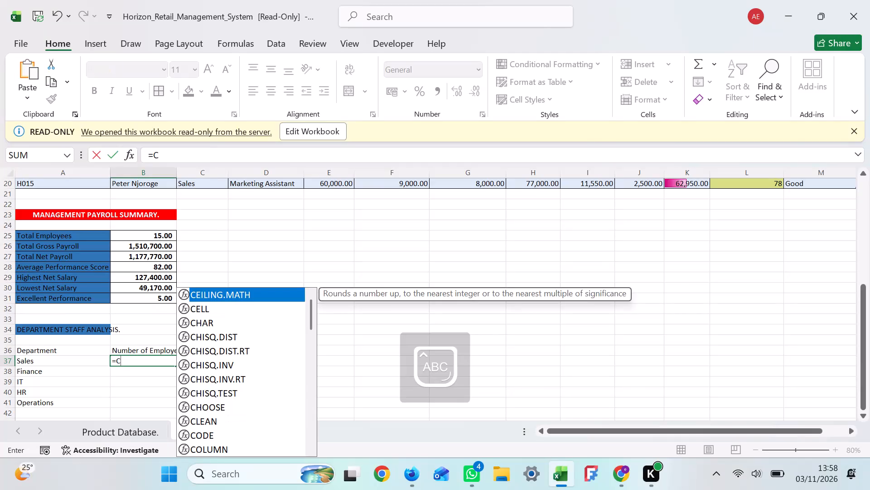
pyautogui.write('OUN')
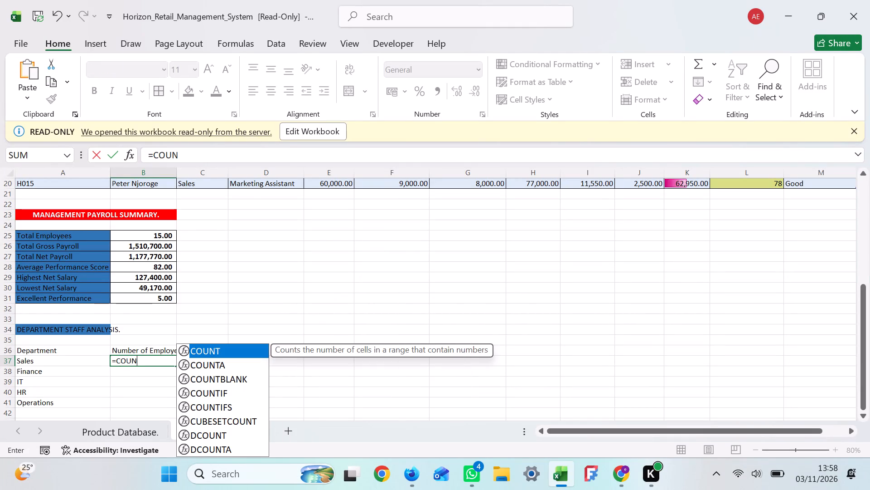
pyautogui.write('TIF')
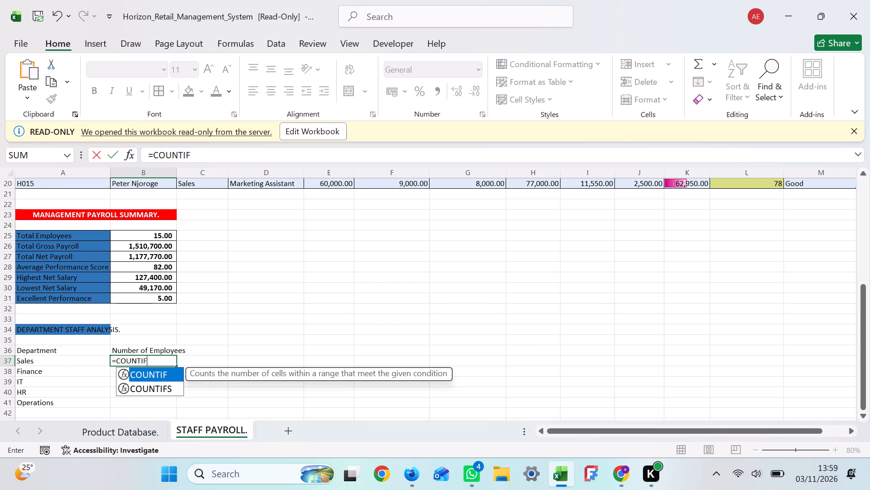
pyautogui.hotkey('shift', '(')
pyautogui.press('c')
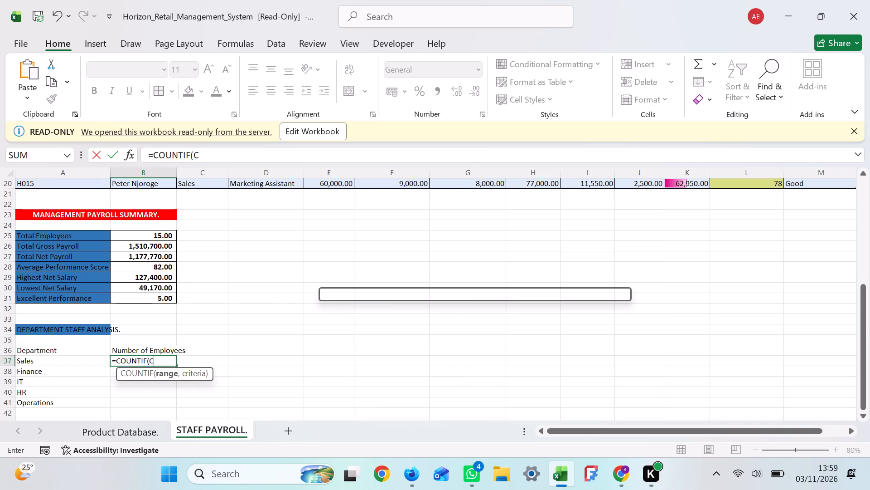
pyautogui.press('6')
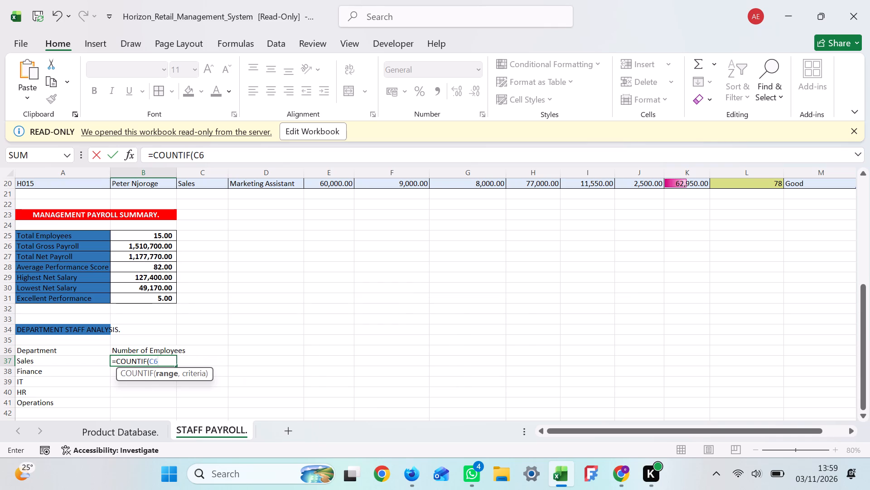
pyautogui.hotkey('shift', ':')
pyautogui.press('c')
pyautogui.press('2')
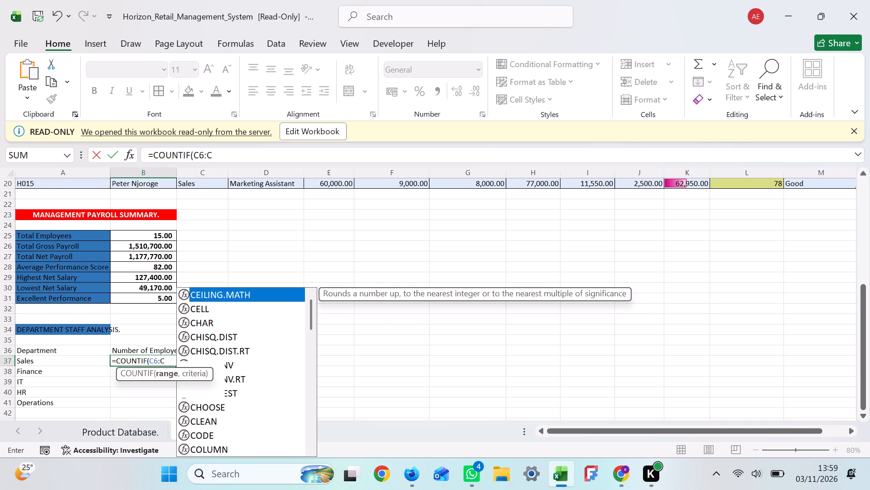
pyautogui.press('0')
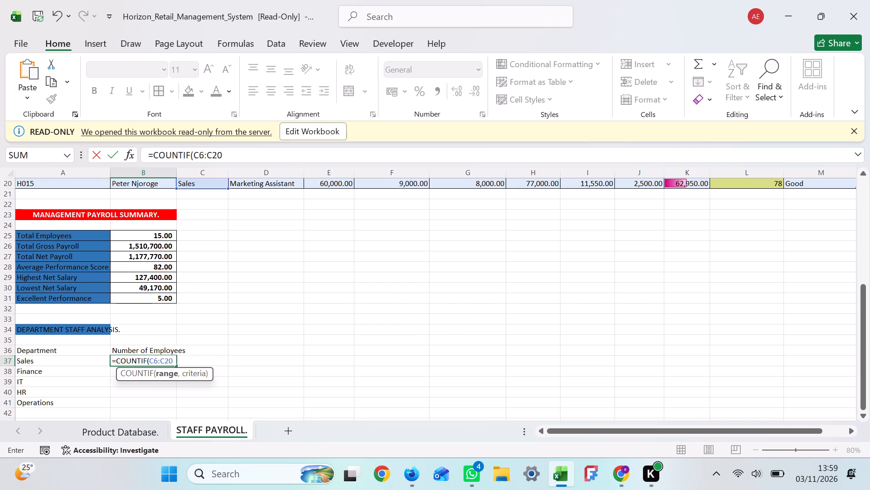
pyautogui.press(',')
pyautogui.press('a')
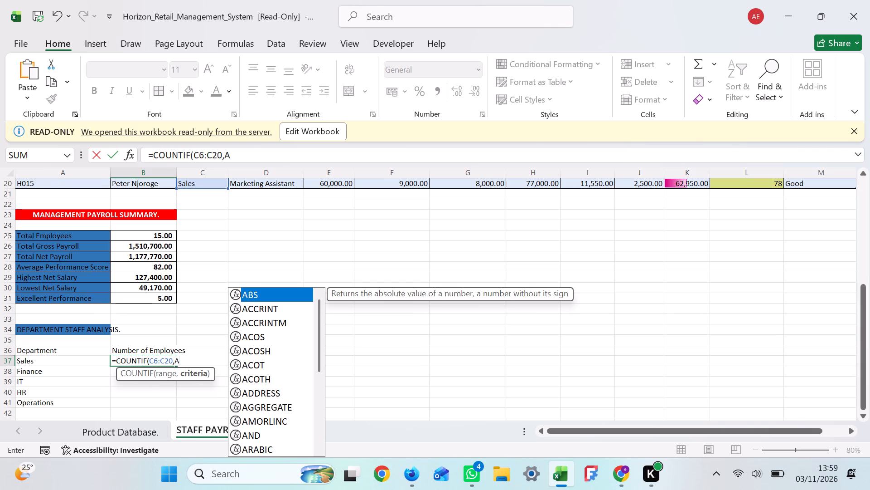
pyautogui.press('3')
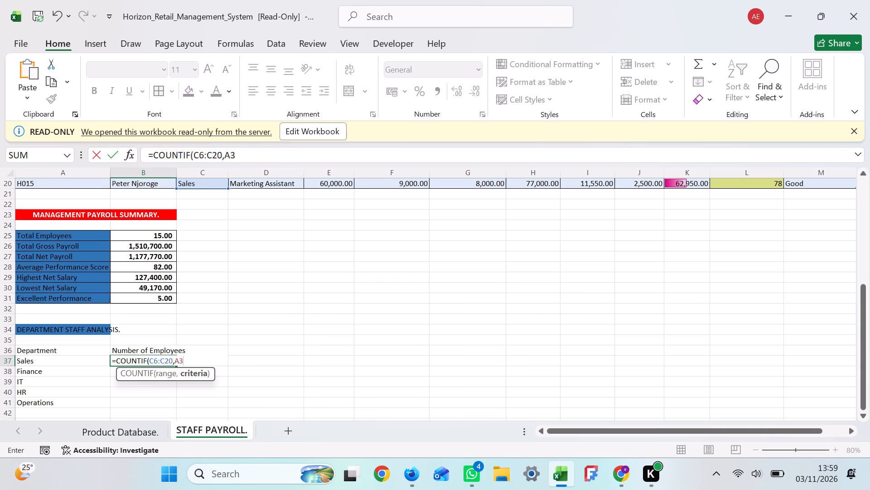
pyautogui.press('7')
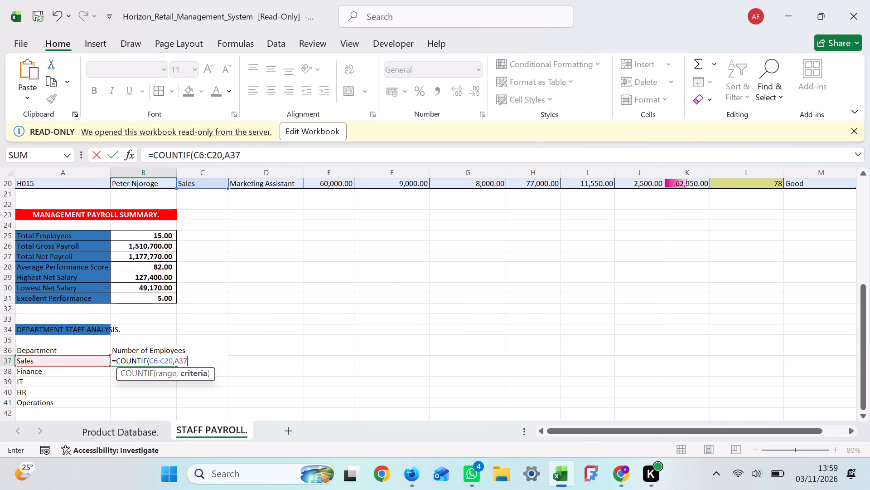
pyautogui.hotkey('shift', ')')
pyautogui.press('Return')
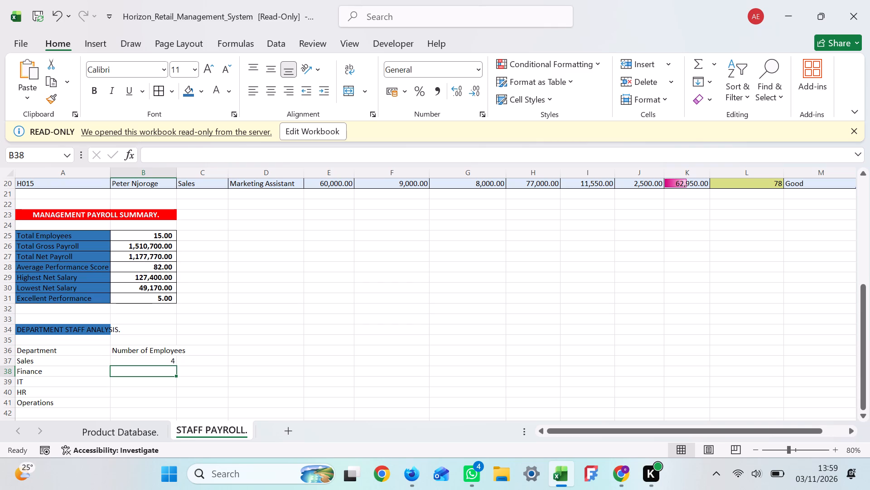
# Fill the Sales count formula from B37 down through B41 for the remaining departments.
pyautogui.click(142, 356)
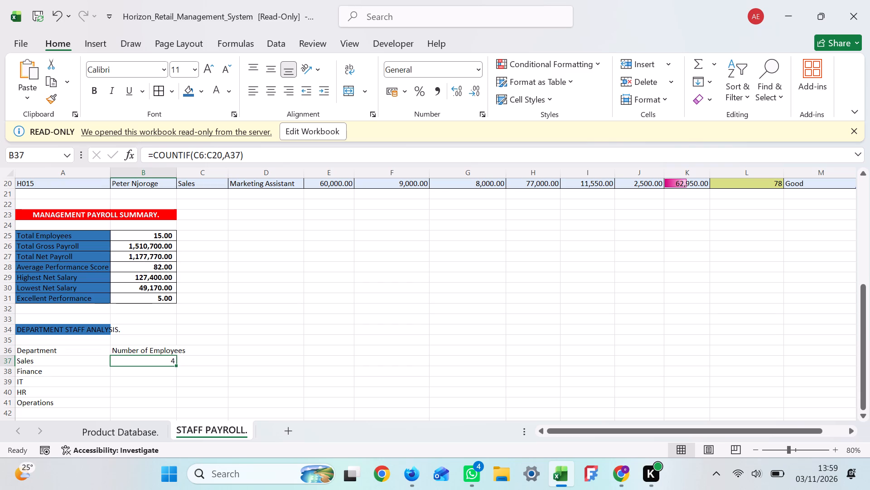
pyautogui.moveTo(175, 365); pyautogui.dragTo(175, 373)
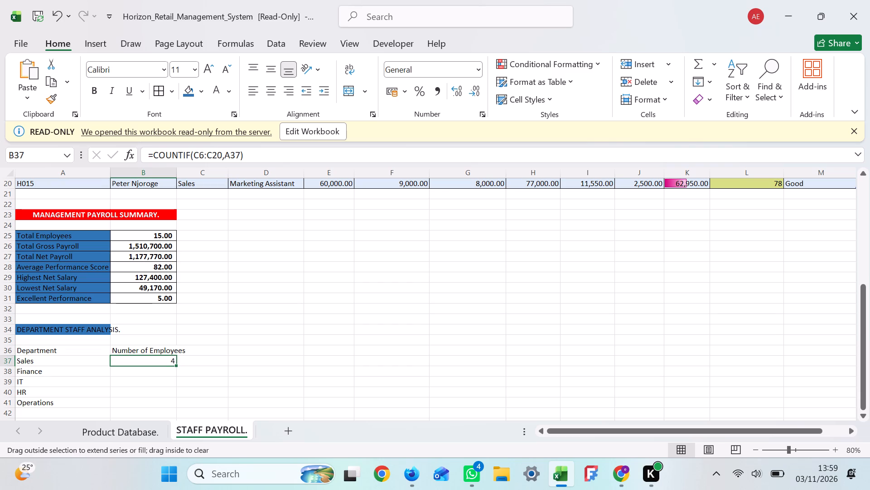
pyautogui.moveTo(175, 373); pyautogui.dragTo(178, 408)
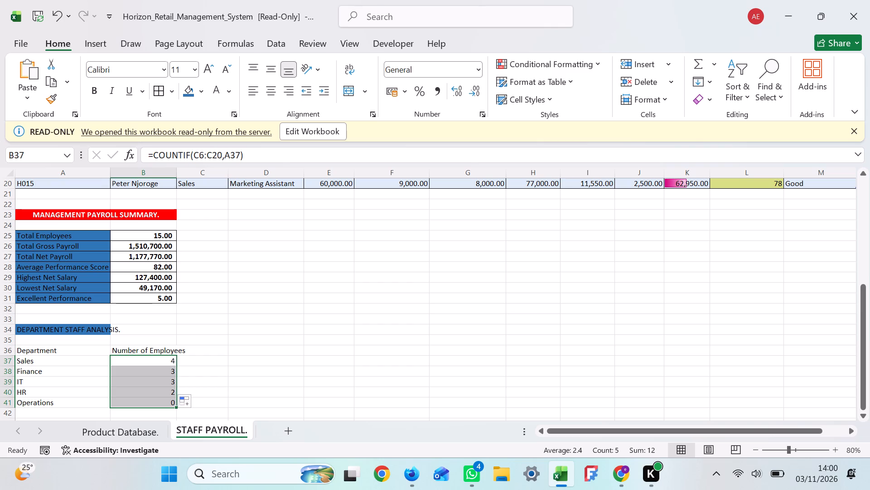
pyautogui.click(311, 383)
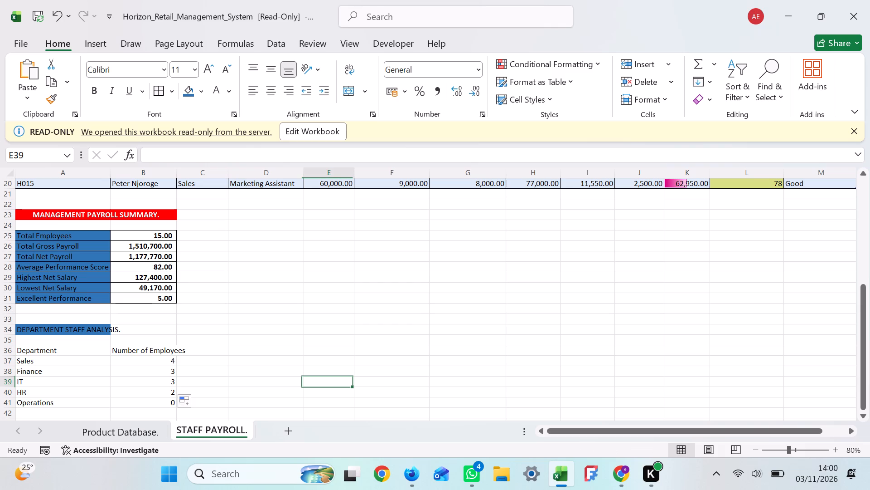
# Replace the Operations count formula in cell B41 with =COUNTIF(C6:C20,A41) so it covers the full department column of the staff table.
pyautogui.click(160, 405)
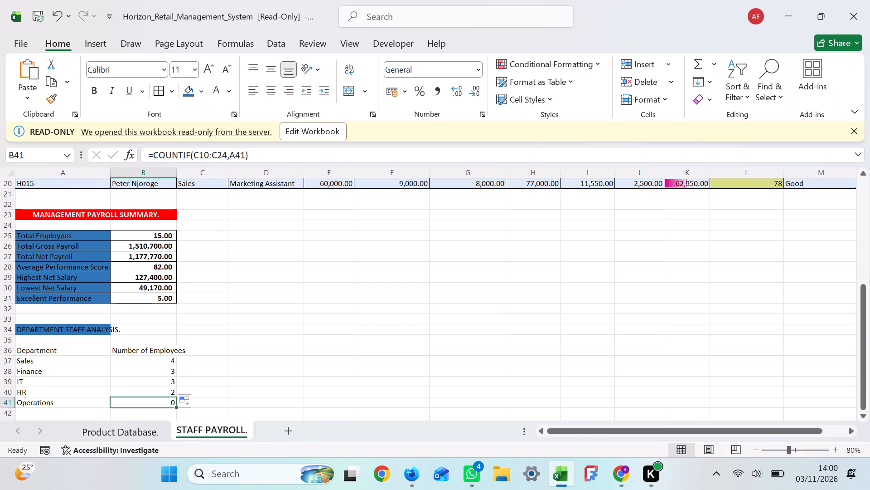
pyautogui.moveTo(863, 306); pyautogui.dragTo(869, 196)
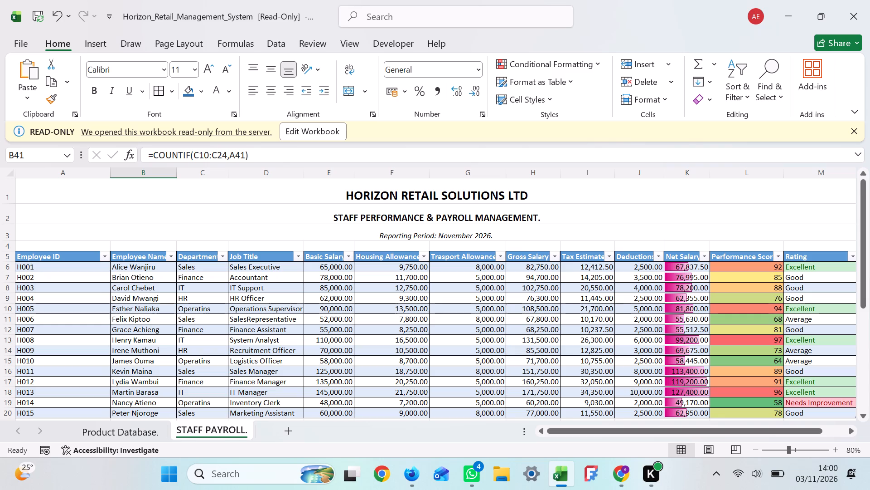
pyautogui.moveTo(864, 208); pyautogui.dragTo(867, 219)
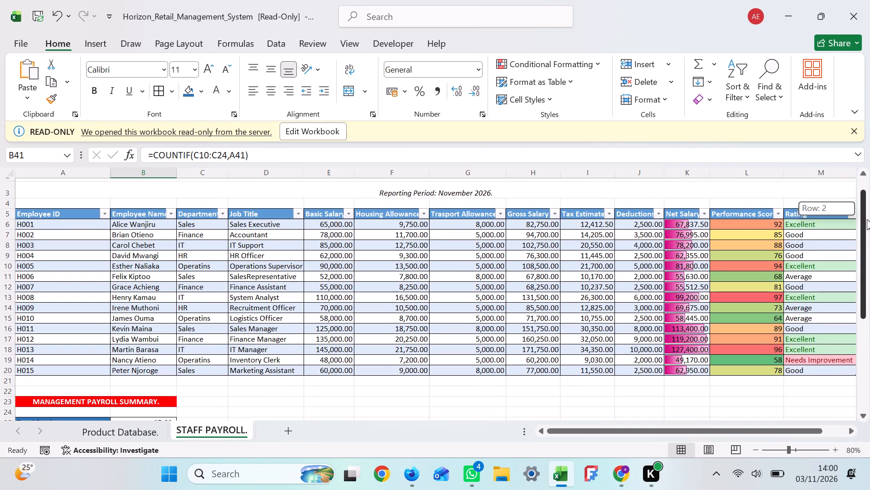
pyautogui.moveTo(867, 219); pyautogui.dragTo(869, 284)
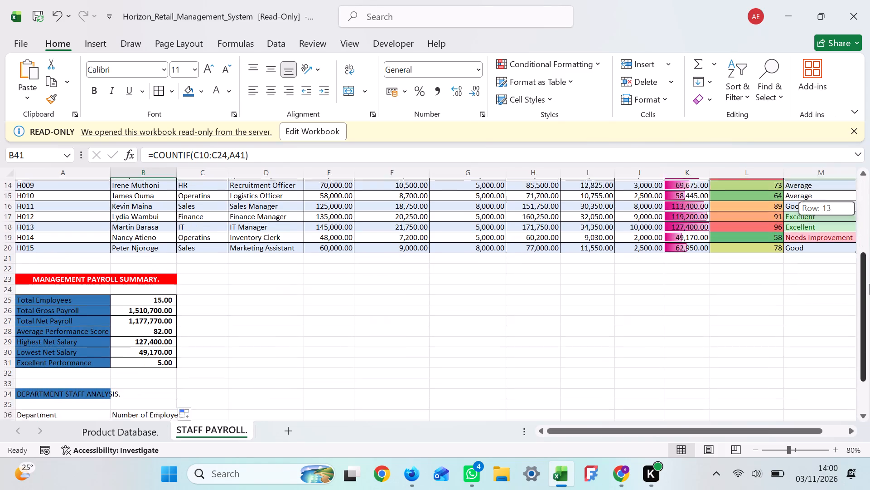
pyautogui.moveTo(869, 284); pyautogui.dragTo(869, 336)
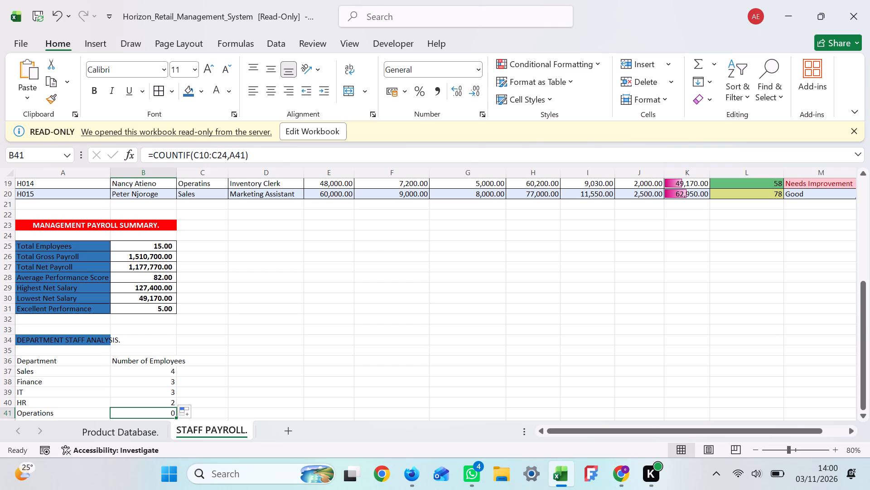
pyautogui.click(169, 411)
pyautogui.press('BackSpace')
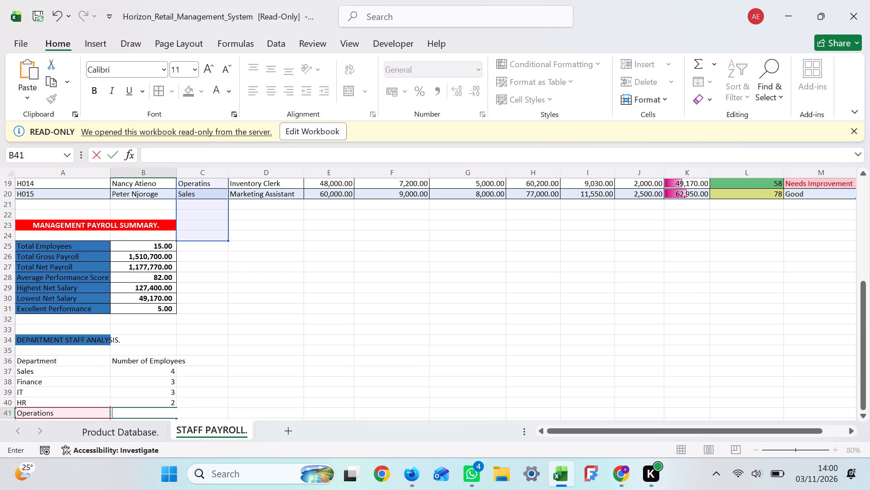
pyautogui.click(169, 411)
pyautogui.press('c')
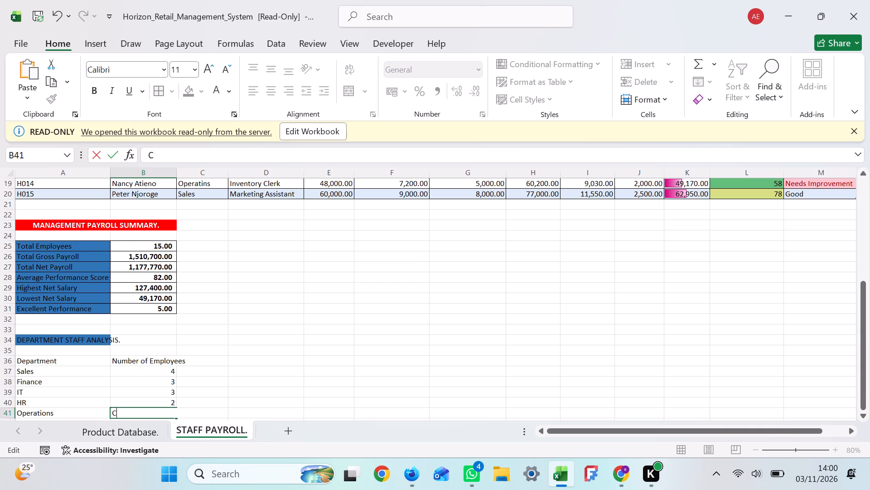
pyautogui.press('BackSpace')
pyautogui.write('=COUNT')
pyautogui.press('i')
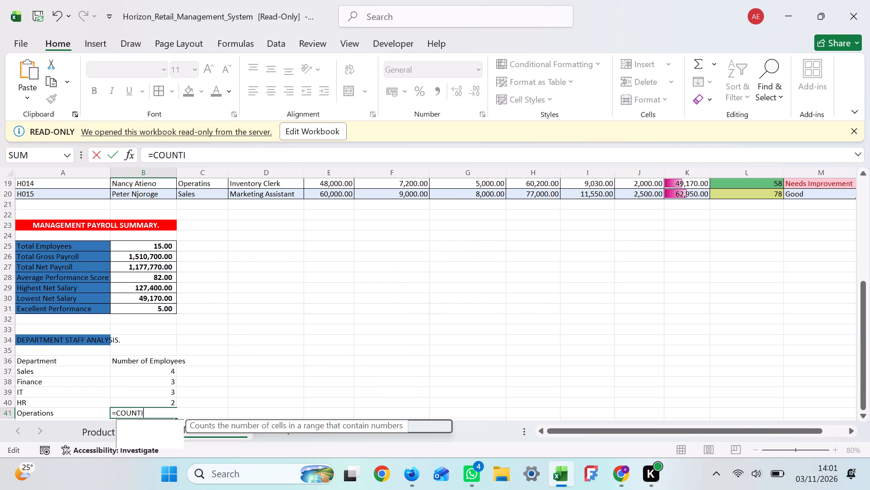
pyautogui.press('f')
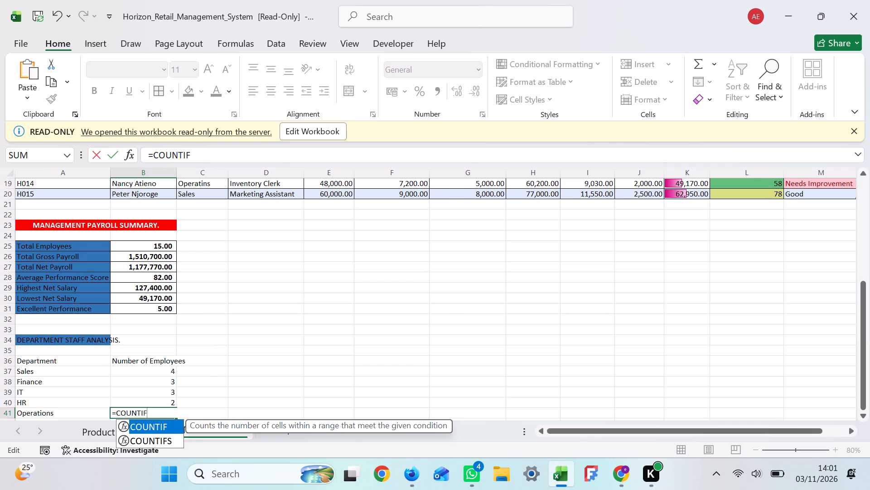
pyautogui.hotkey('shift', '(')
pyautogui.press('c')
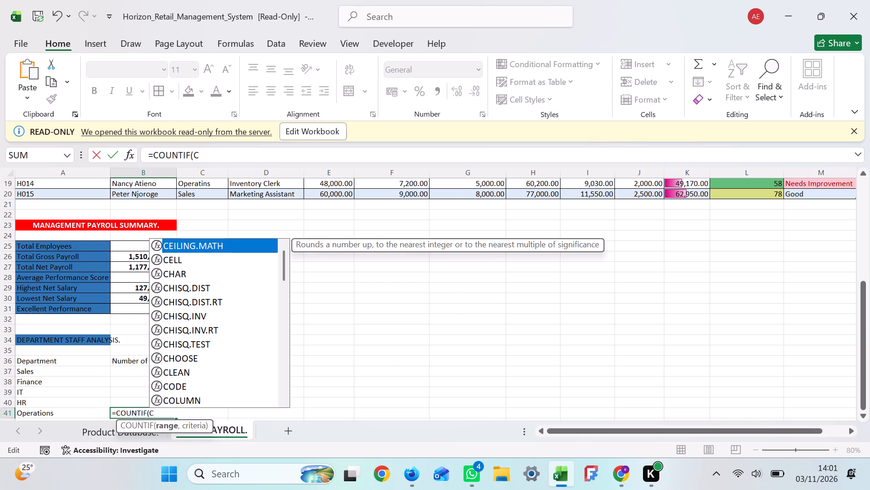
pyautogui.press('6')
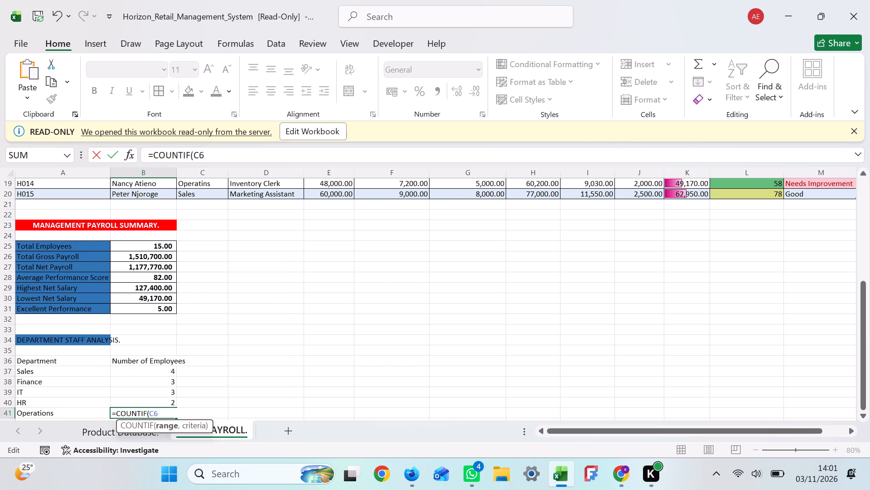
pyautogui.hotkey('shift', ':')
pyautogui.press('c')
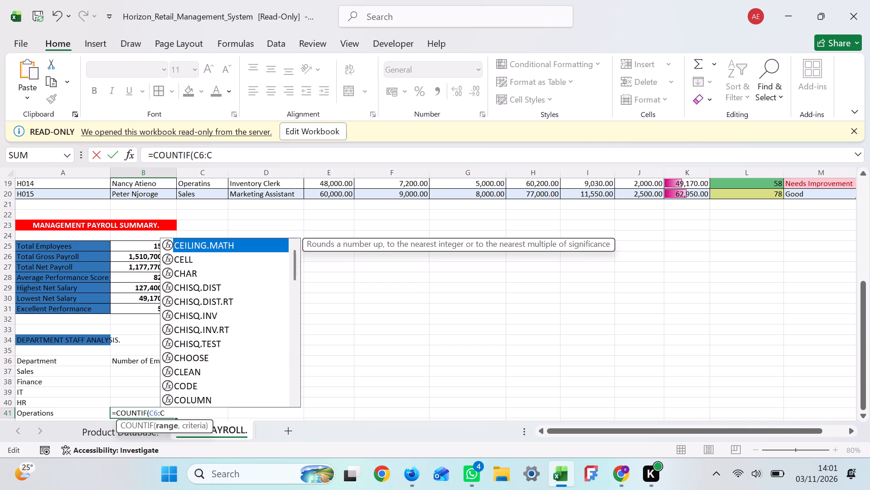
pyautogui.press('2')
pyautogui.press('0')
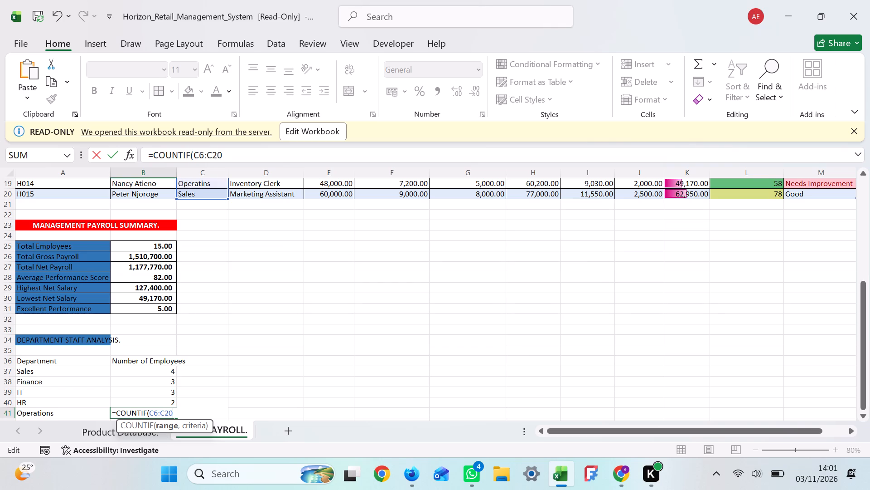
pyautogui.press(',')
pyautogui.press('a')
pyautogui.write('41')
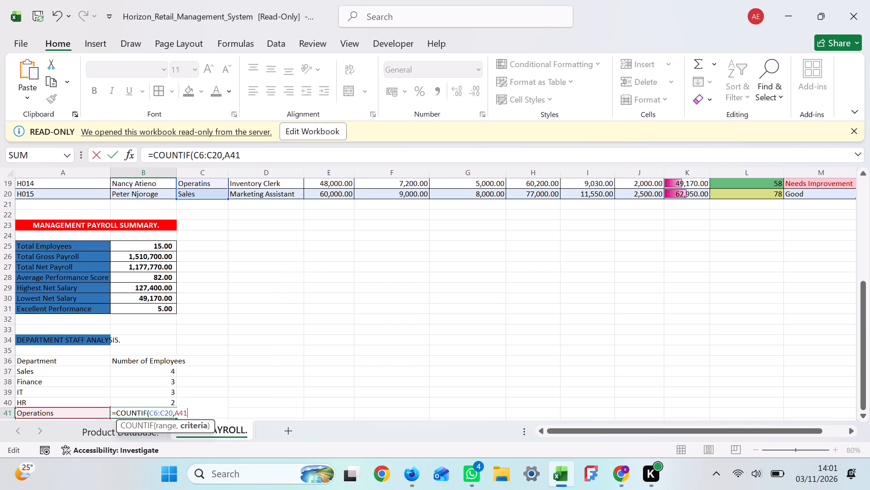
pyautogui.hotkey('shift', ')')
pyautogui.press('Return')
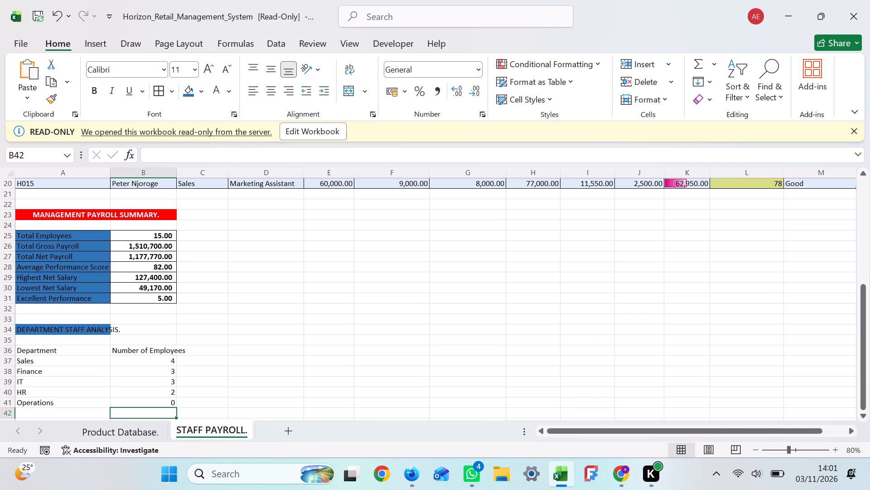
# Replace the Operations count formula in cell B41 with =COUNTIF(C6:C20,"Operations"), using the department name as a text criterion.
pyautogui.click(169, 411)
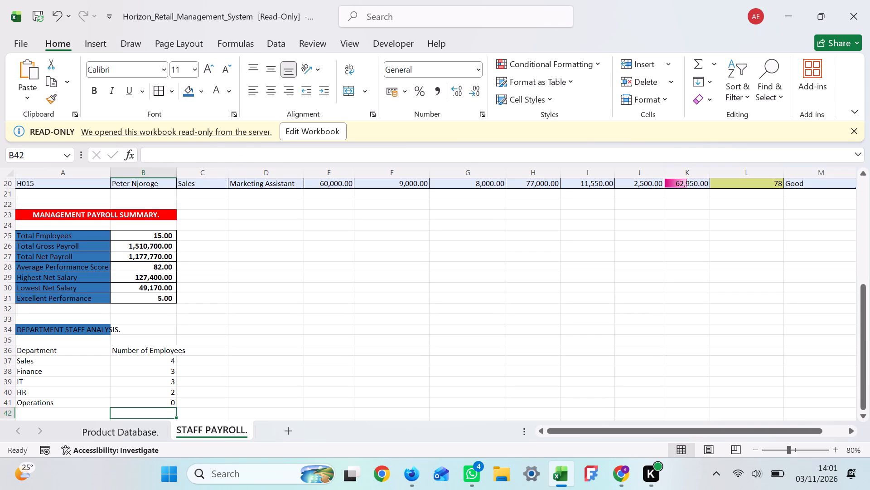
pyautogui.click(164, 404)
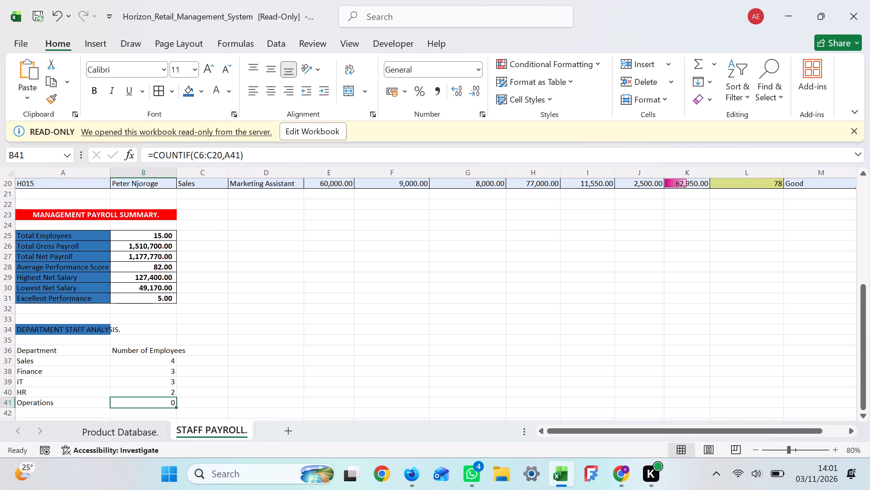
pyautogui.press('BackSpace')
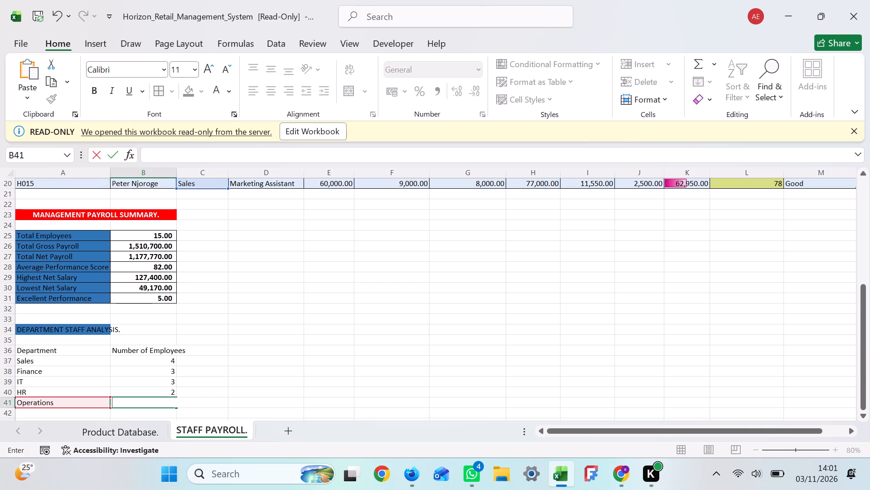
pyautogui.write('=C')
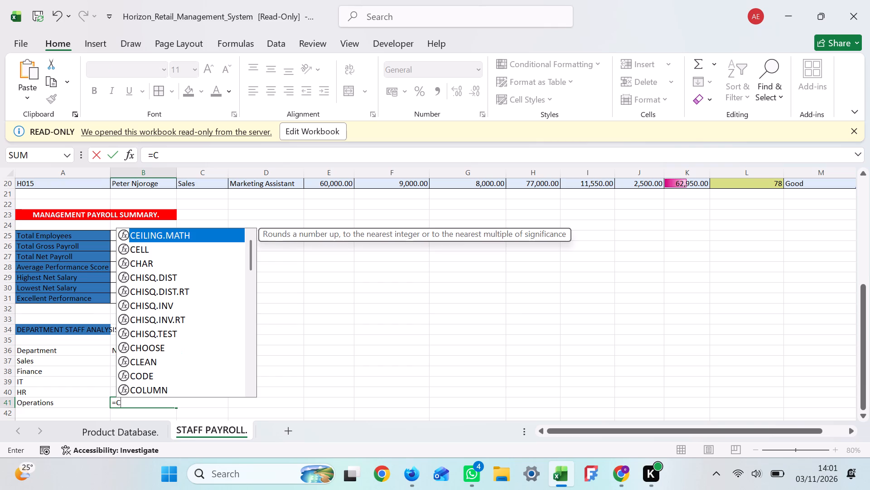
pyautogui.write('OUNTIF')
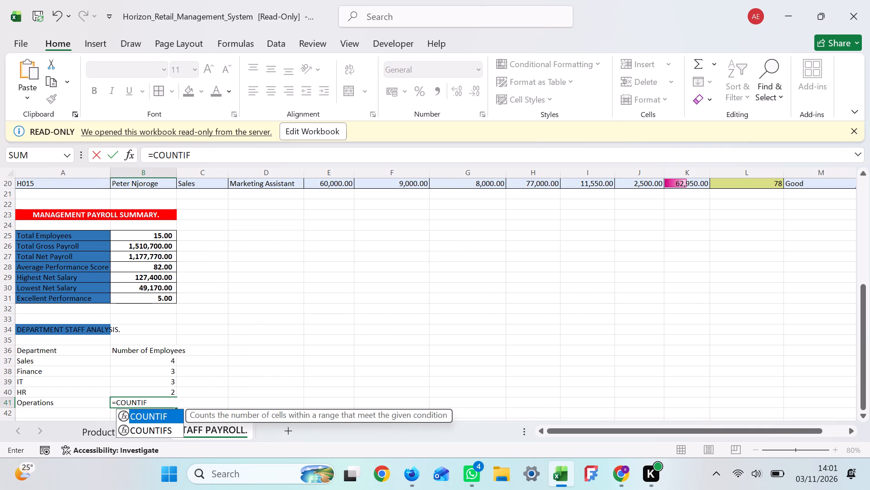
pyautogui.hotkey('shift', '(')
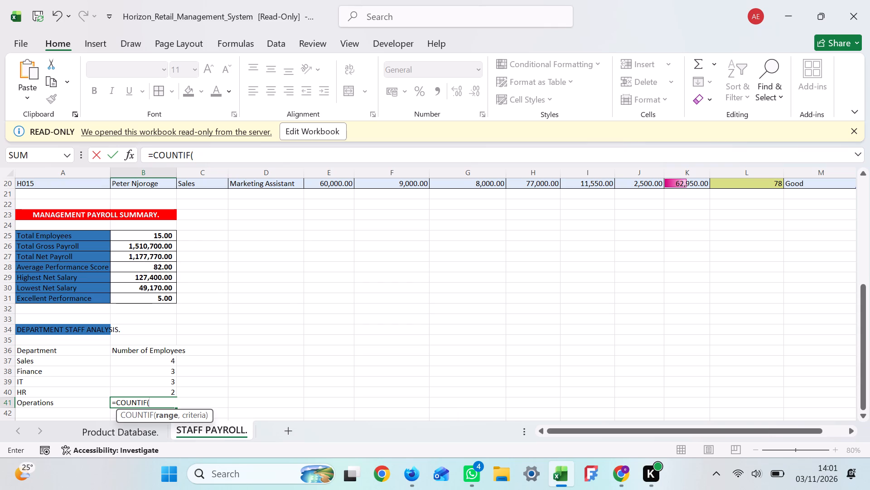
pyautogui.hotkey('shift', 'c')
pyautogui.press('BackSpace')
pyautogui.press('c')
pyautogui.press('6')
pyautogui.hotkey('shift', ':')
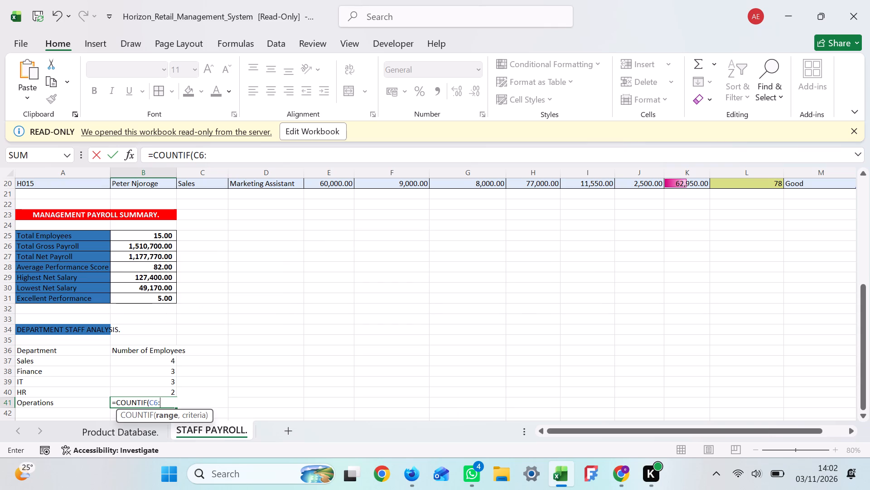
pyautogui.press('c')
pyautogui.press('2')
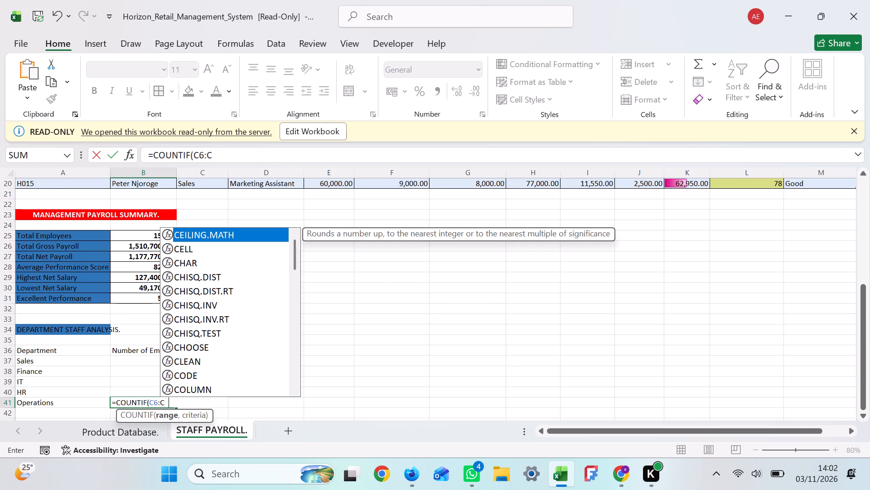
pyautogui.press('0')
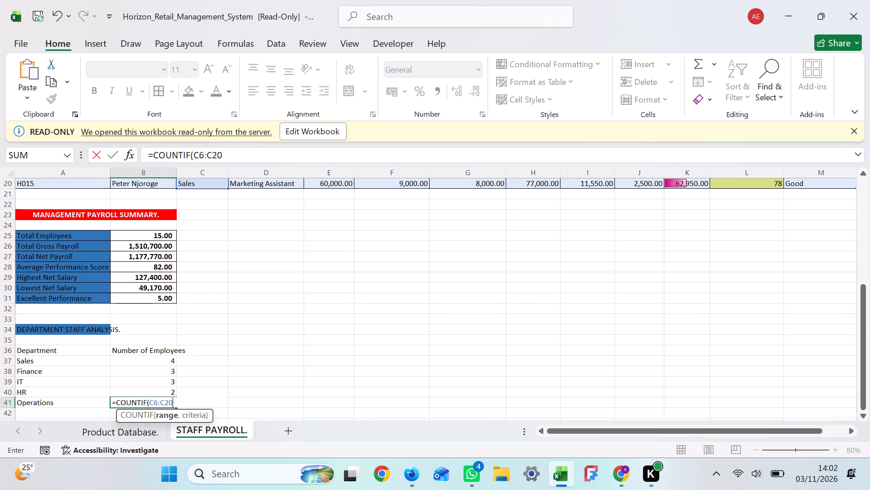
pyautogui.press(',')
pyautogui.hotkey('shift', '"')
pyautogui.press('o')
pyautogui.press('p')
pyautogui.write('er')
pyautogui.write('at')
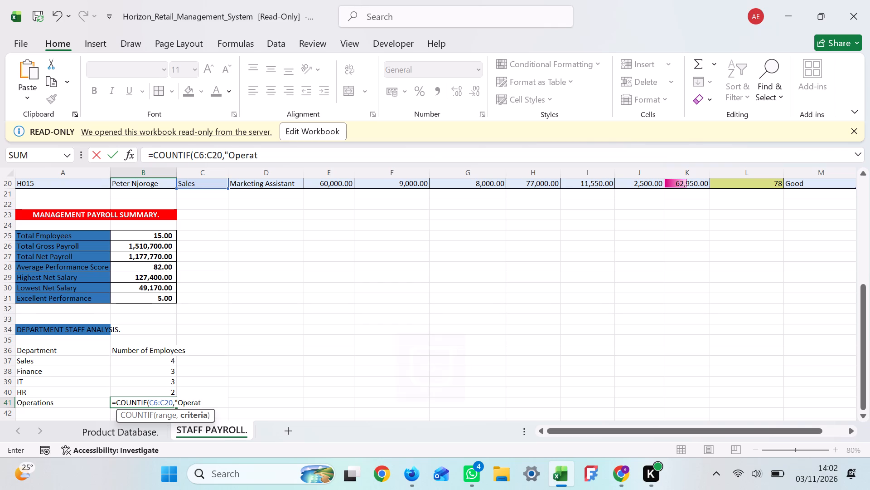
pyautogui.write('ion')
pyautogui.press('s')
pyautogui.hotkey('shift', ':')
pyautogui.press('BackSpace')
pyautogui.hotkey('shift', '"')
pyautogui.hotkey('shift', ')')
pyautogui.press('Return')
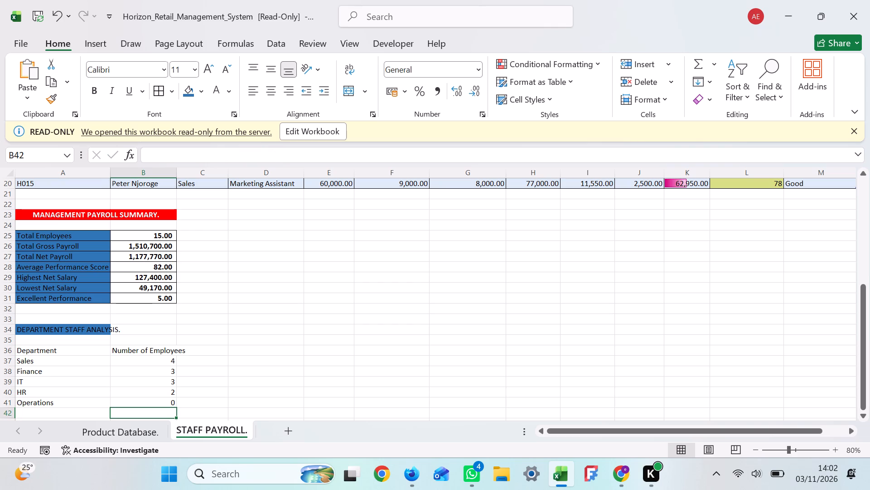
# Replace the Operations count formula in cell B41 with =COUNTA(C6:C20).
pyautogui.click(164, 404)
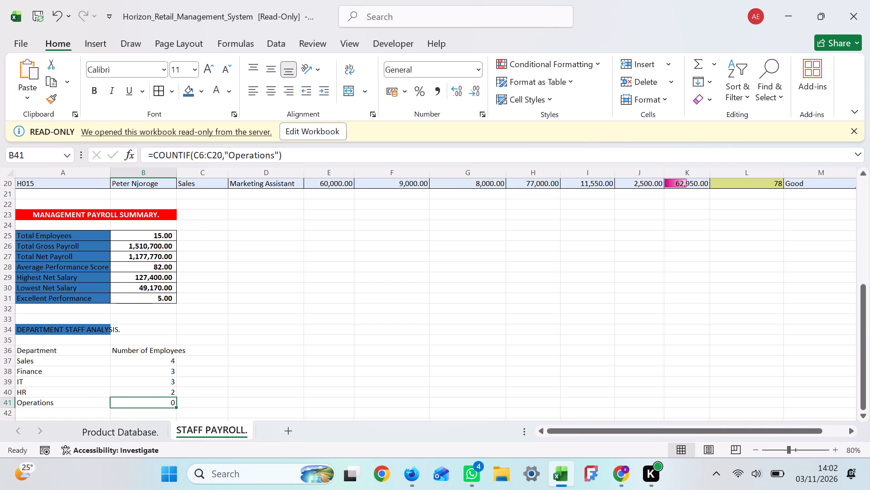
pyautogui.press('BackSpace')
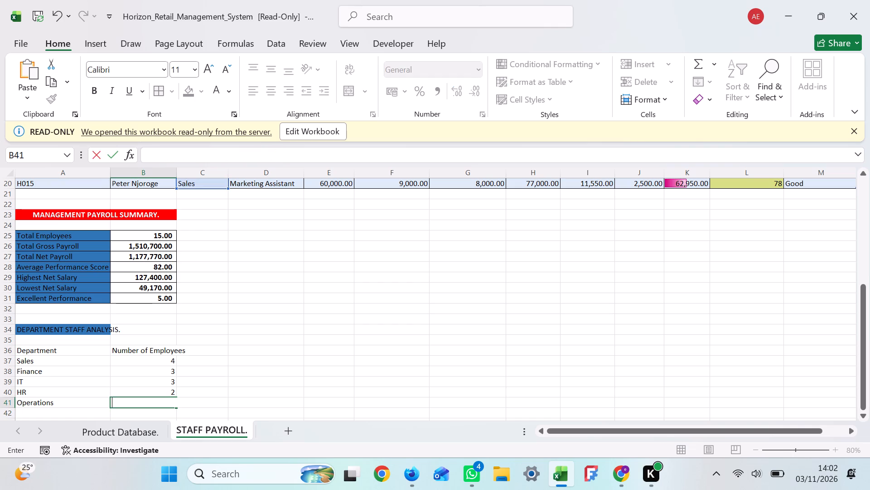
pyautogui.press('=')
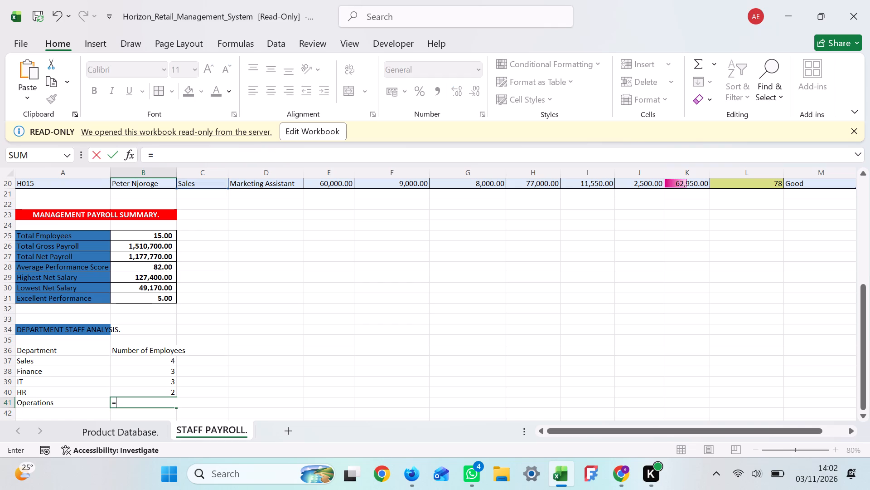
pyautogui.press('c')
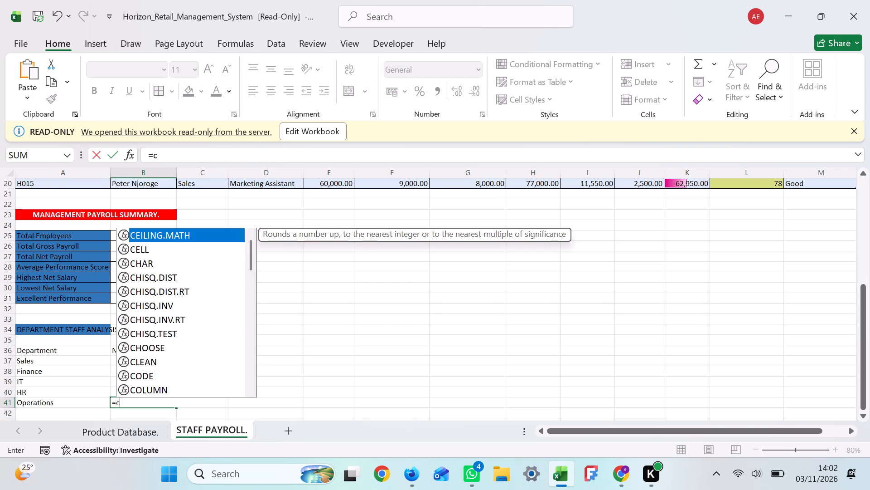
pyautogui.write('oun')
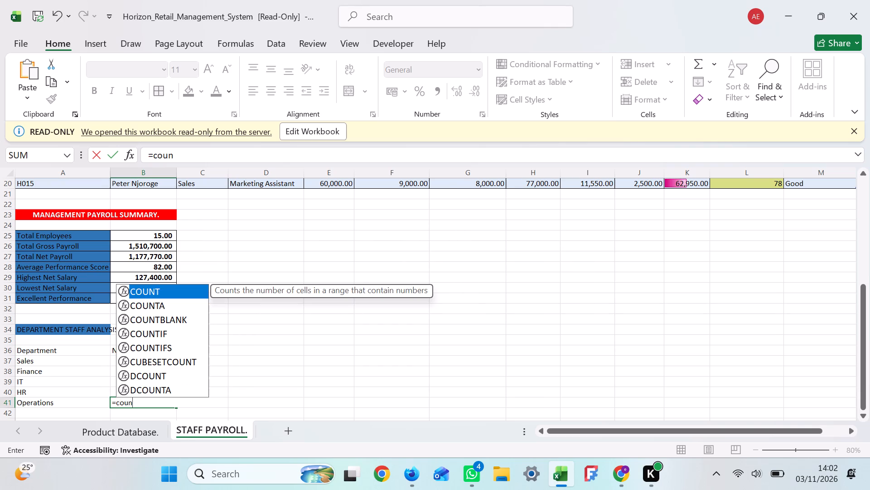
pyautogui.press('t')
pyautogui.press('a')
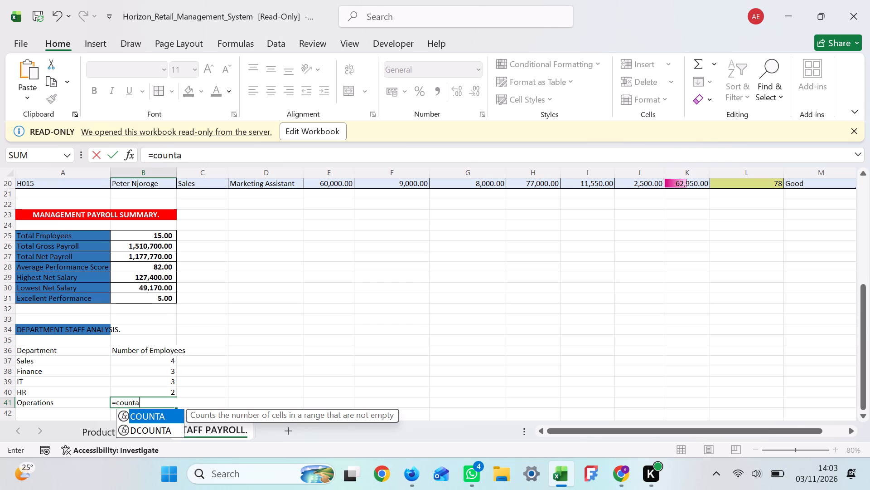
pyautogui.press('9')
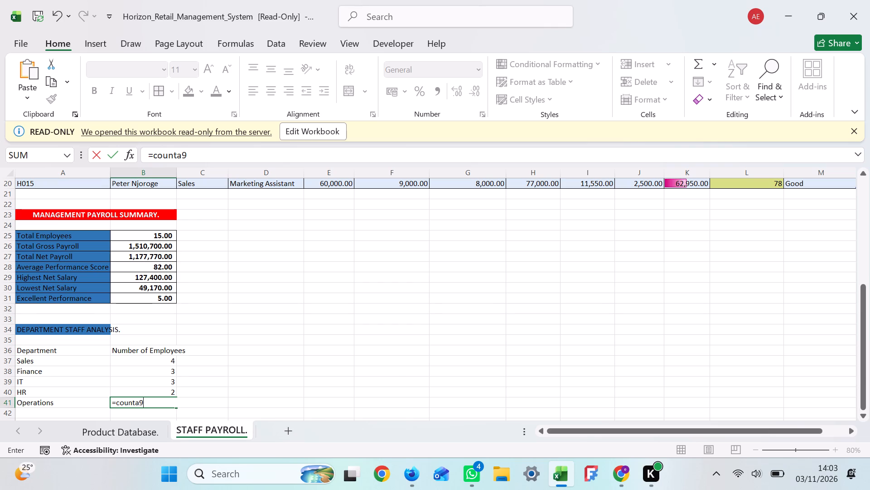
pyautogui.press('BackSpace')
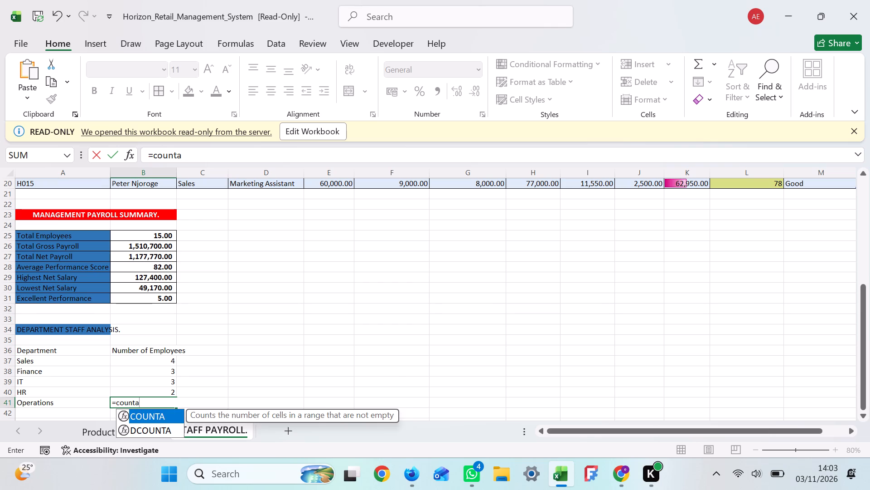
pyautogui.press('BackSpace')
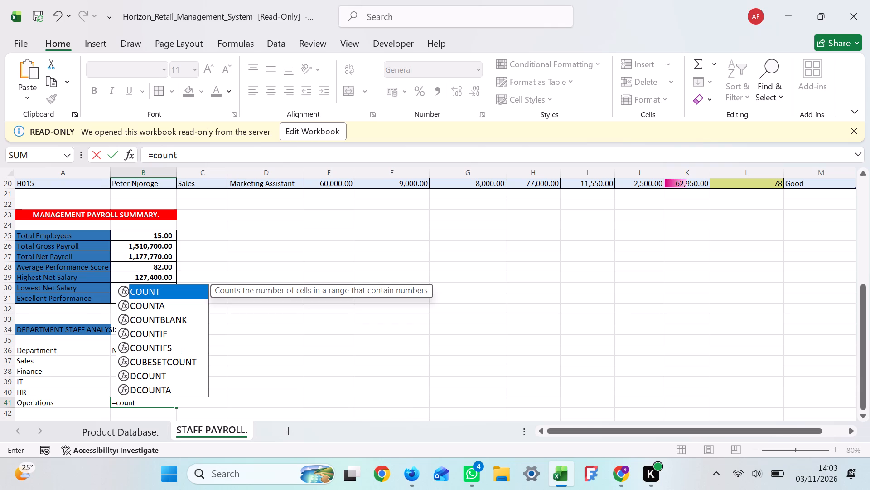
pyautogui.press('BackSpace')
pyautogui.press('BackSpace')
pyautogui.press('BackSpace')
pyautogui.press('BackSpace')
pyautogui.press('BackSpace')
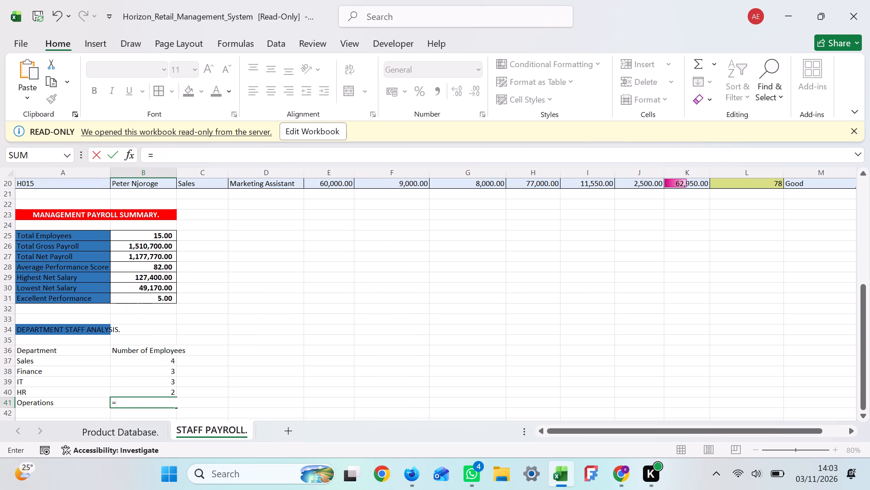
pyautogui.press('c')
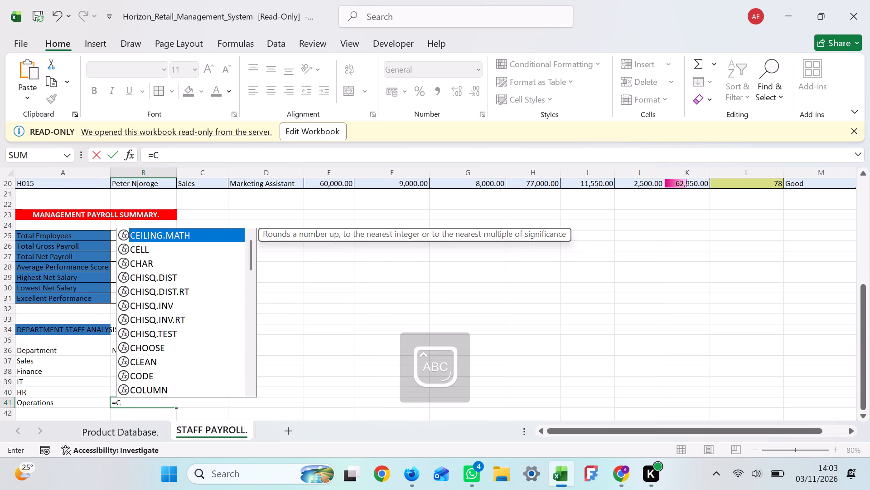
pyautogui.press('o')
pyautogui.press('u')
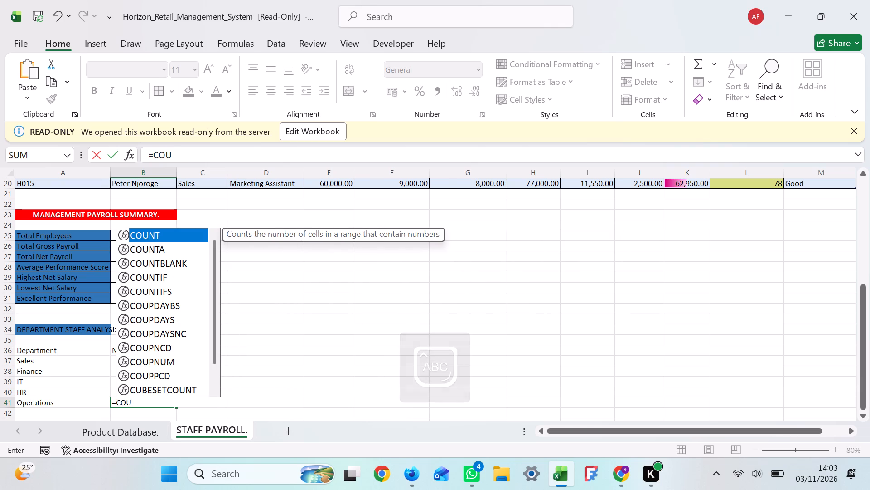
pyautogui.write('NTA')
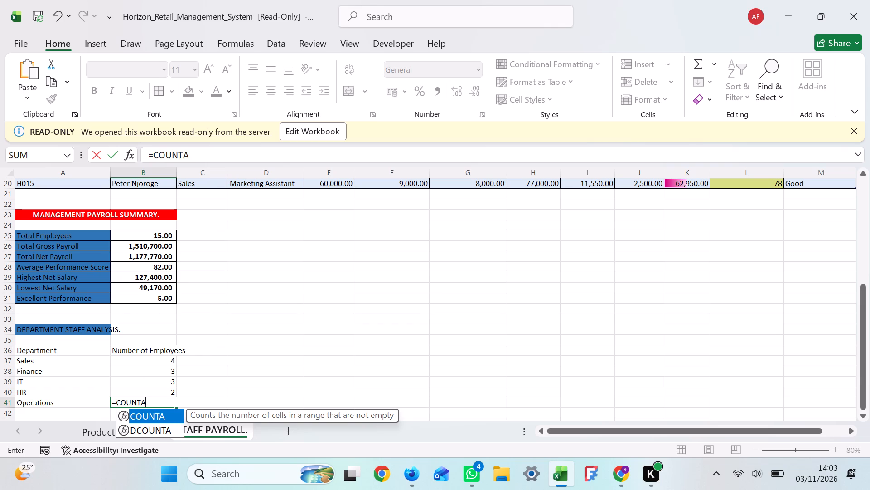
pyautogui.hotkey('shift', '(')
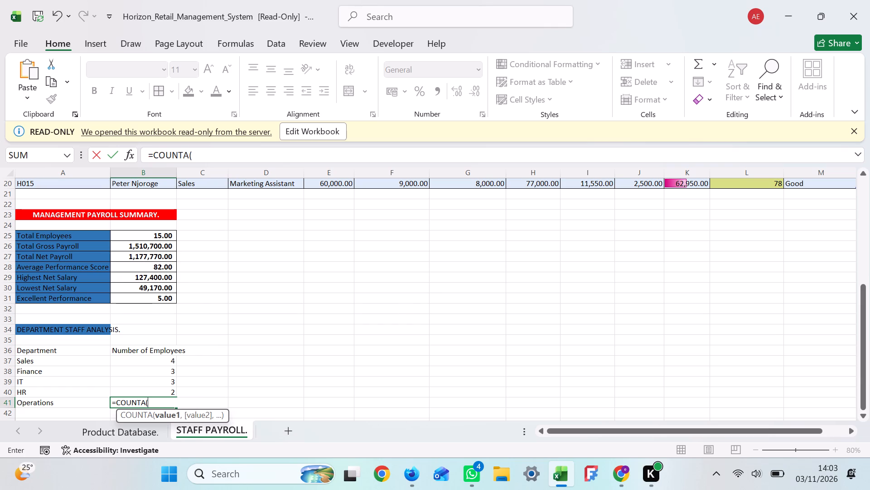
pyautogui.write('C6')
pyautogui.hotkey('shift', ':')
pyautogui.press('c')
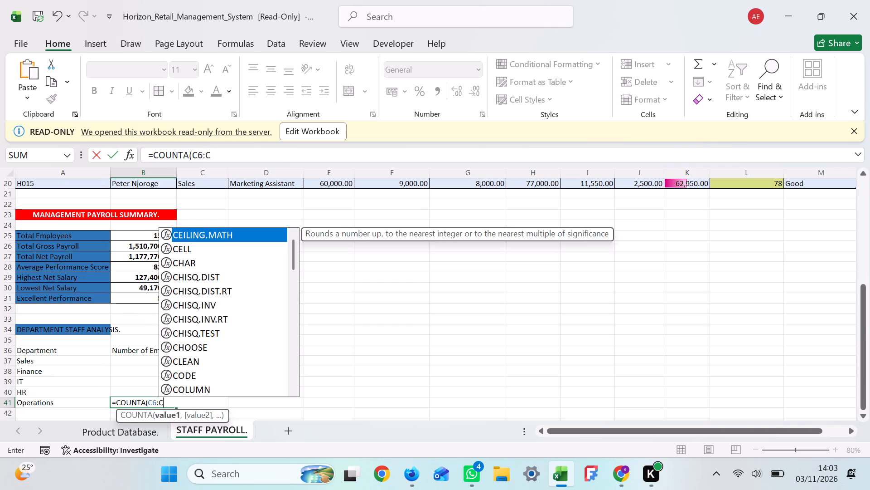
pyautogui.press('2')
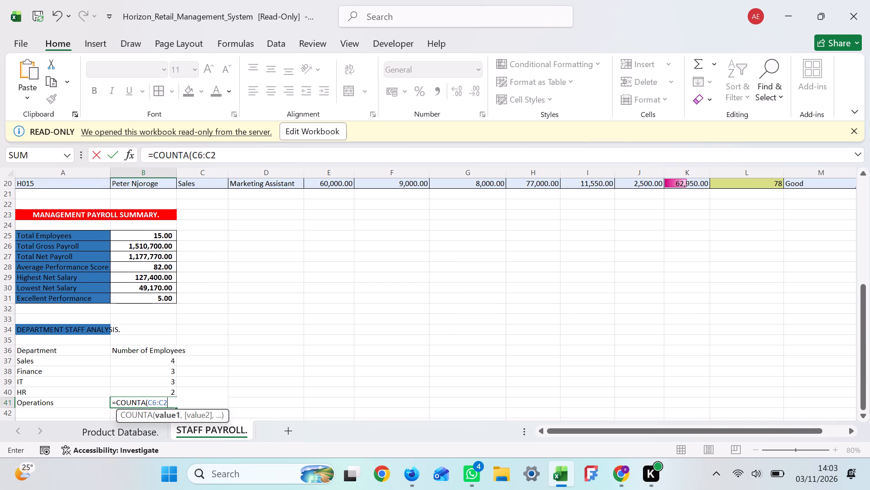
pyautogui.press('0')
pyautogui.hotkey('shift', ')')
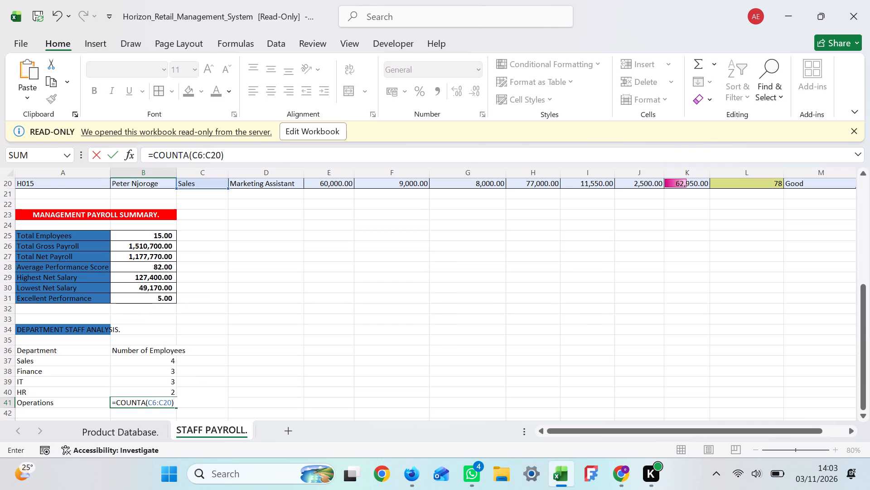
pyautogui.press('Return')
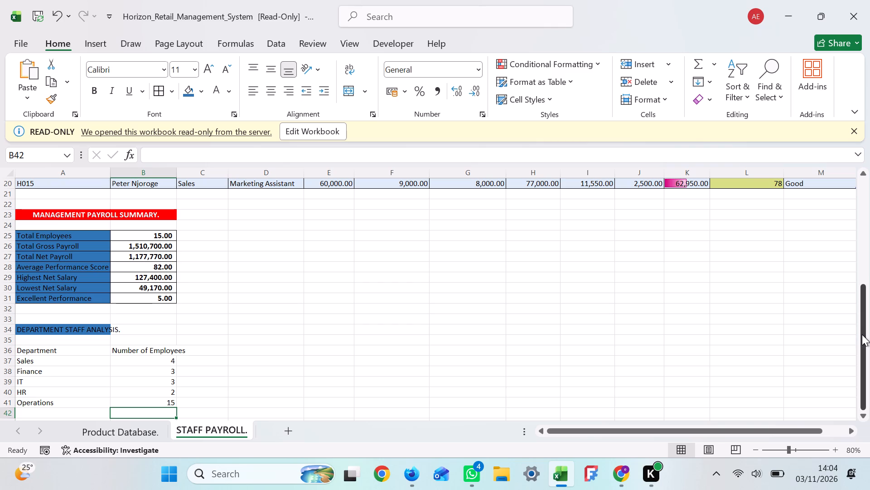
# Examine the Department column of the staff table and compare its entries with the employee counts in the department staff analysis.
pyautogui.moveTo(862, 334); pyautogui.dragTo(869, 197)
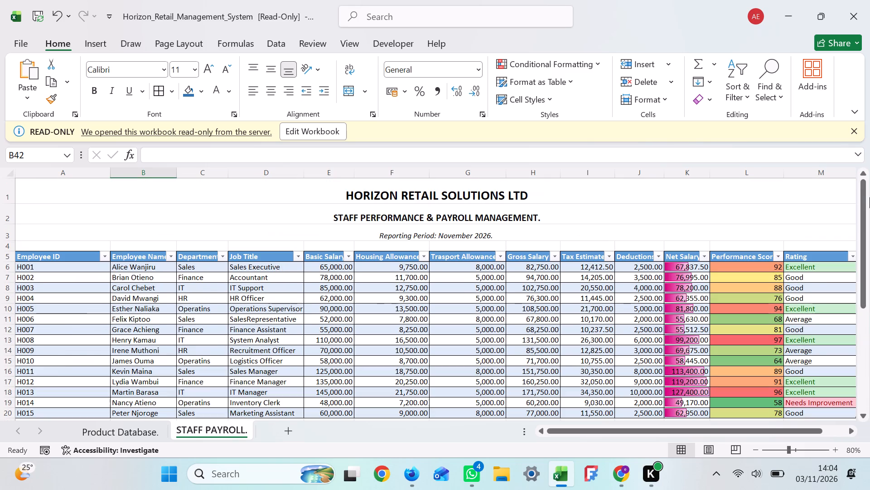
pyautogui.click(864, 211)
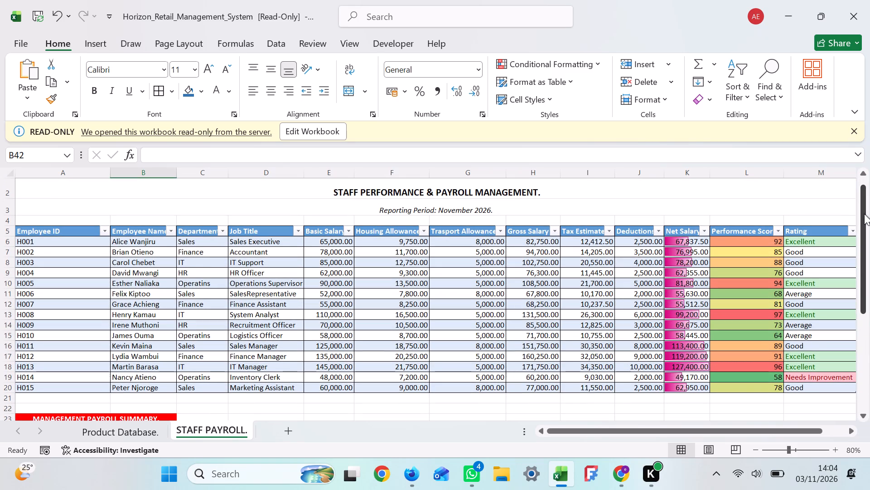
pyautogui.moveTo(864, 221); pyautogui.dragTo(863, 232)
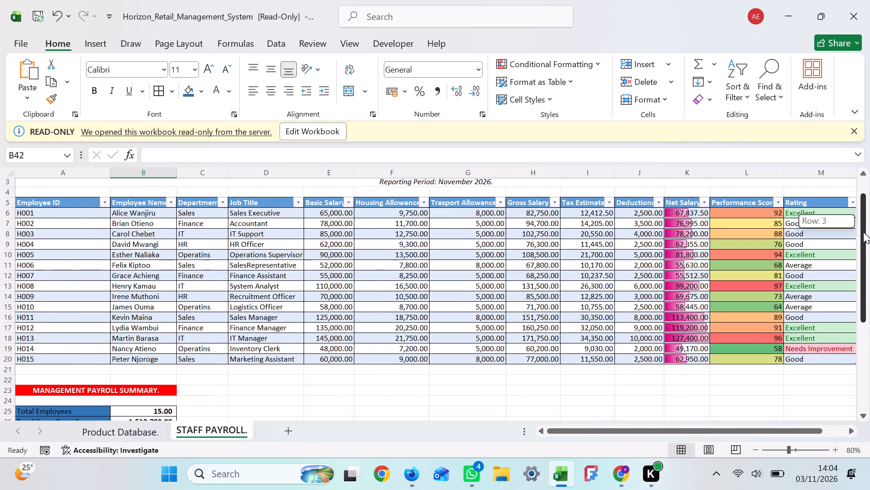
pyautogui.moveTo(863, 232); pyautogui.dragTo(864, 239)
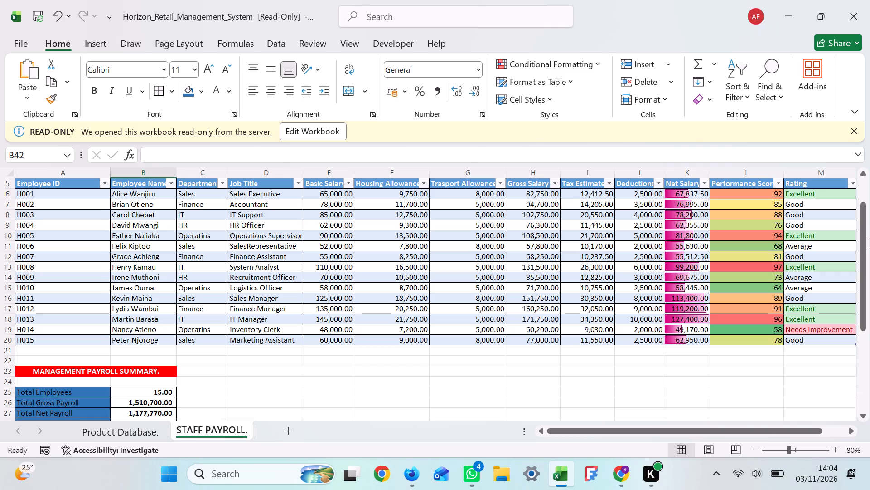
pyautogui.moveTo(865, 250); pyautogui.dragTo(869, 305)
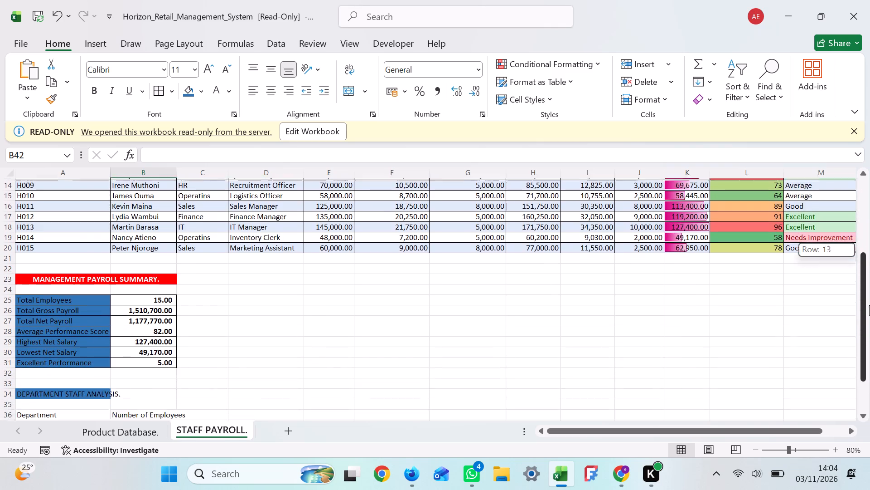
pyautogui.moveTo(869, 305); pyautogui.dragTo(869, 341)
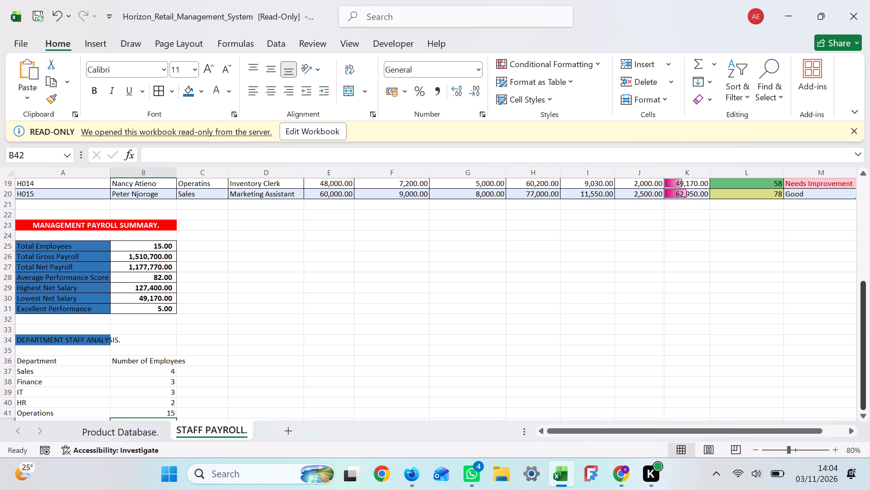
pyautogui.moveTo(863, 351); pyautogui.dragTo(869, 249)
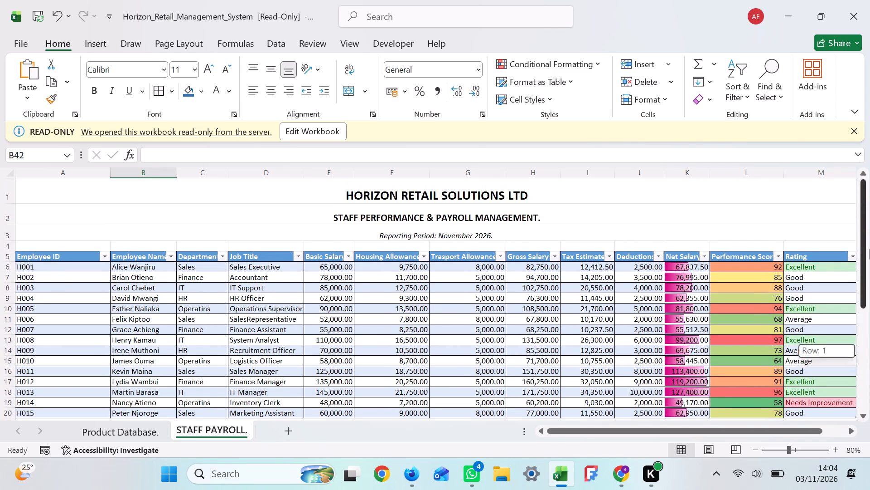
pyautogui.moveTo(869, 249); pyautogui.dragTo(865, 260)
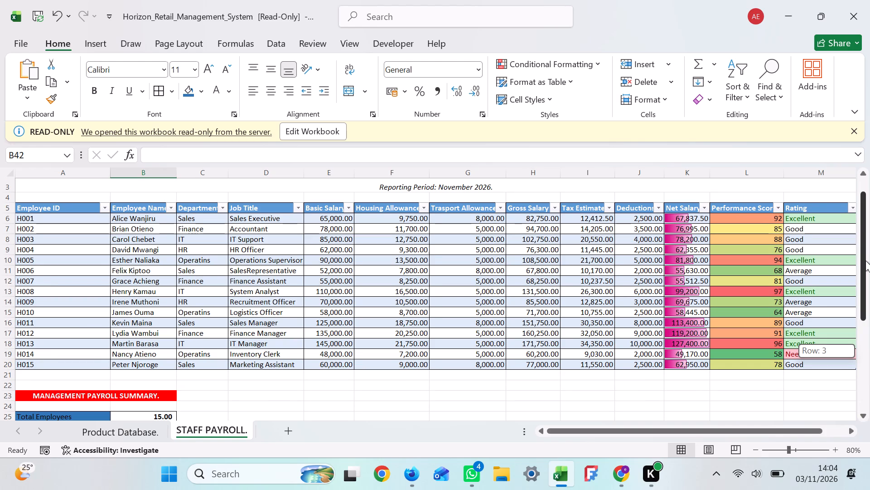
pyautogui.moveTo(865, 260); pyautogui.dragTo(869, 338)
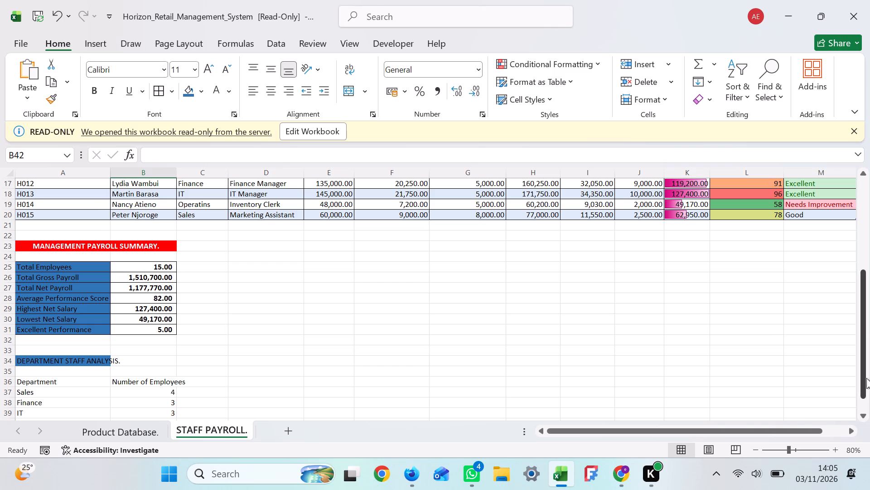
# Replace the Operations count formula in cell B41 with =COUNTIF(C6:C20,"*Operations*"), using wildcards around the department name.
pyautogui.moveTo(869, 380); pyautogui.dragTo(867, 407)
pyautogui.click(867, 407)
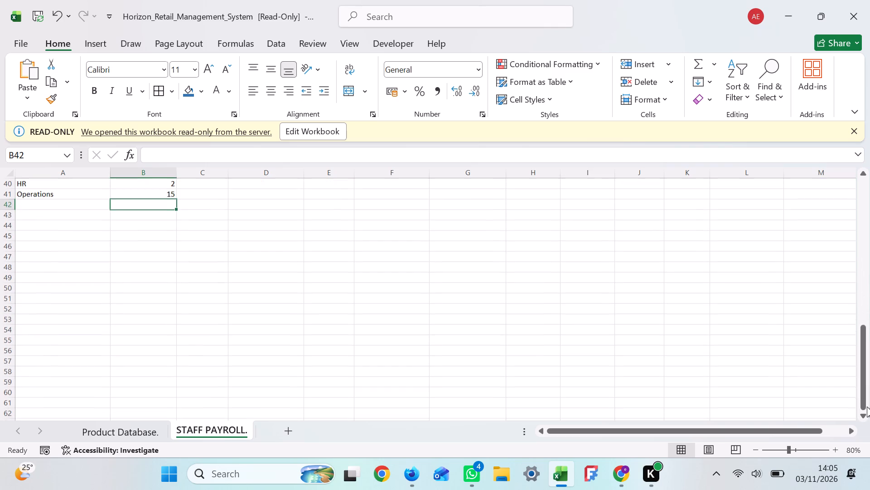
pyautogui.click(161, 195)
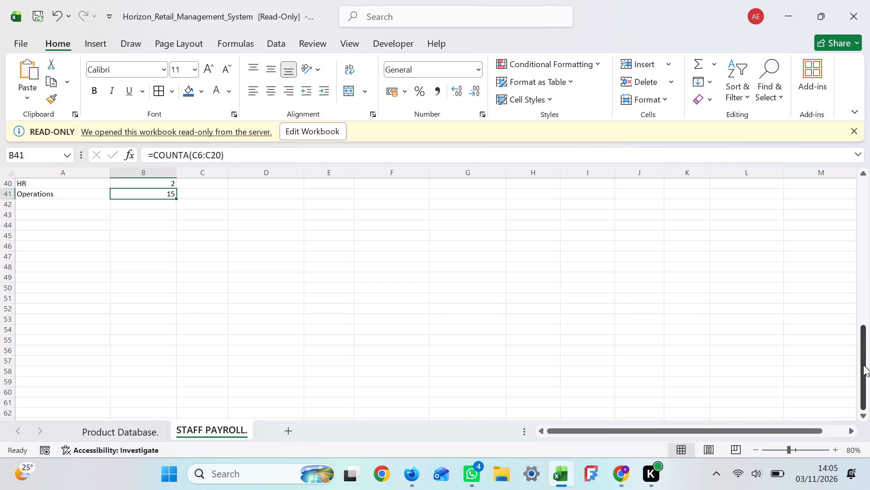
pyautogui.moveTo(864, 365); pyautogui.dragTo(864, 328)
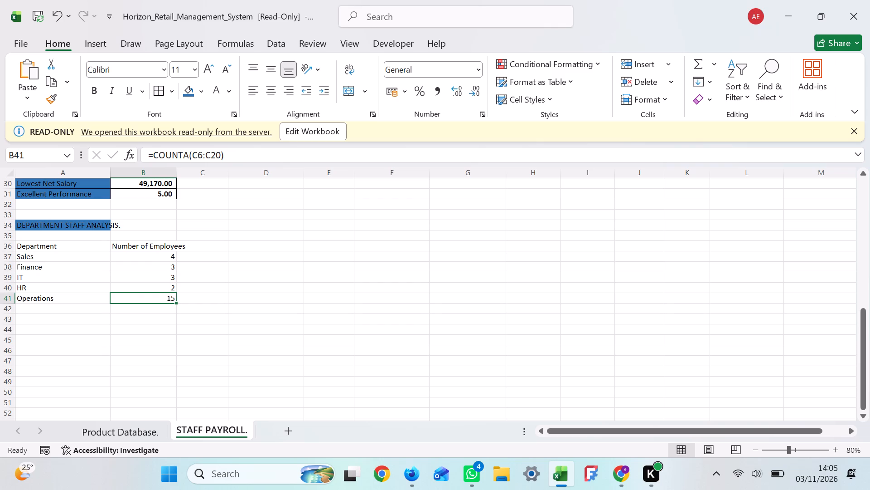
pyautogui.press('BackSpace')
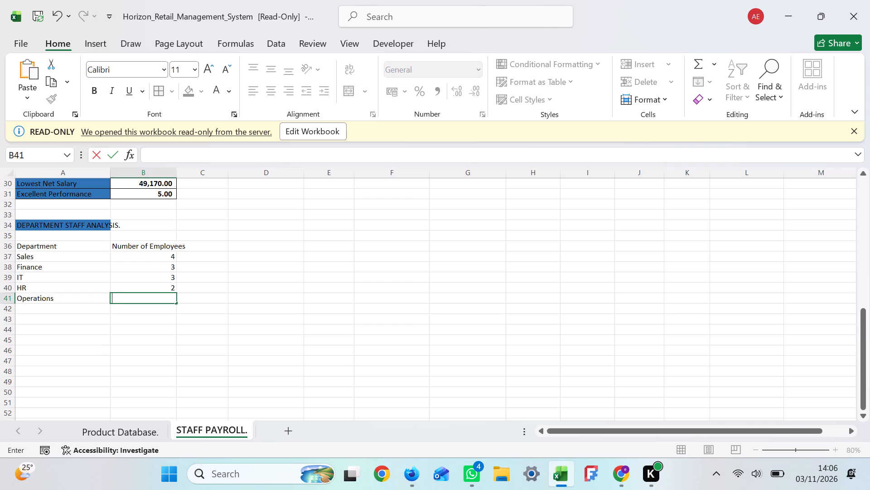
pyautogui.press('=')
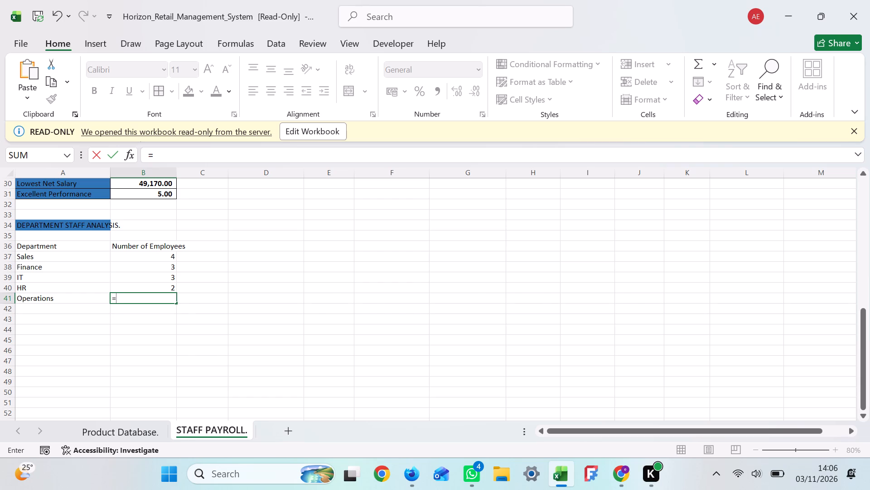
pyautogui.press('c')
pyautogui.write('OUNTIF')
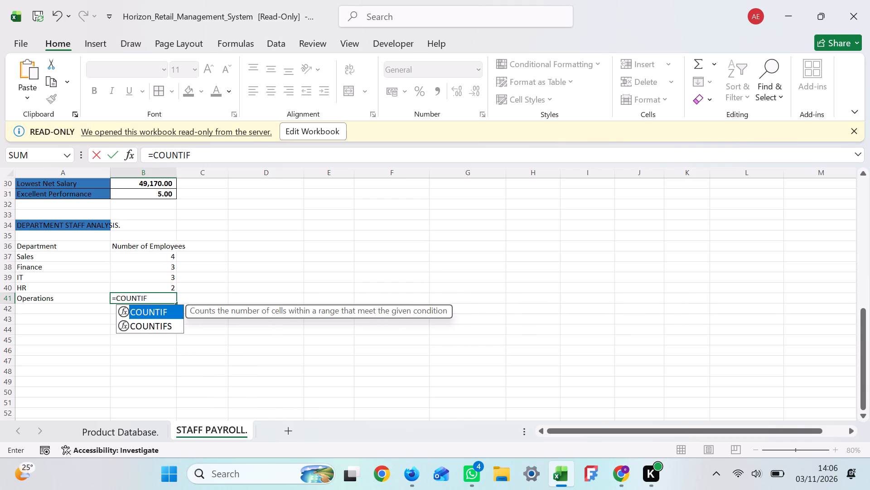
pyautogui.hotkey('shift', '(')
pyautogui.press('c')
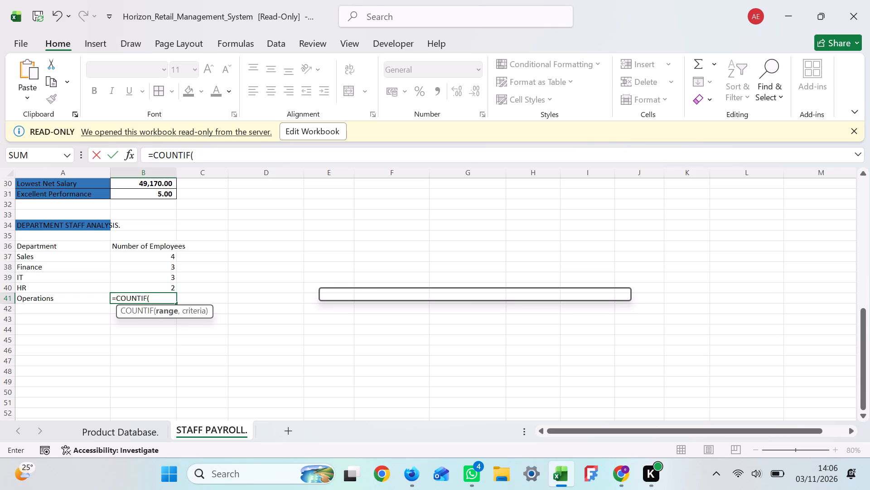
pyautogui.press('6')
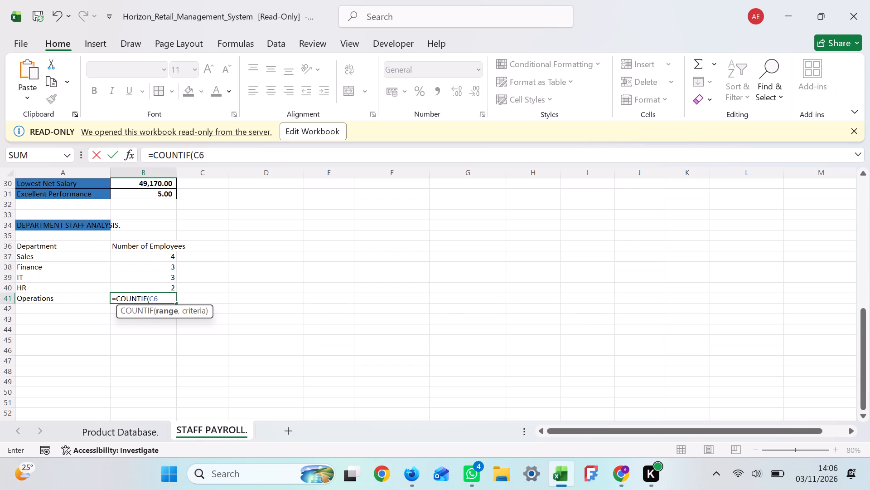
pyautogui.press(';')
pyautogui.press('BackSpace')
pyautogui.hotkey('shift', ':')
pyautogui.press('c')
pyautogui.press('2')
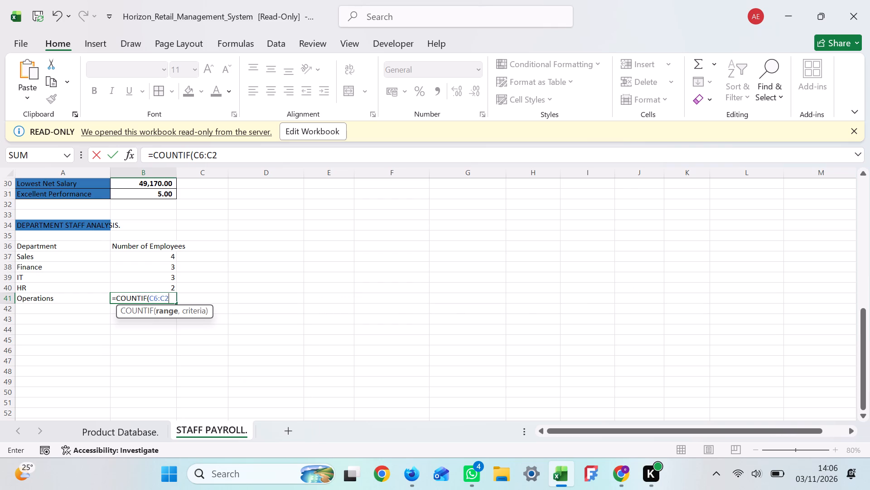
pyautogui.press('0')
pyautogui.press(',')
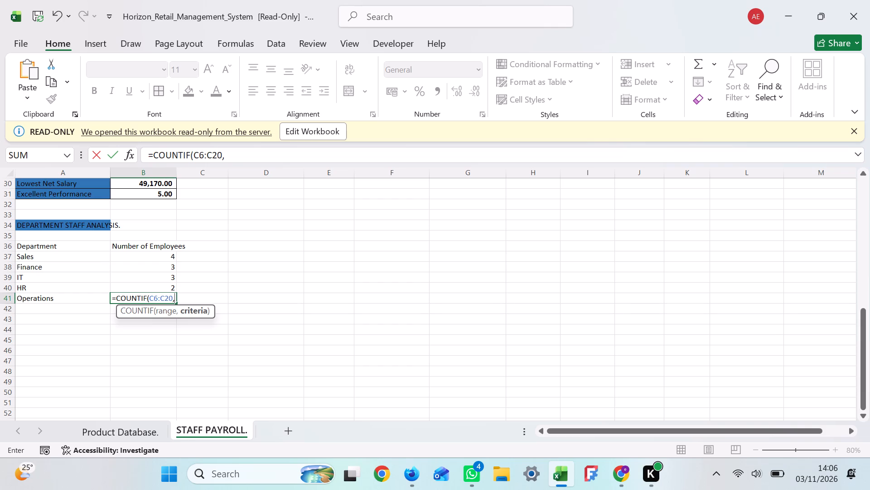
pyautogui.hotkey('shift', '"')
pyautogui.hotkey('shift', '*')
pyautogui.press('o')
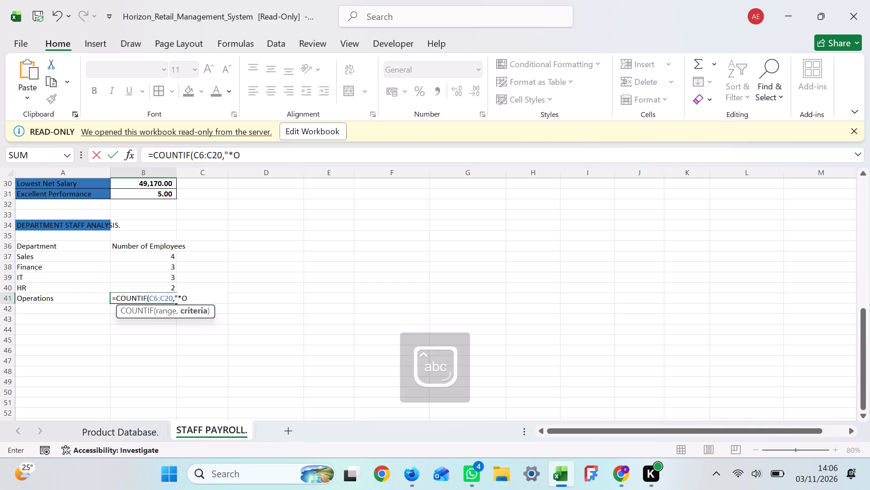
pyautogui.write('perat')
pyautogui.write('ion')
pyautogui.press('s')
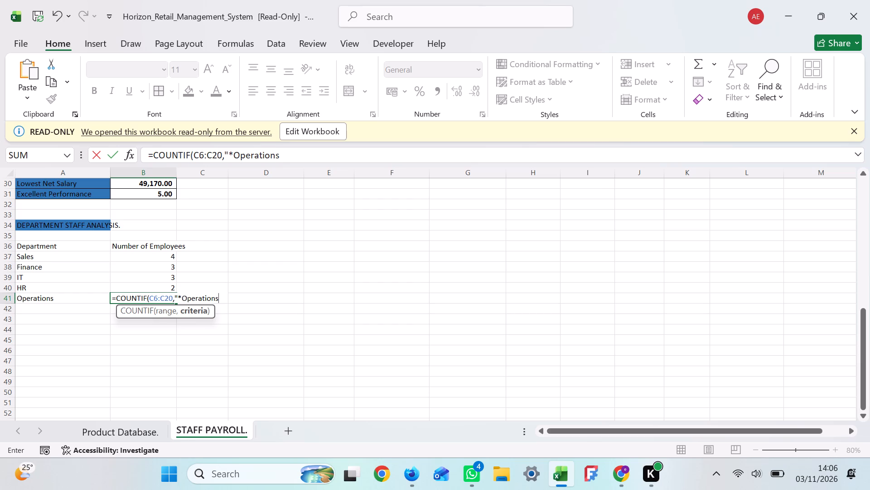
pyautogui.hotkey('shift', '*')
pyautogui.hotkey('shift', '"')
pyautogui.hotkey('shift', ')')
pyautogui.press('Return')
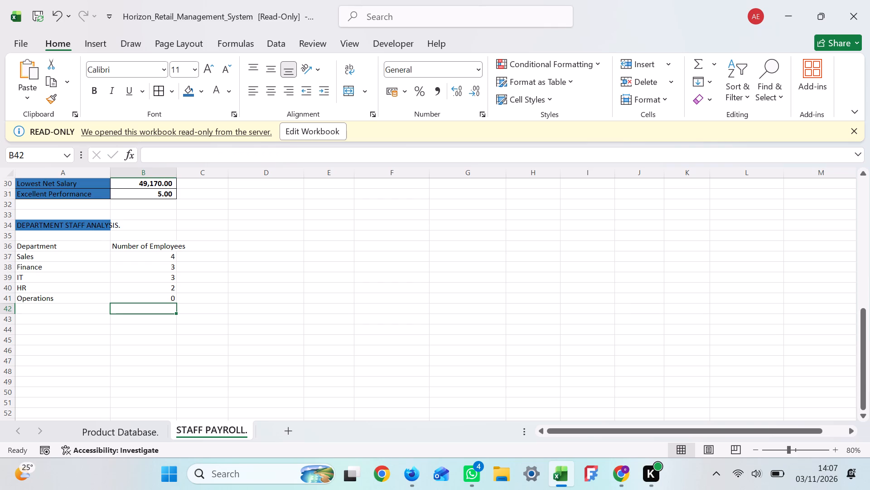
pyautogui.click(145, 299)
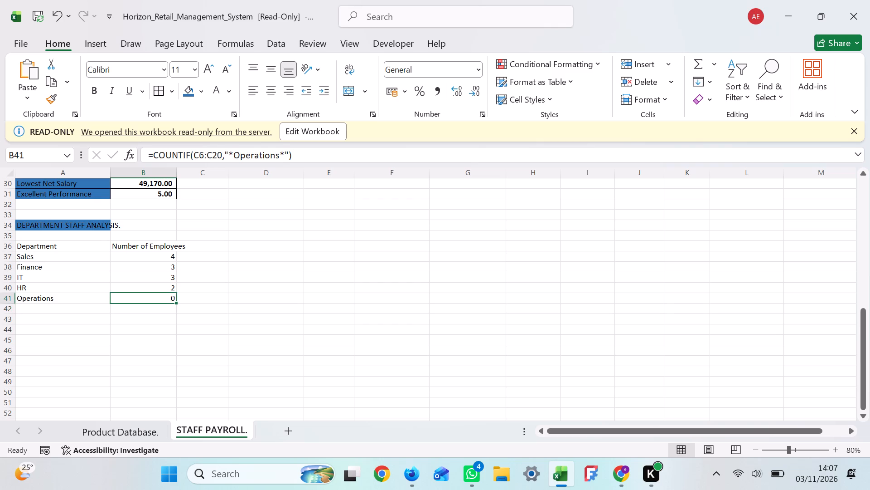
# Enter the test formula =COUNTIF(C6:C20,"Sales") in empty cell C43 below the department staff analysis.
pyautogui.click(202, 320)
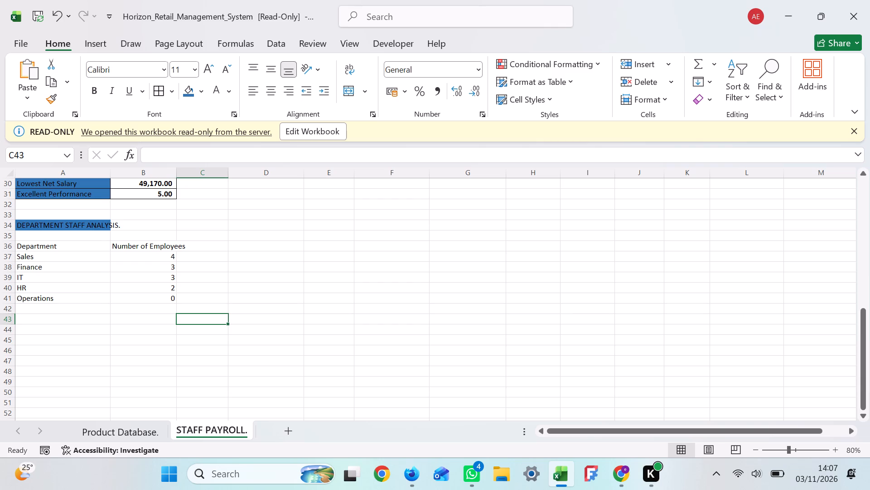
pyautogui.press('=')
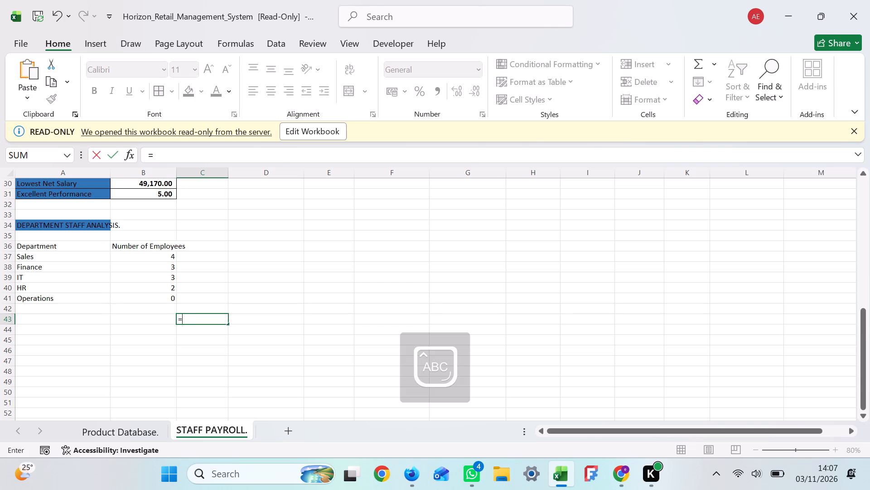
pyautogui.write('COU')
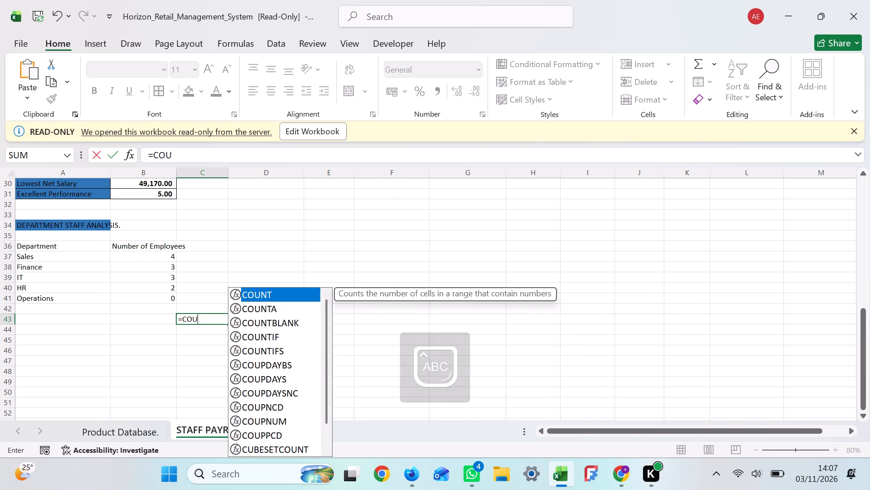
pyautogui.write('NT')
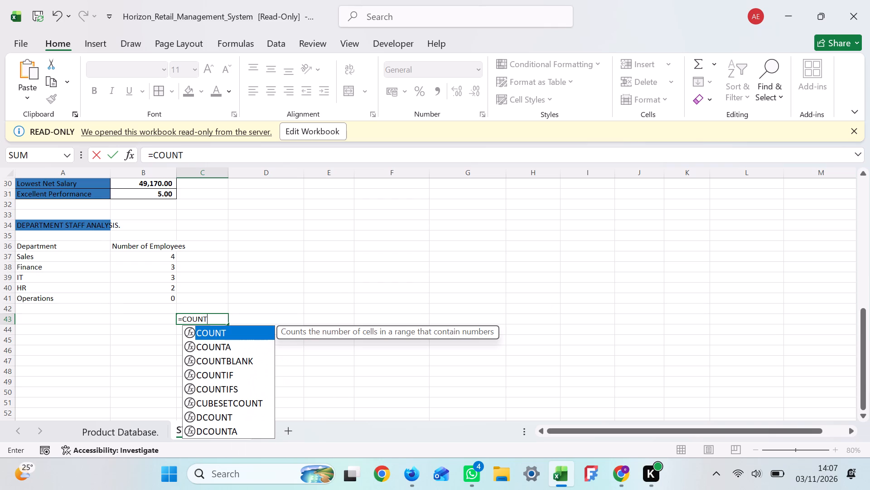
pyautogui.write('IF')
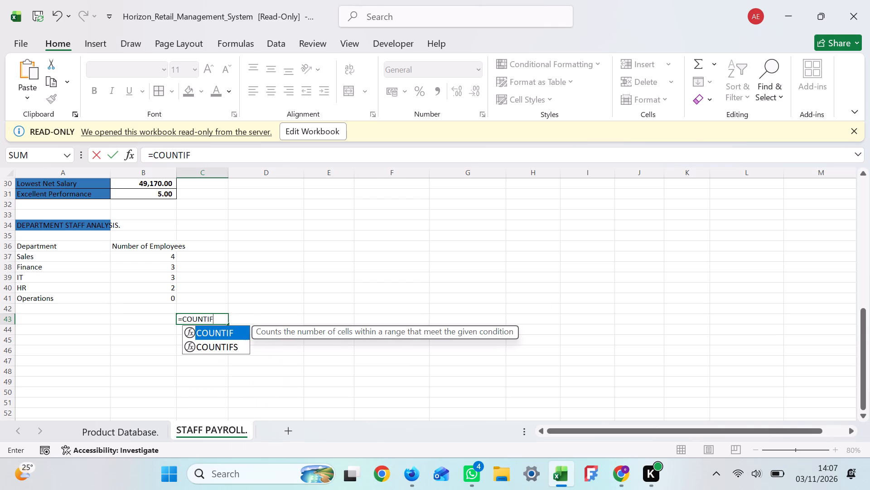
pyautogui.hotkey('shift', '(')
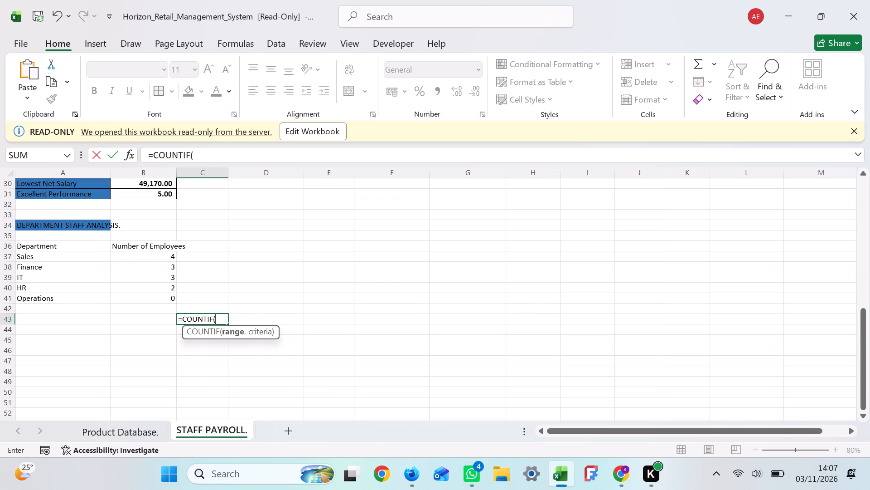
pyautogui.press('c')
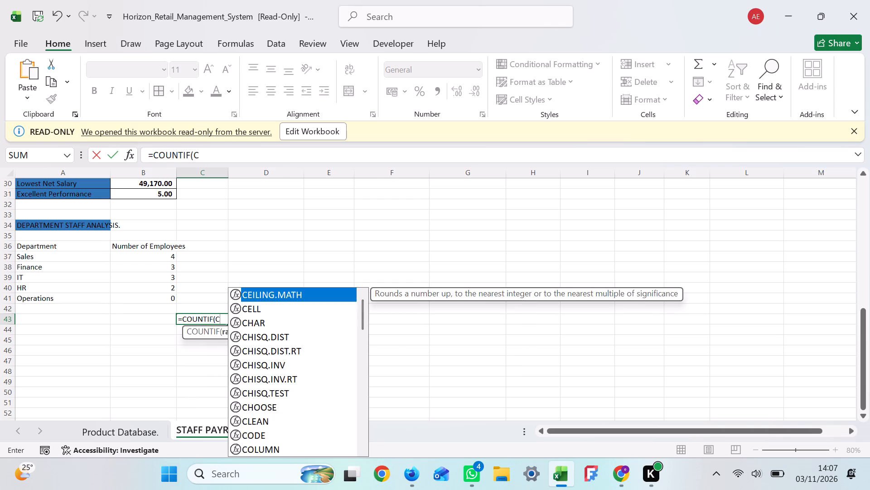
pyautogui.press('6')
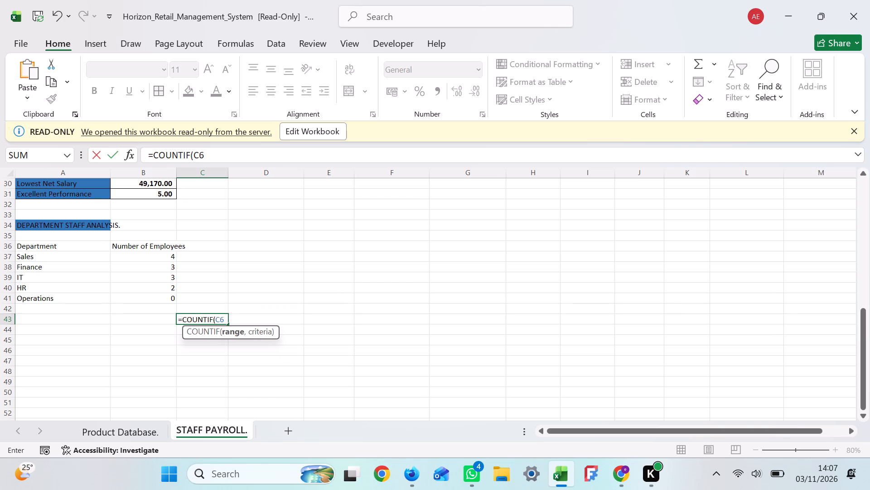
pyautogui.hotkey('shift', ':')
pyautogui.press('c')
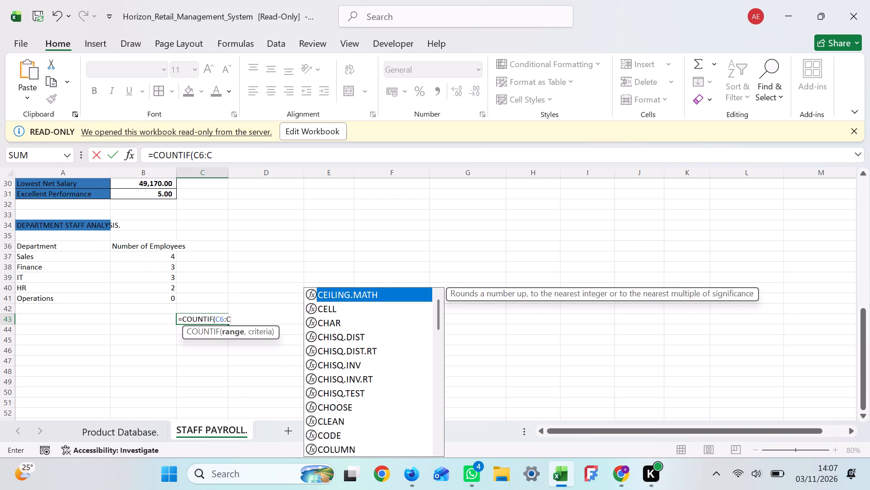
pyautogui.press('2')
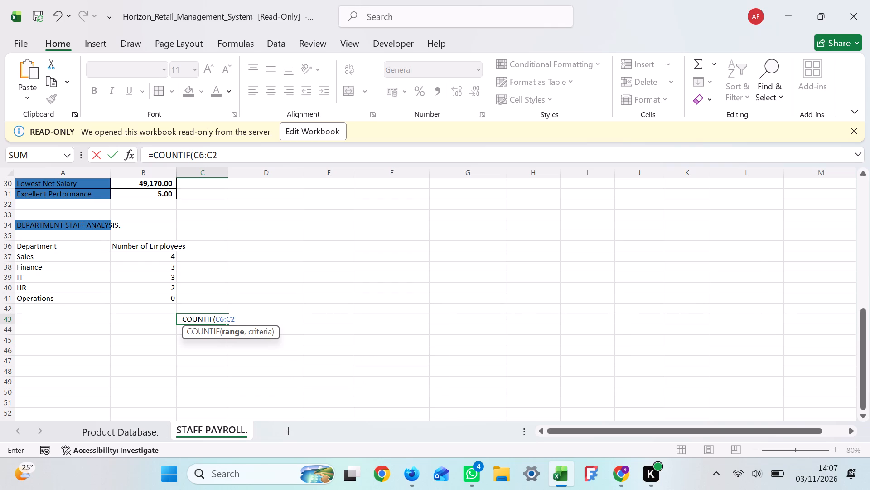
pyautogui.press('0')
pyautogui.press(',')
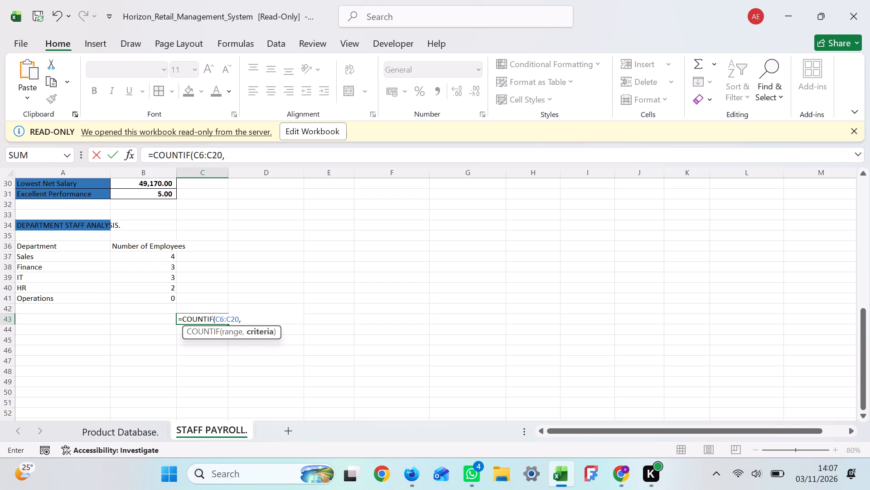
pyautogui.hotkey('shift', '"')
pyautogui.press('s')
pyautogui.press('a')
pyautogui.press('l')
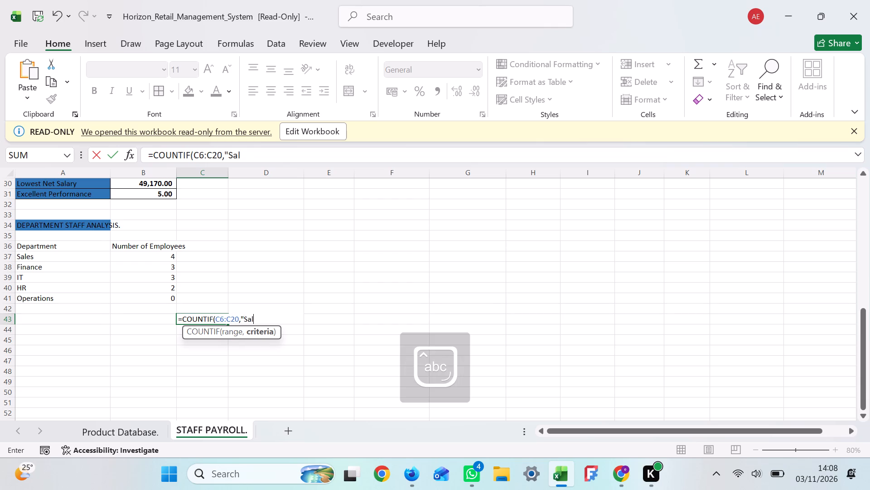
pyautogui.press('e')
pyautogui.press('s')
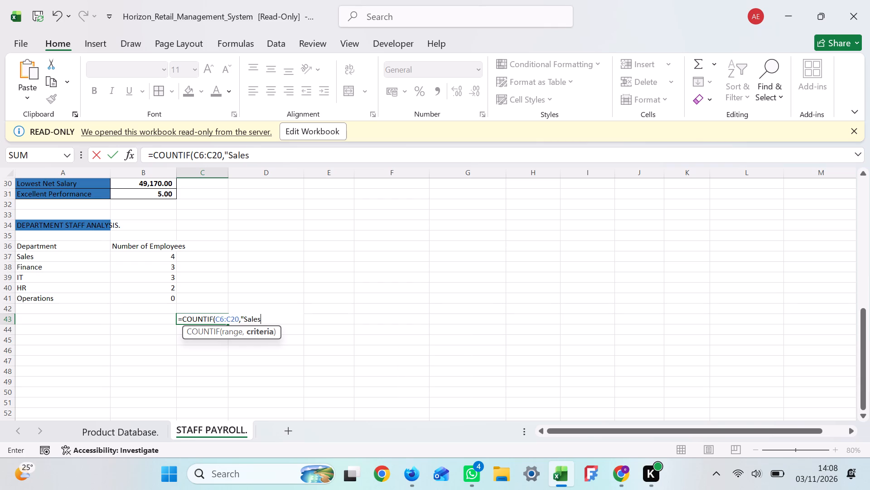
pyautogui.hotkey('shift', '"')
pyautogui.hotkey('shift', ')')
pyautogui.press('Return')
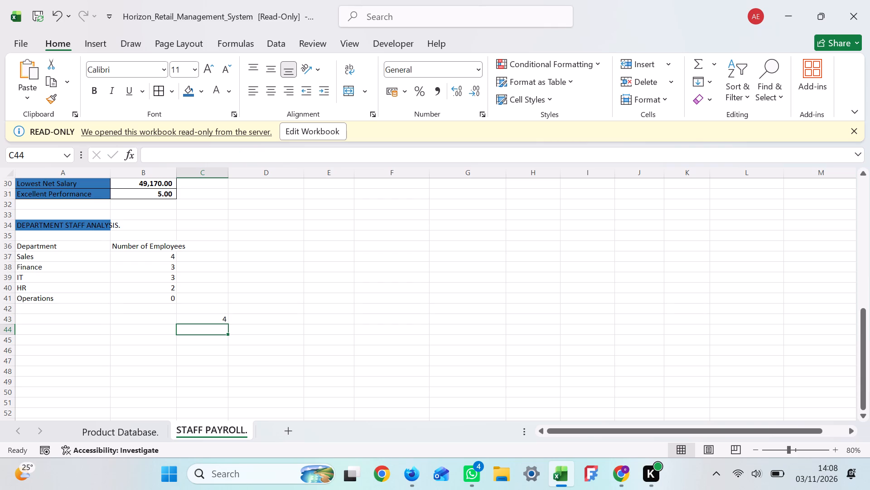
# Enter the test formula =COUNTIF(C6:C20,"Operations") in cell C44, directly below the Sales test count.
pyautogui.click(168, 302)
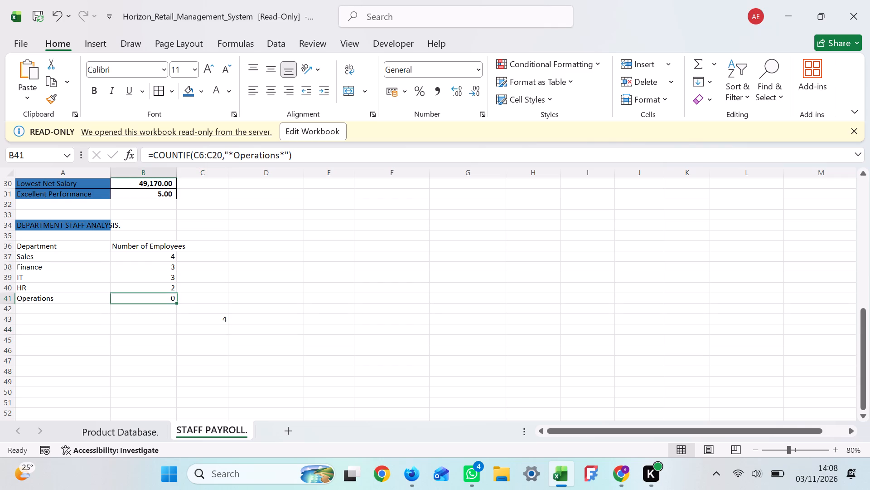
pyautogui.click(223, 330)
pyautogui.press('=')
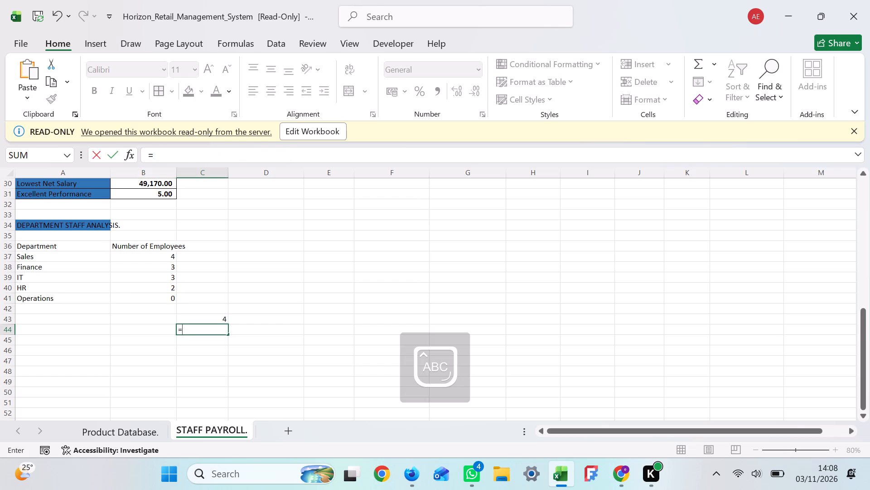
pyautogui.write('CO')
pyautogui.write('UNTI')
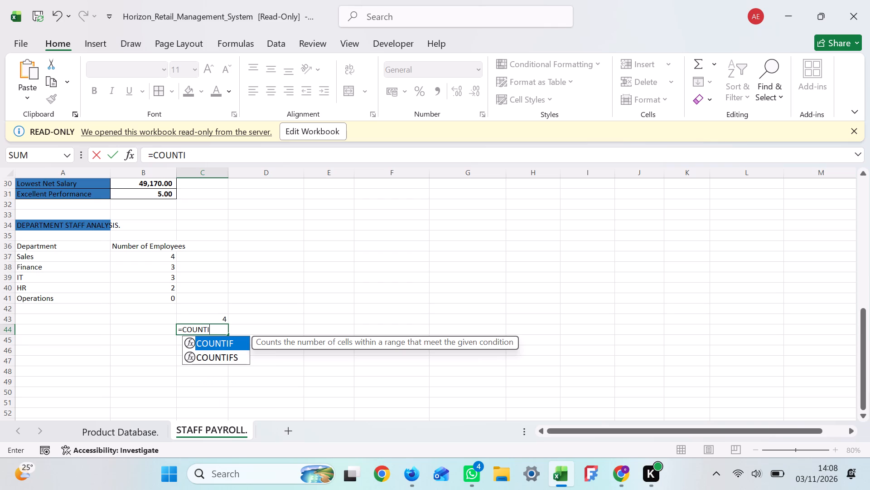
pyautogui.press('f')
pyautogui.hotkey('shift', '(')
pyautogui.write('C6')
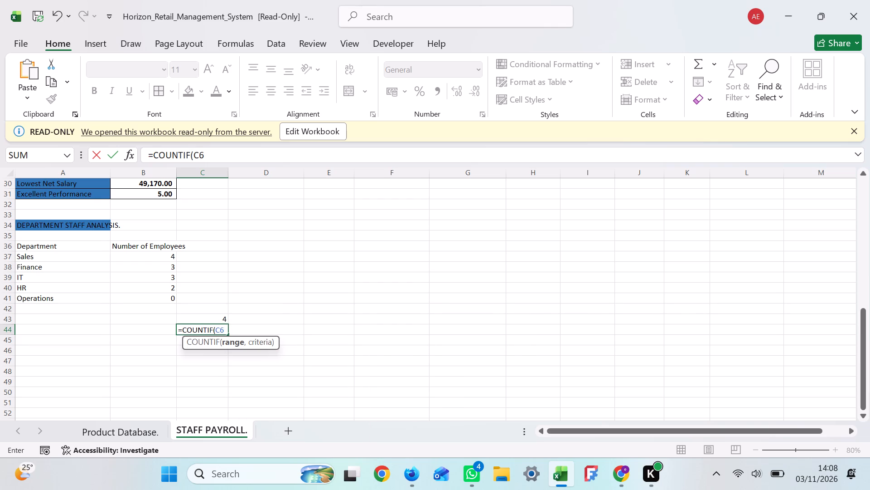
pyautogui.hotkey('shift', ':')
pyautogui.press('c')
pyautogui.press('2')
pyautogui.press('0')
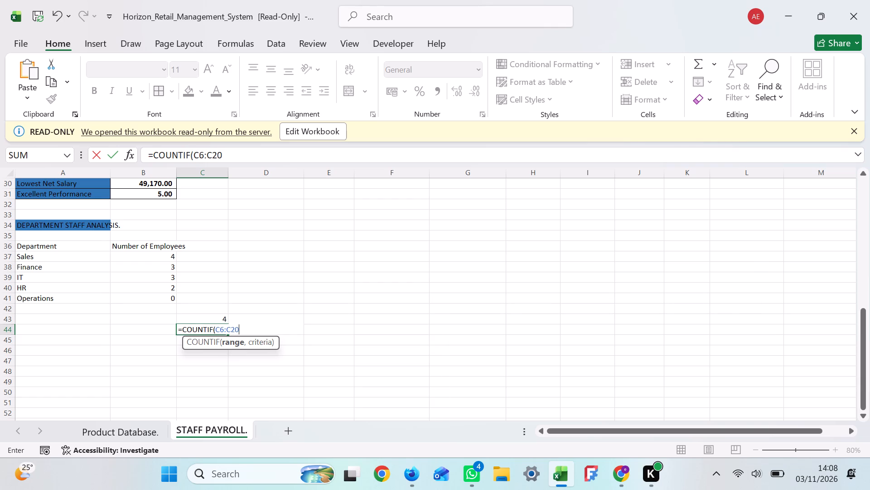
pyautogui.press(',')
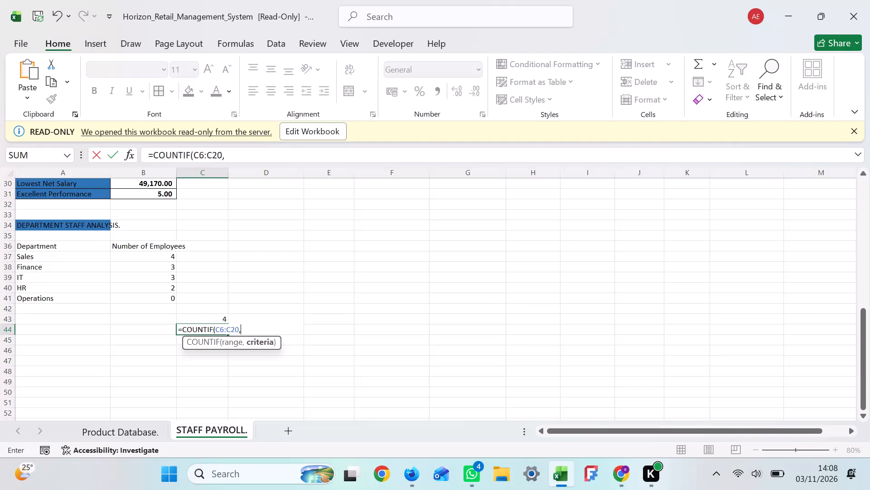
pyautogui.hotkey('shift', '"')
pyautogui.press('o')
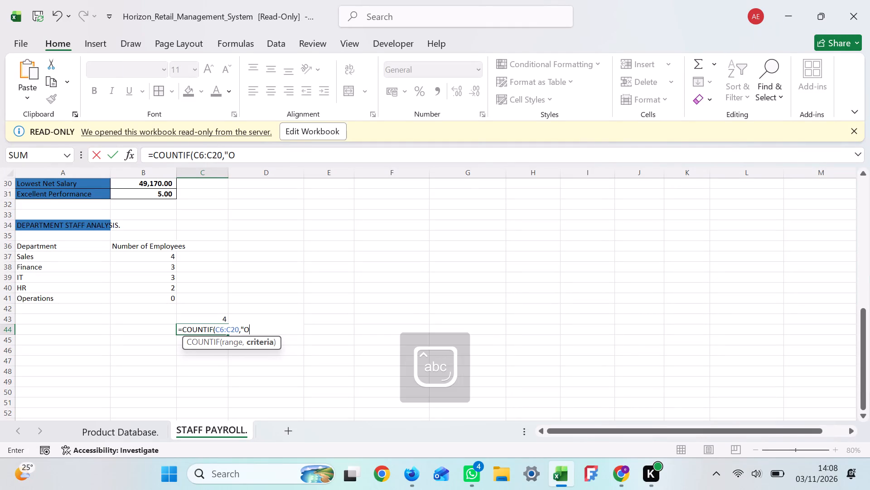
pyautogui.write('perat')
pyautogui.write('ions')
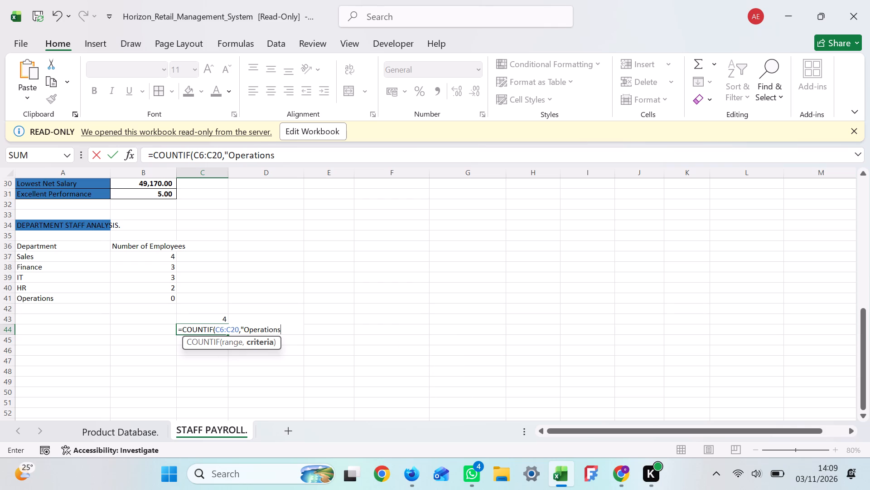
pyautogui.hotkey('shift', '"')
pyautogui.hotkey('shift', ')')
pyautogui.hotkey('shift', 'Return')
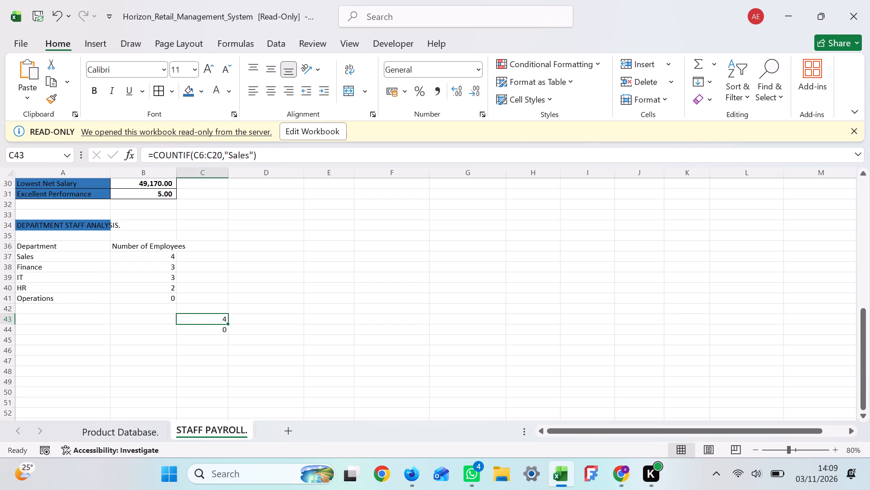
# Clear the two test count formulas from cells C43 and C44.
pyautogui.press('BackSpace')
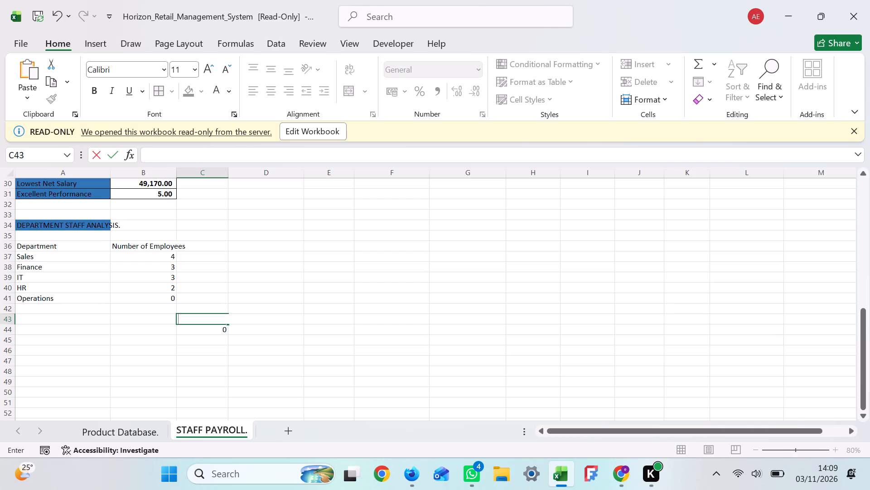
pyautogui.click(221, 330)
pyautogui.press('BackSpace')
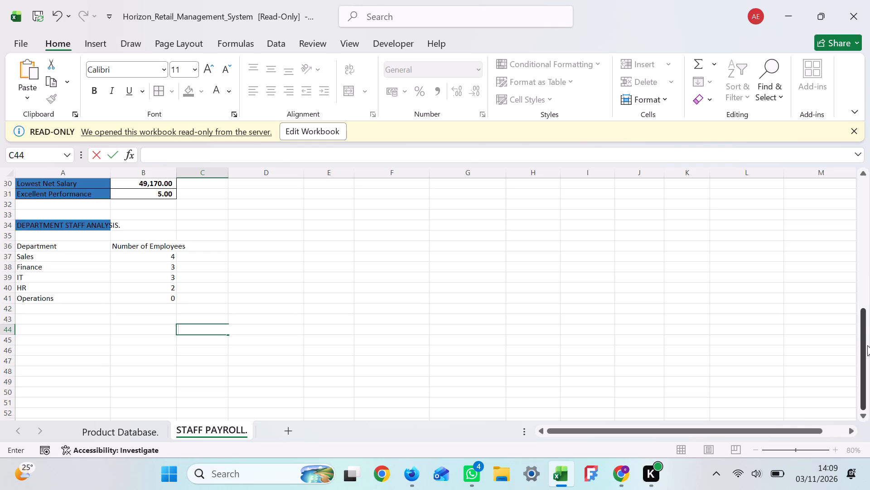
# Correct the misspelled department name to Operations in cells C10, C15 and C19 of the employee table.
pyautogui.moveTo(867, 345); pyautogui.dragTo(869, 225)
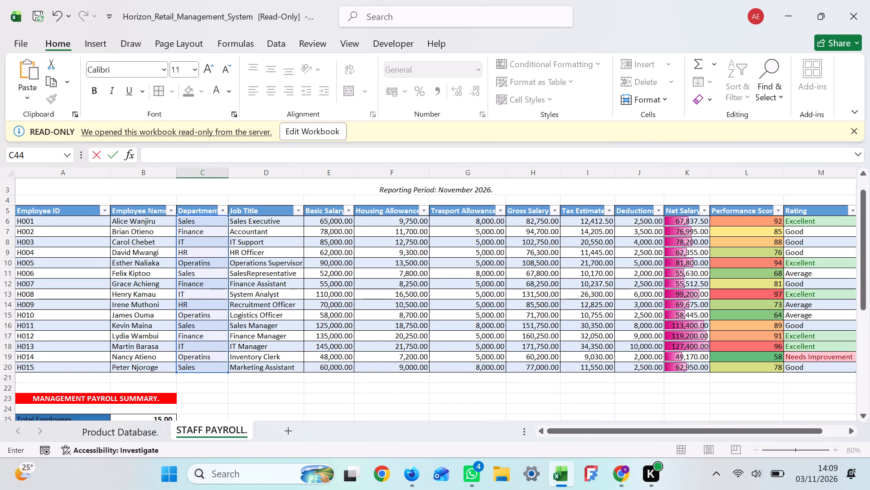
pyautogui.click(215, 264)
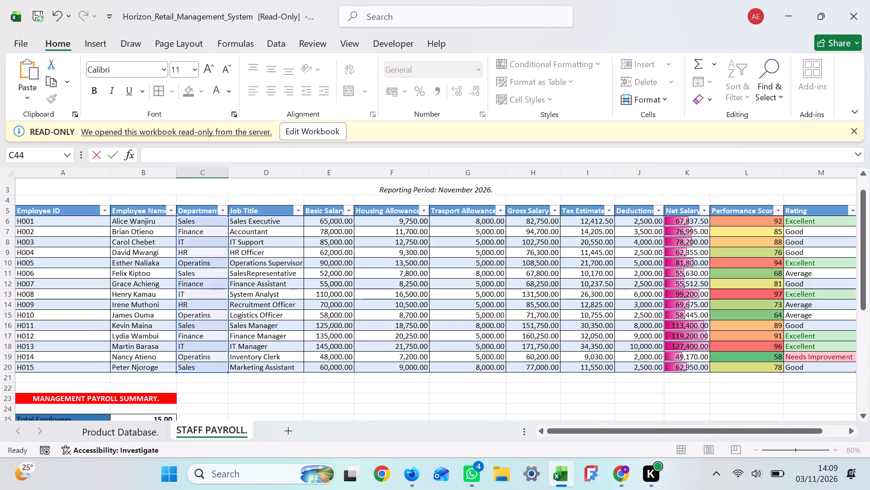
pyautogui.click(209, 263)
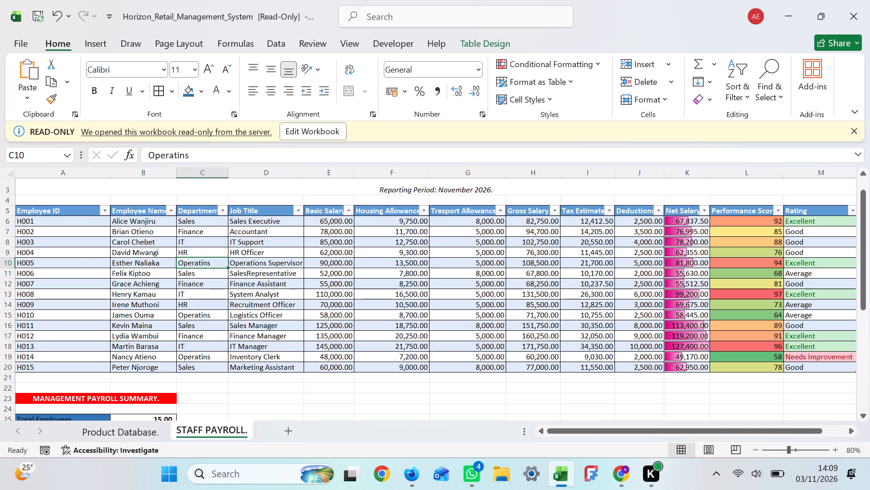
pyautogui.doubleClick(202, 261)
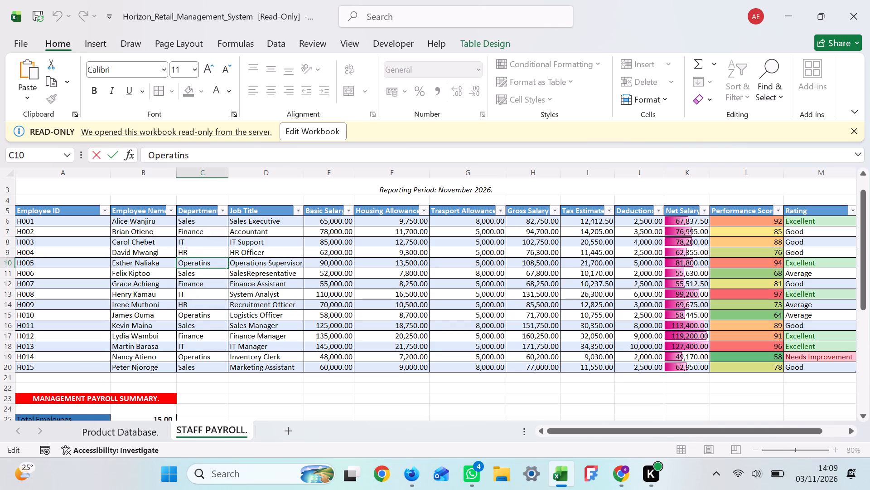
pyautogui.click(203, 261)
pyautogui.press('o')
pyautogui.press('Return')
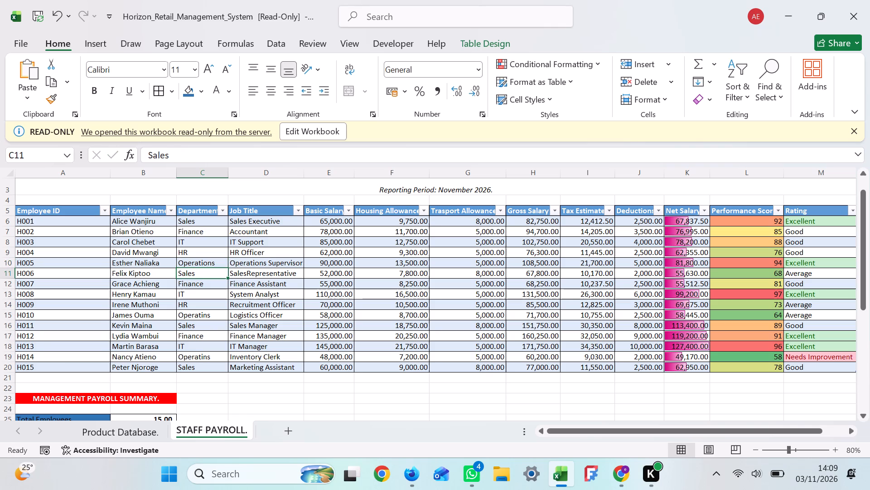
pyautogui.doubleClick(204, 315)
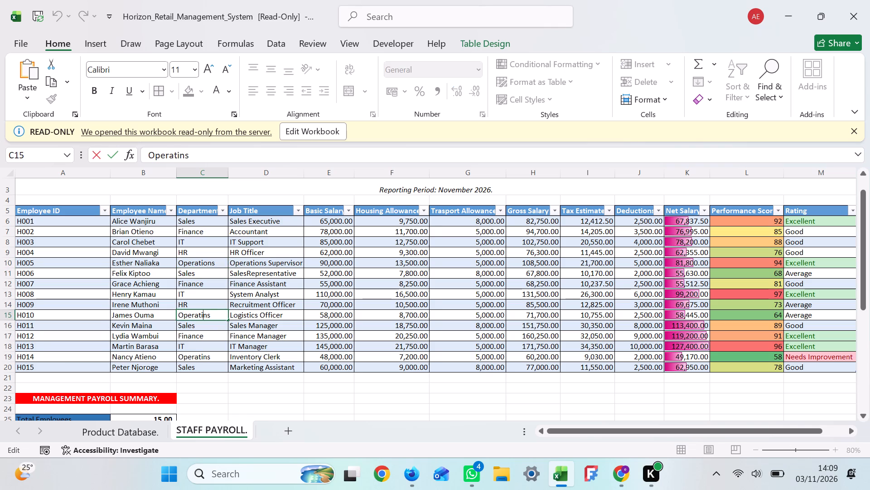
pyautogui.press('o')
pyautogui.doubleClick(208, 356)
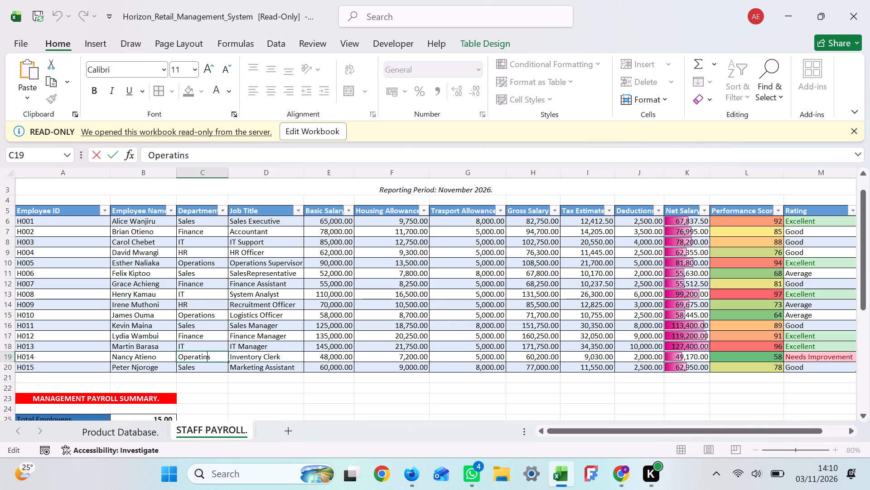
pyautogui.click(203, 353)
pyautogui.press('o')
pyautogui.press('Return')
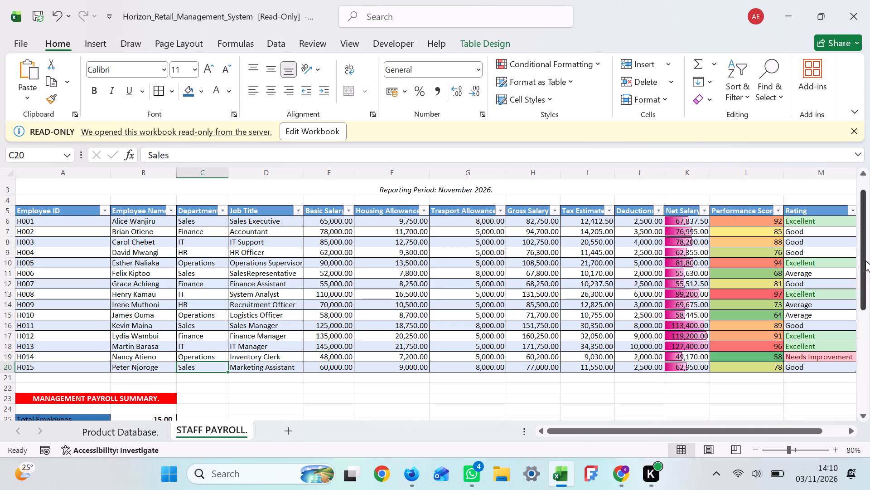
# Widen column B to fit the Number of Employees header and insert a 2-D clustered column chart from A36:B41.
pyautogui.moveTo(865, 260); pyautogui.dragTo(869, 354)
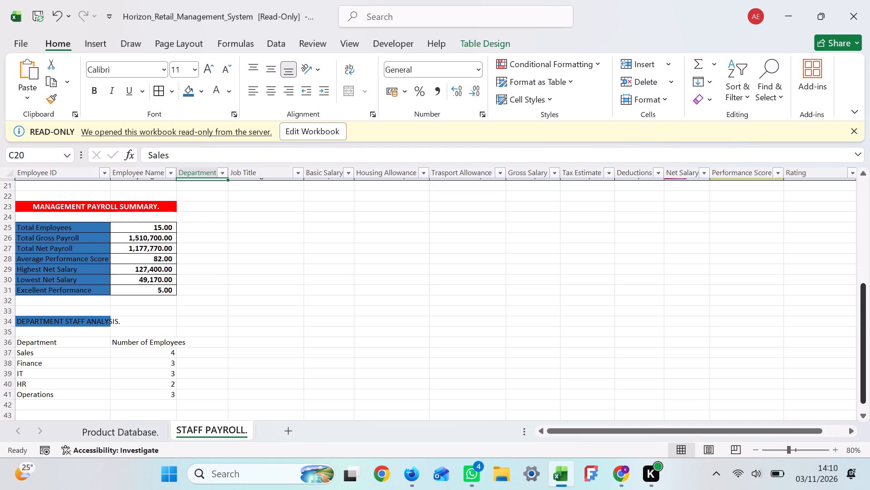
pyautogui.click(170, 393)
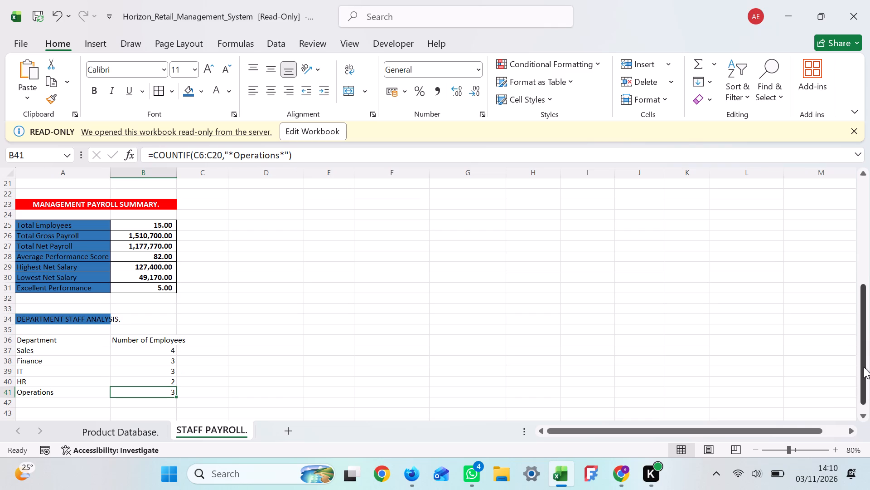
pyautogui.moveTo(864, 367); pyautogui.dragTo(869, 415)
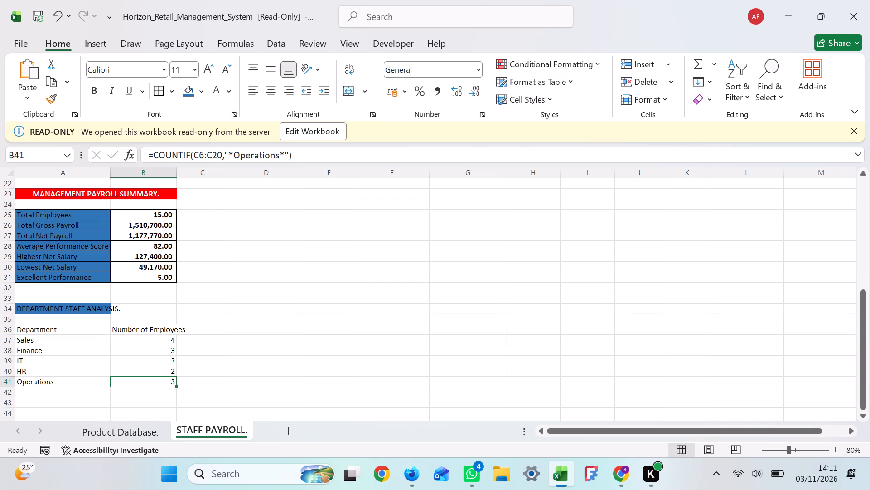
pyautogui.click(290, 316)
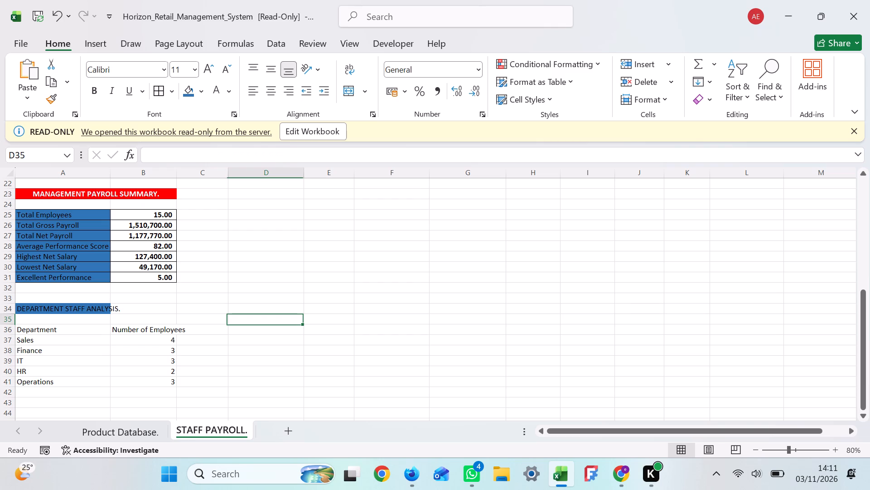
pyautogui.click(863, 328)
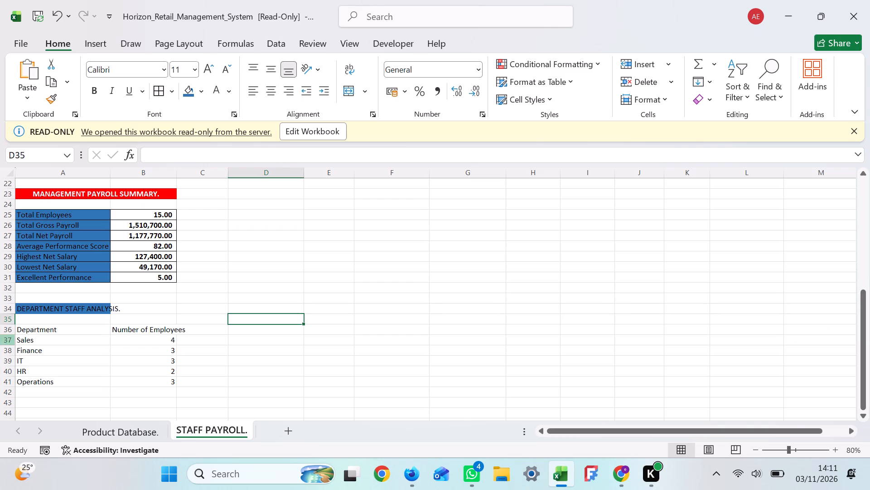
pyautogui.click(24, 334)
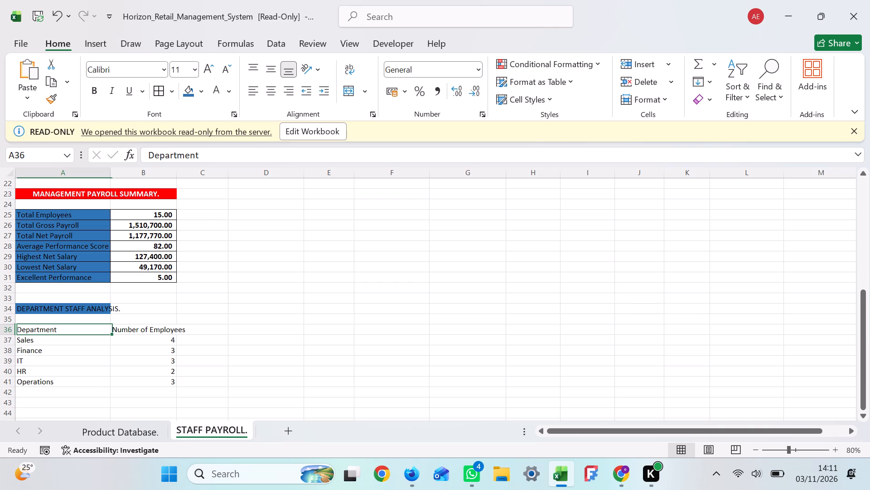
pyautogui.keyDown('shift'); pyautogui.click(147, 376); pyautogui.keyUp('shift')
pyautogui.keyDown('shift'); pyautogui.click(156, 381); pyautogui.keyUp('shift')
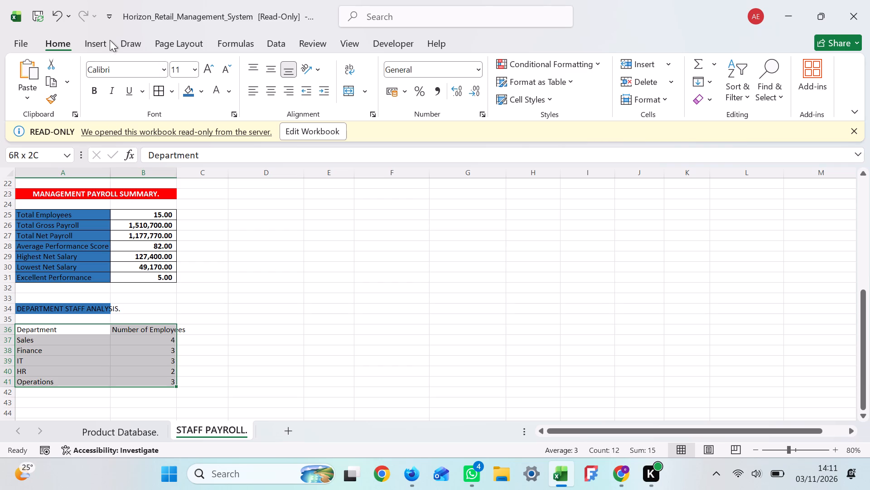
pyautogui.click(95, 43)
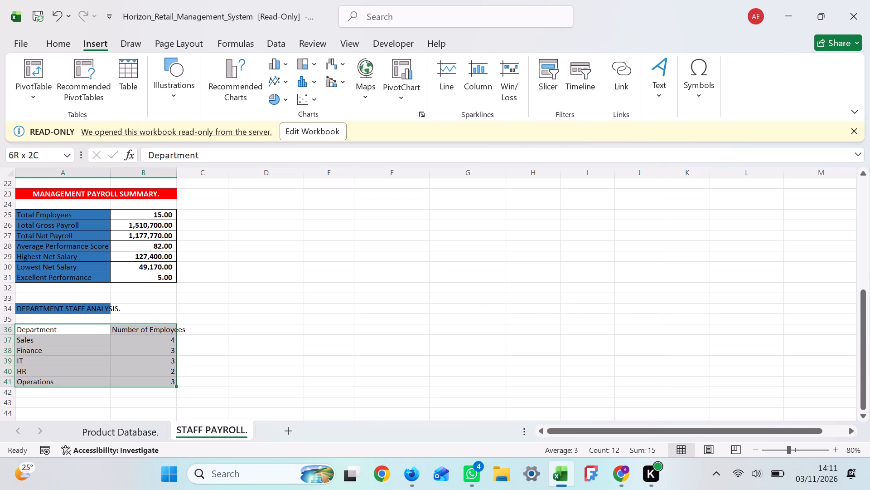
pyautogui.moveTo(177, 171); pyautogui.dragTo(188, 174)
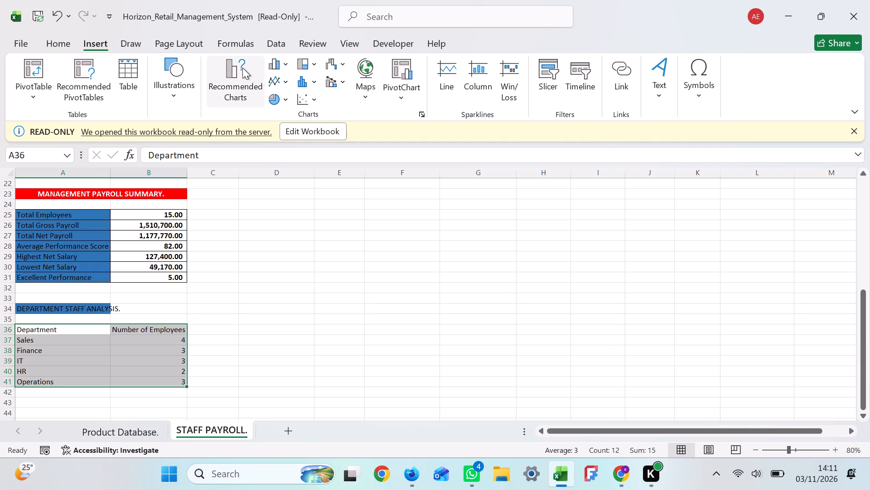
pyautogui.click(287, 63)
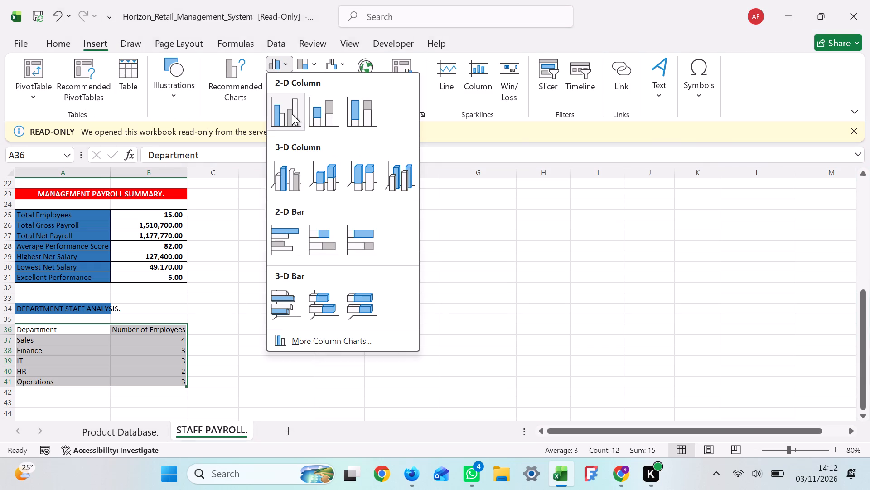
pyautogui.click(292, 114)
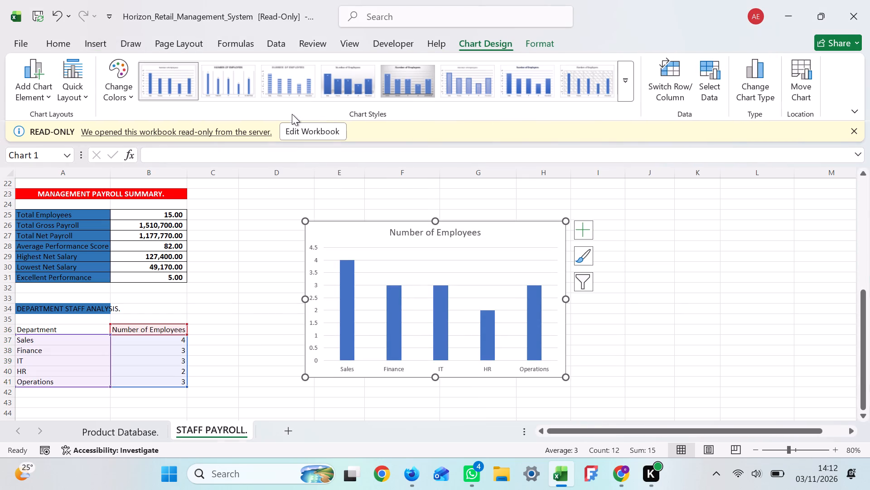
# Change the column chart's title to "EMPLOYEE HEADCOUNT BY DEPARTMENT.".
pyautogui.click(434, 236)
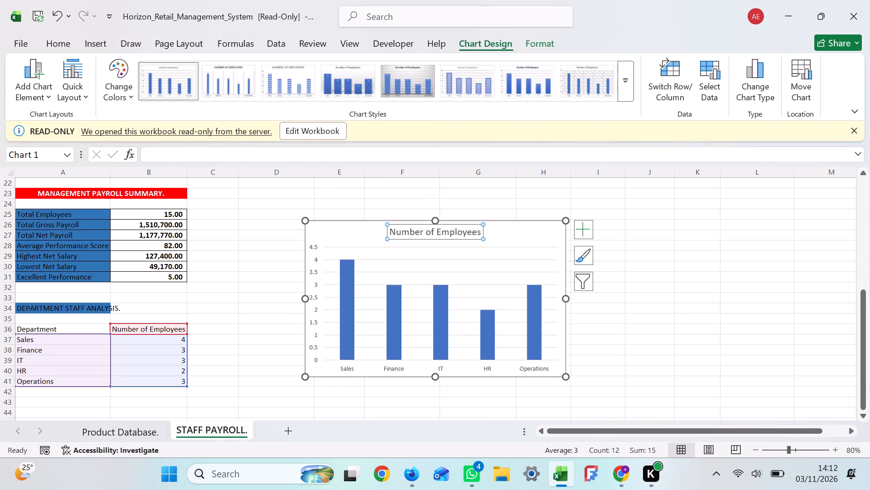
pyautogui.press('e')
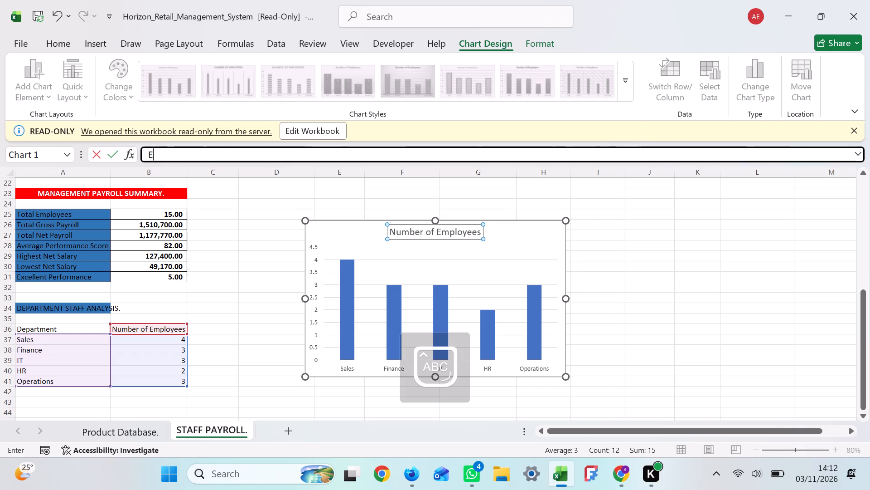
pyautogui.write('MPLOY')
pyautogui.write('EE')
pyautogui.press('space')
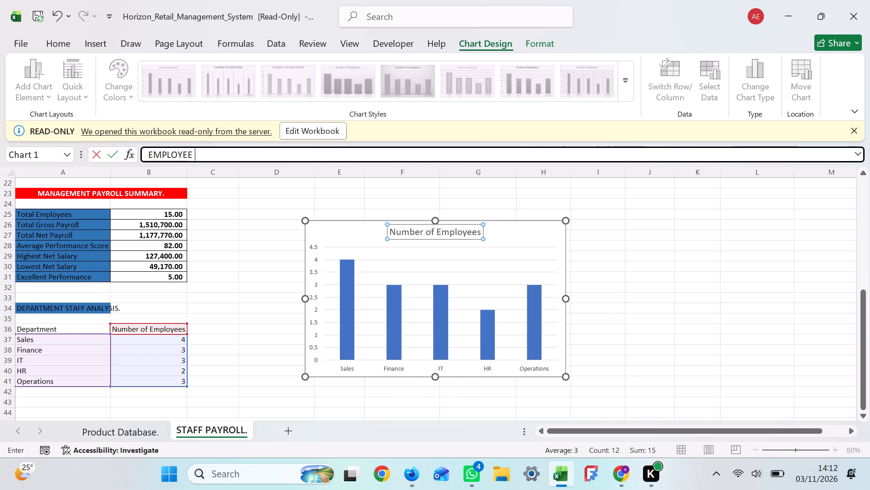
pyautogui.press('h')
pyautogui.write('EA')
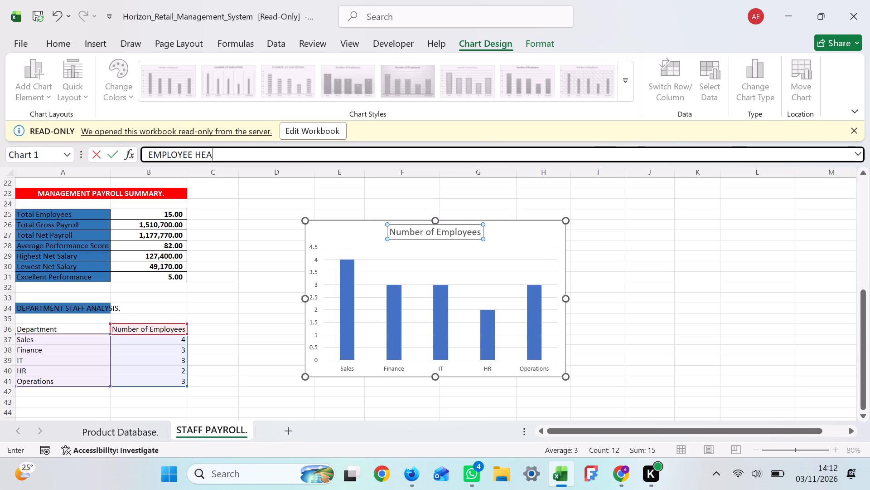
pyautogui.press('d')
pyautogui.write('CO')
pyautogui.press('u')
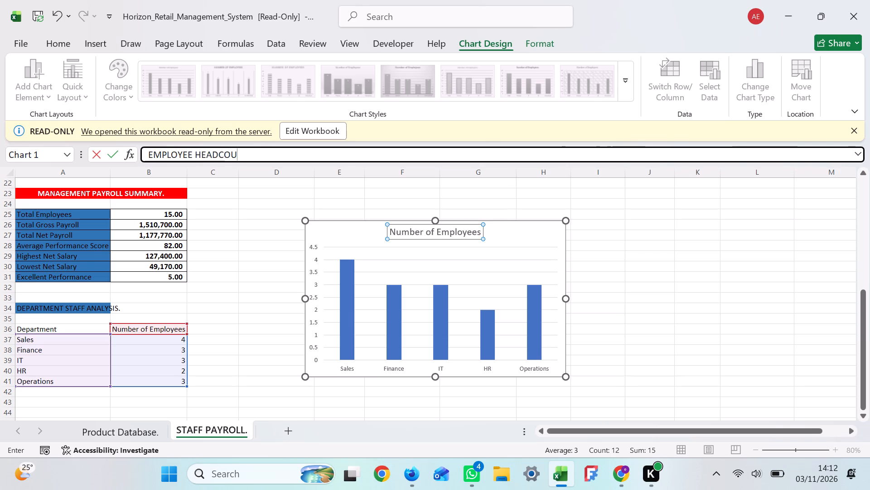
pyautogui.press('n')
pyautogui.write('T B')
pyautogui.press('y')
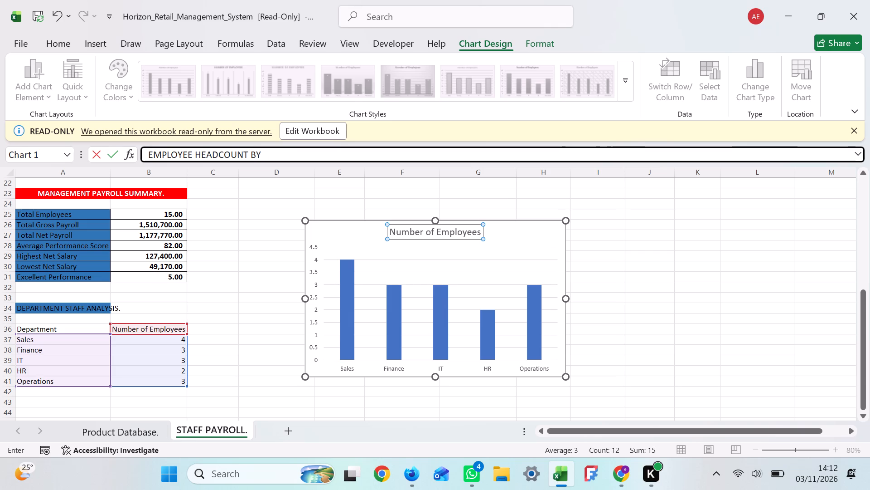
pyautogui.press('space')
pyautogui.press('d')
pyautogui.press('e')
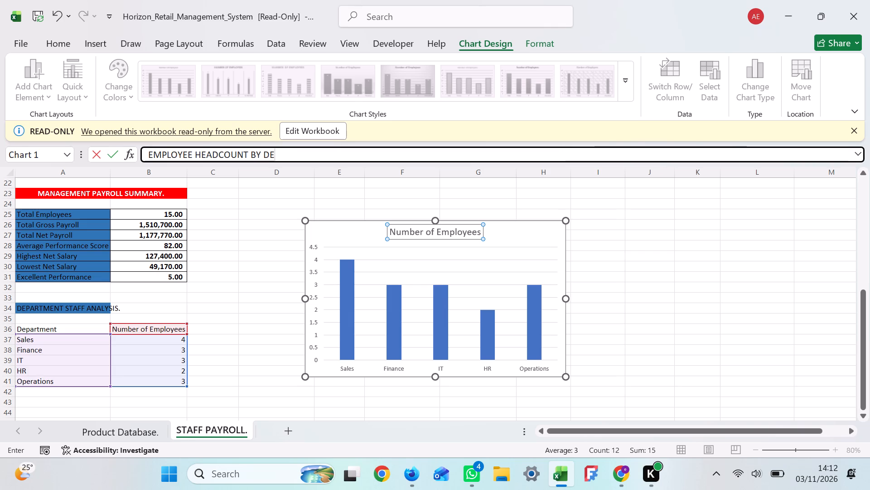
pyautogui.write('PARTM')
pyautogui.write('ENT')
pyautogui.press('.')
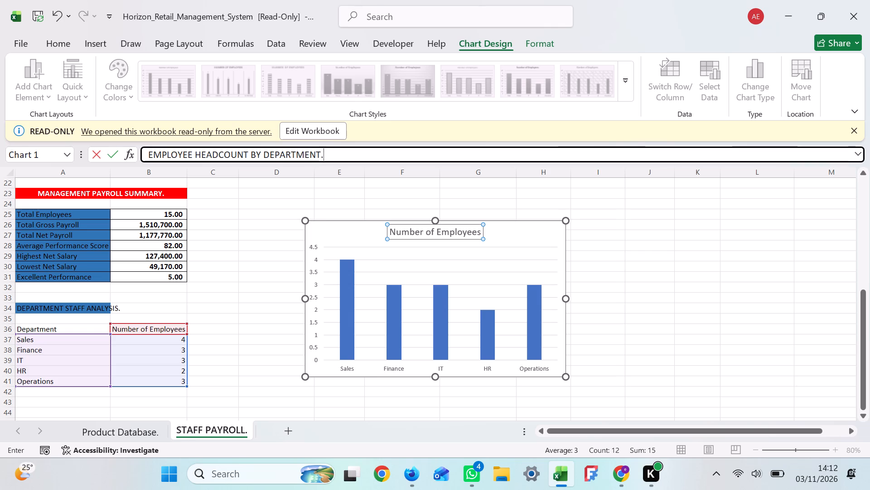
pyautogui.press('Return')
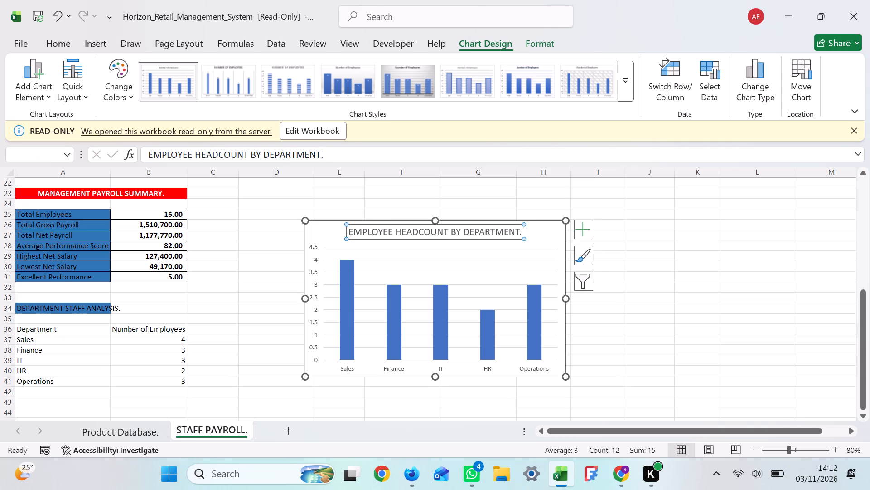
# Make the headcount chart's title text EMPLOYEE HEADCOUNT BY DEPARTMENT bold.
pyautogui.click(394, 231)
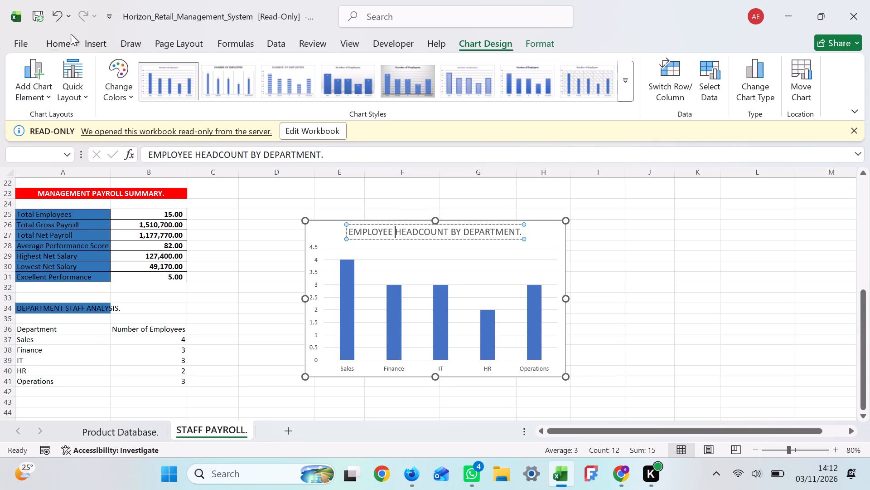
pyautogui.click(62, 44)
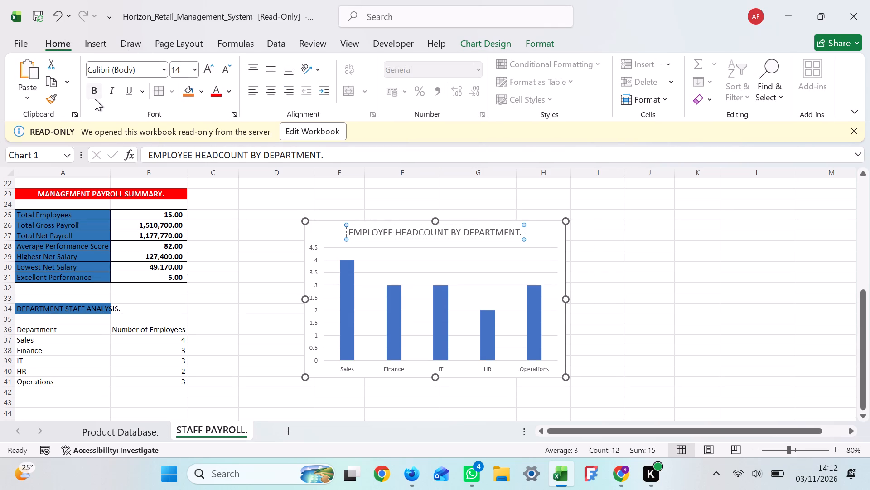
pyautogui.click(95, 99)
pyautogui.click(92, 94)
pyautogui.click(353, 232)
pyautogui.moveTo(350, 228); pyautogui.dragTo(401, 230)
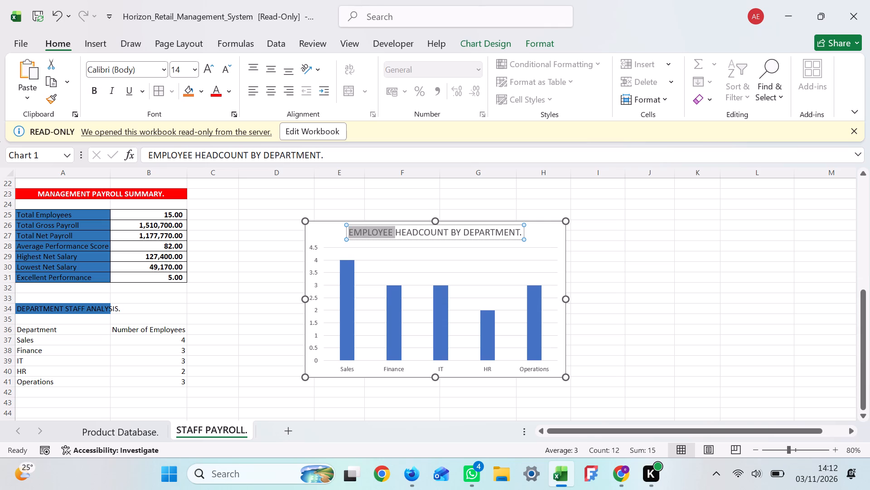
pyautogui.moveTo(401, 230); pyautogui.dragTo(506, 232)
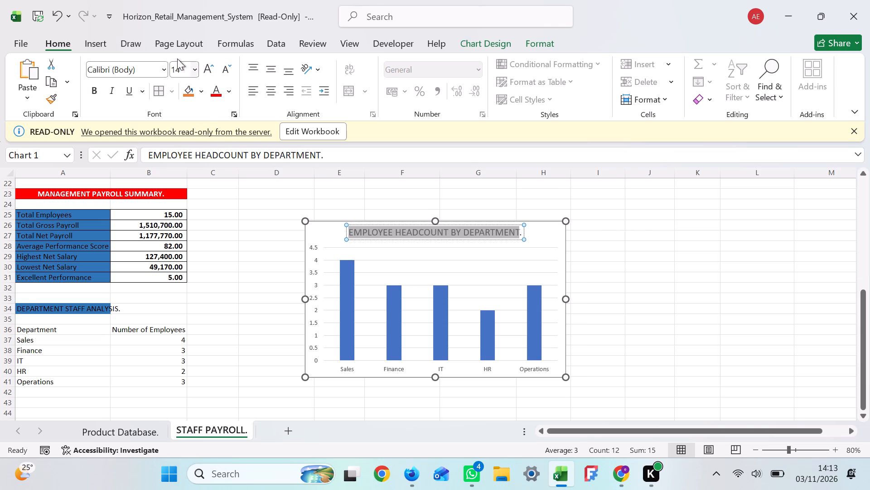
pyautogui.click(98, 88)
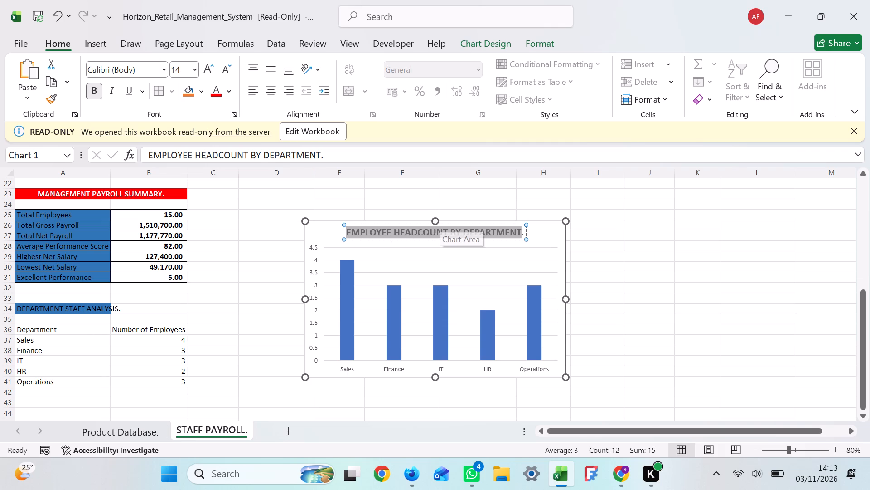
# Resize the headcount chart beside the department staff analysis so it spans about columns D to J and rows 34 to 48.
pyautogui.moveTo(434, 220); pyautogui.dragTo(444, 288)
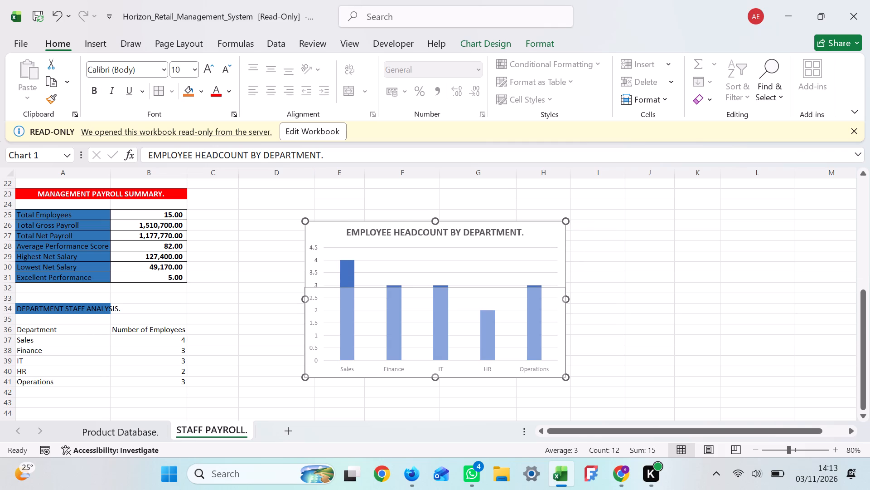
pyautogui.moveTo(444, 288); pyautogui.dragTo(443, 297)
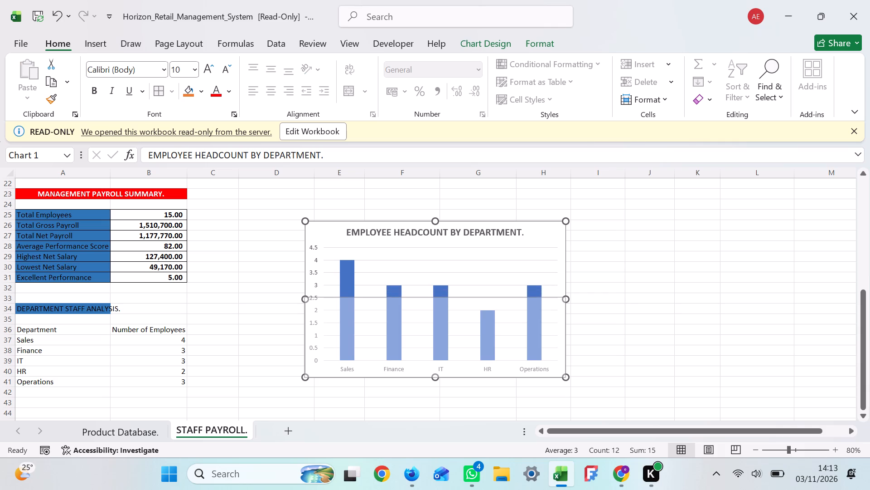
pyautogui.moveTo(443, 297); pyautogui.dragTo(444, 302)
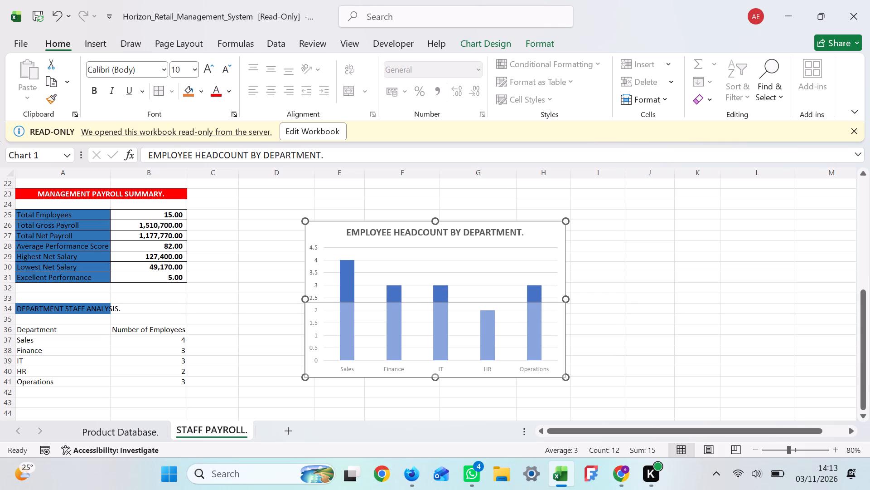
pyautogui.moveTo(444, 302); pyautogui.dragTo(445, 301)
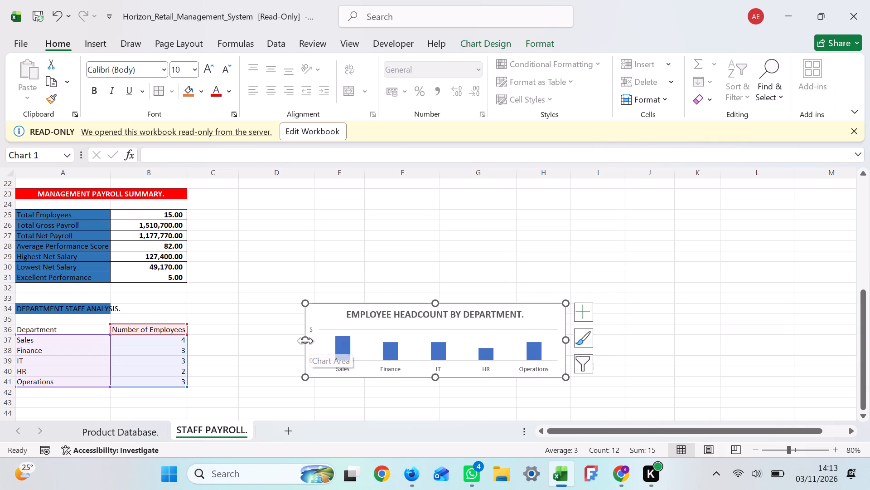
pyautogui.moveTo(305, 340); pyautogui.dragTo(243, 343)
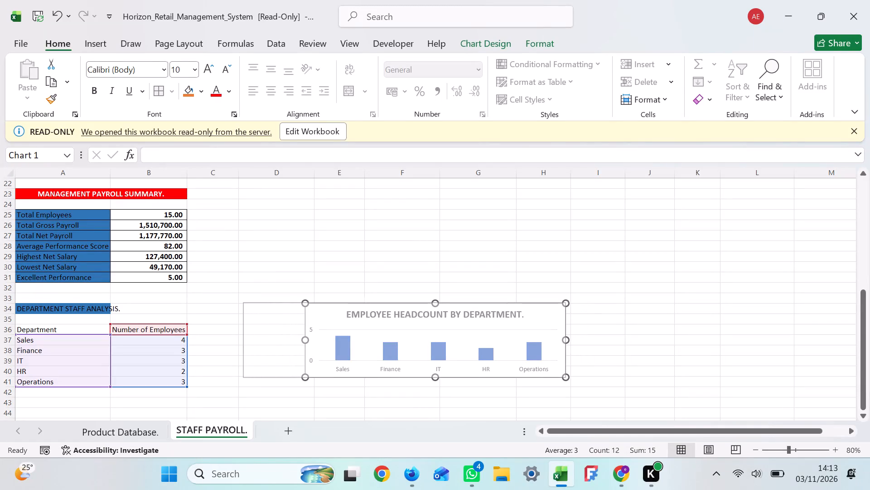
pyautogui.moveTo(243, 343); pyautogui.dragTo(237, 342)
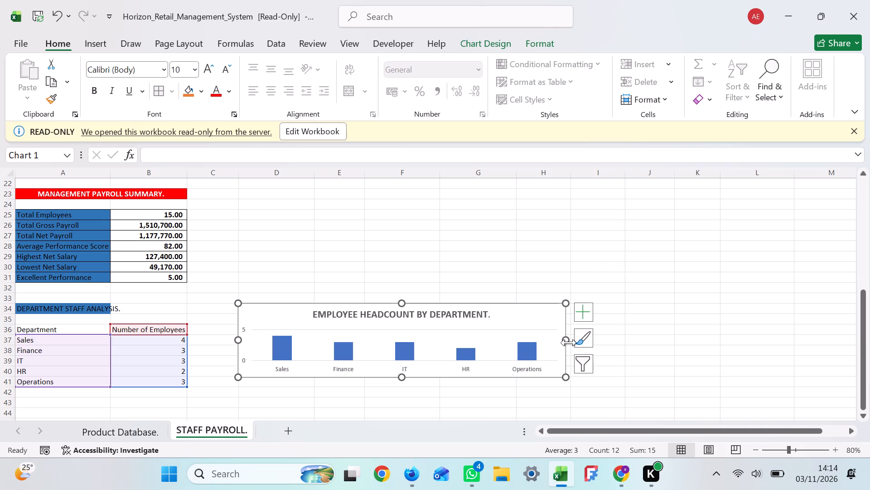
pyautogui.moveTo(569, 343); pyautogui.dragTo(651, 343)
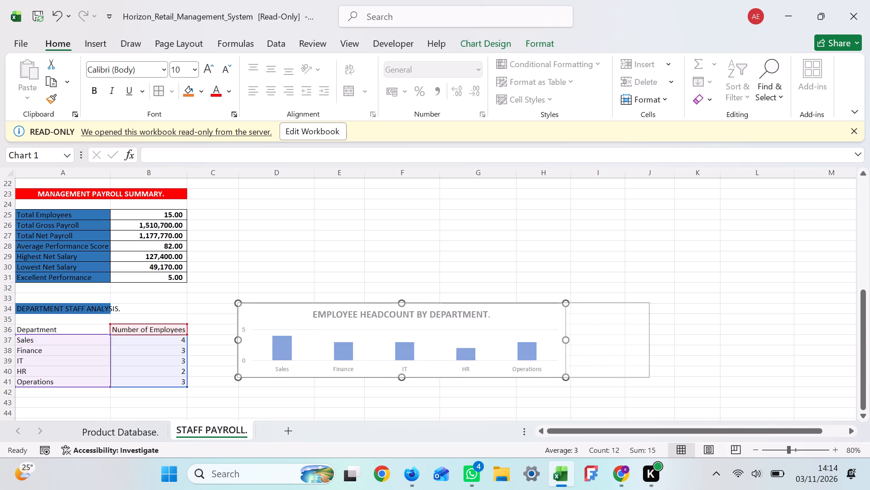
pyautogui.moveTo(651, 343); pyautogui.dragTo(676, 349)
pyautogui.moveTo(676, 349); pyautogui.dragTo(674, 349)
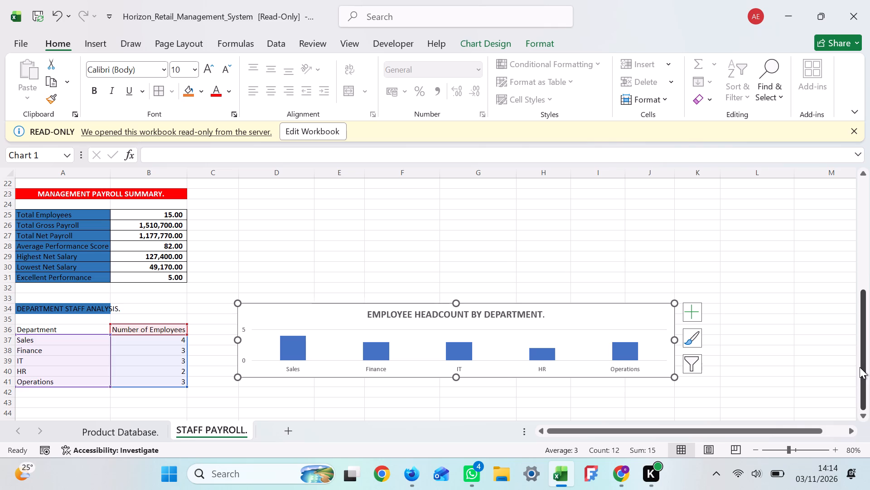
pyautogui.moveTo(866, 372); pyautogui.dragTo(869, 399)
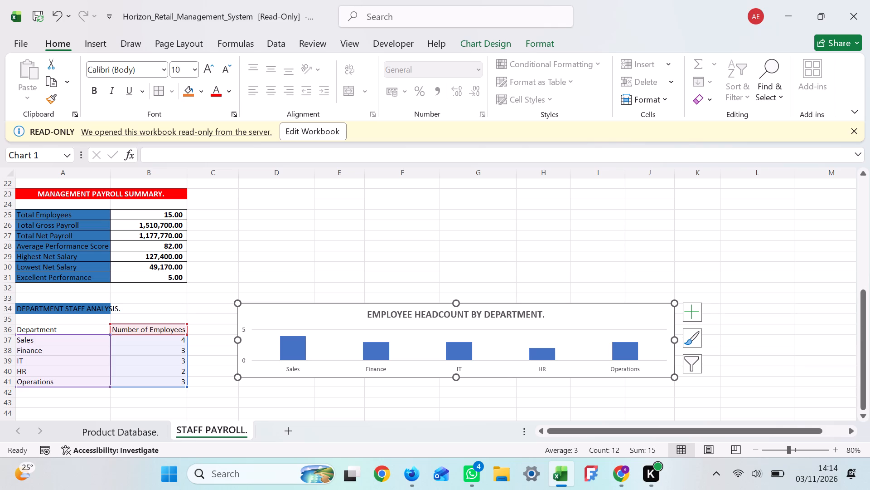
pyautogui.moveTo(456, 381); pyautogui.dragTo(485, 416)
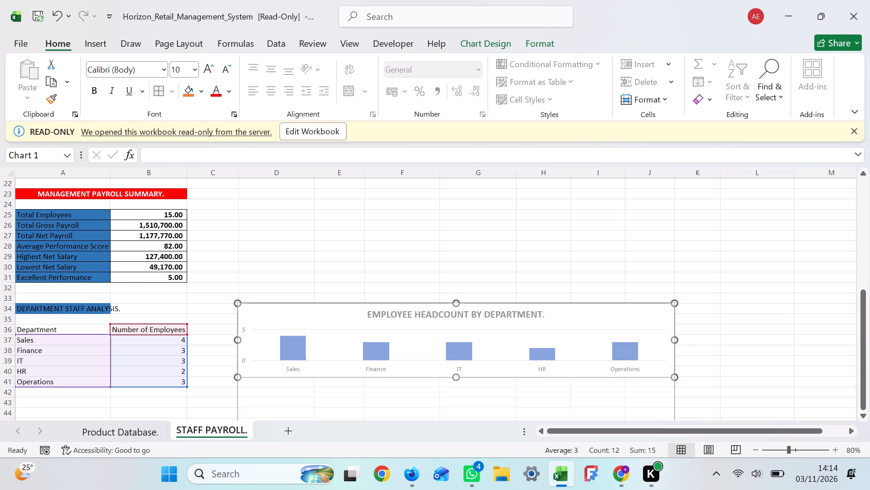
pyautogui.moveTo(485, 416); pyautogui.dragTo(481, 401)
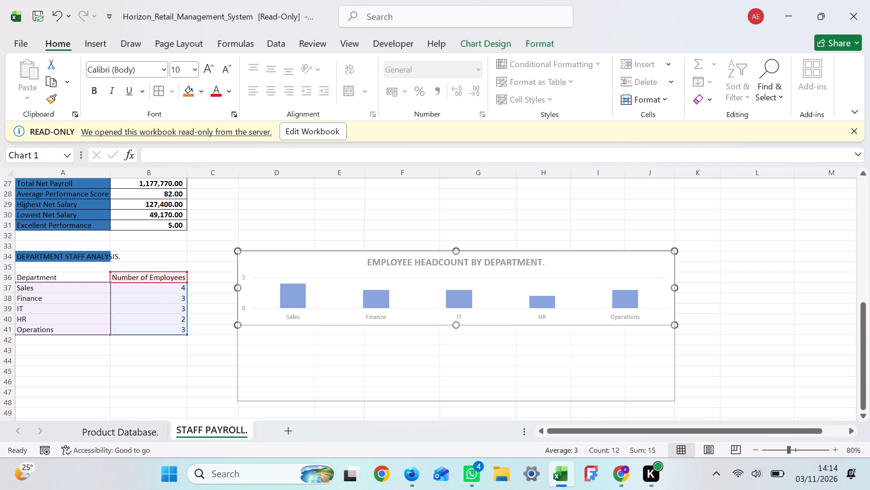
pyautogui.moveTo(481, 401); pyautogui.dragTo(486, 407)
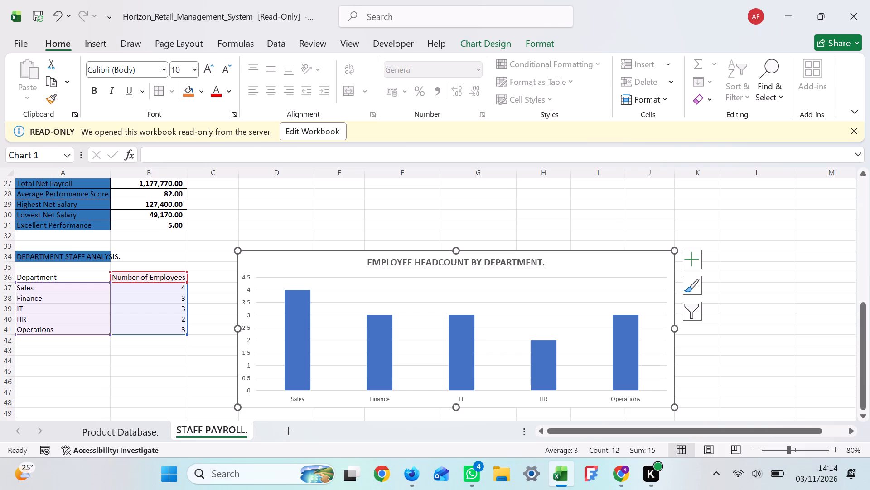
pyautogui.click(737, 364)
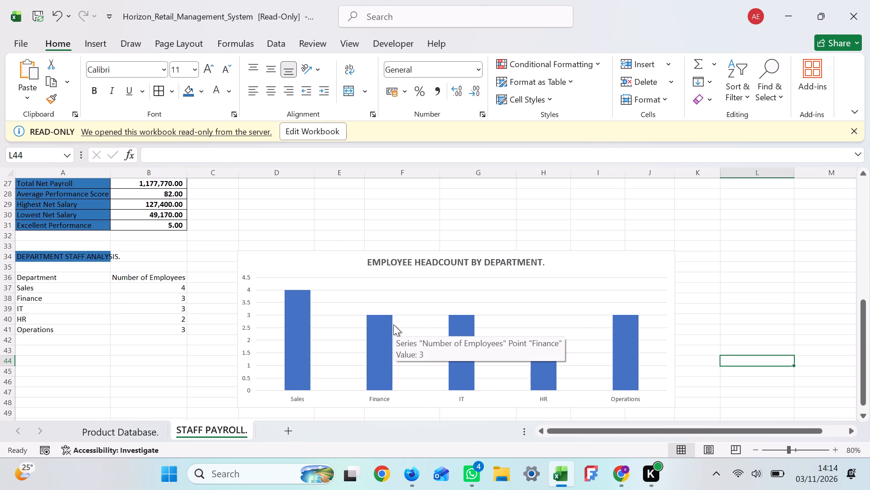
# Hide the gridlines on the STAFF PAYROLL sheet and check the sheet's overall layout.
pyautogui.click(341, 47)
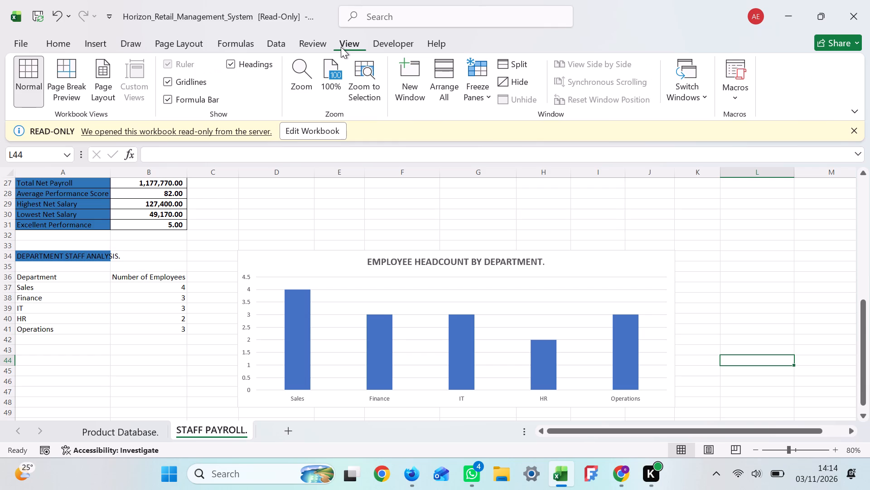
pyautogui.click(163, 81)
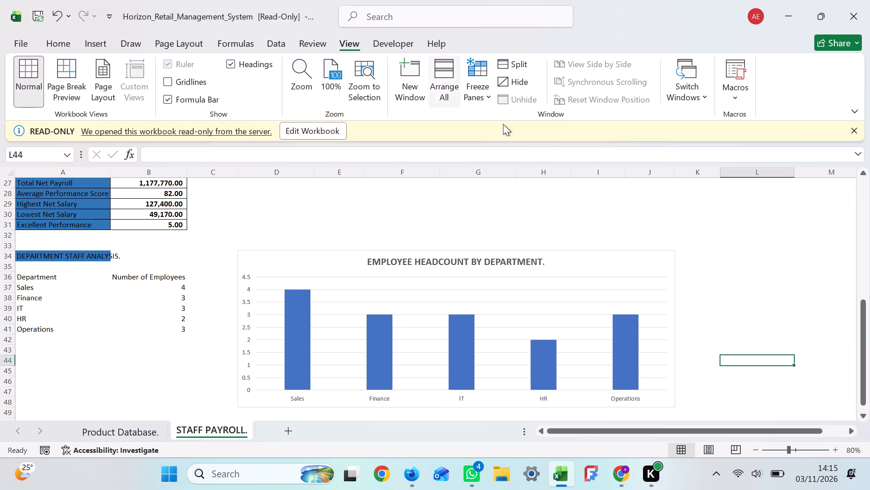
pyautogui.click(865, 270)
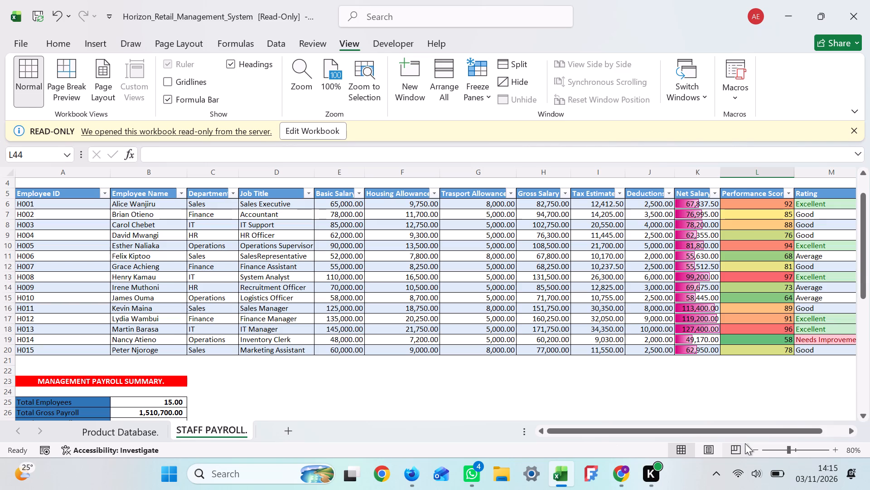
pyautogui.click(755, 451)
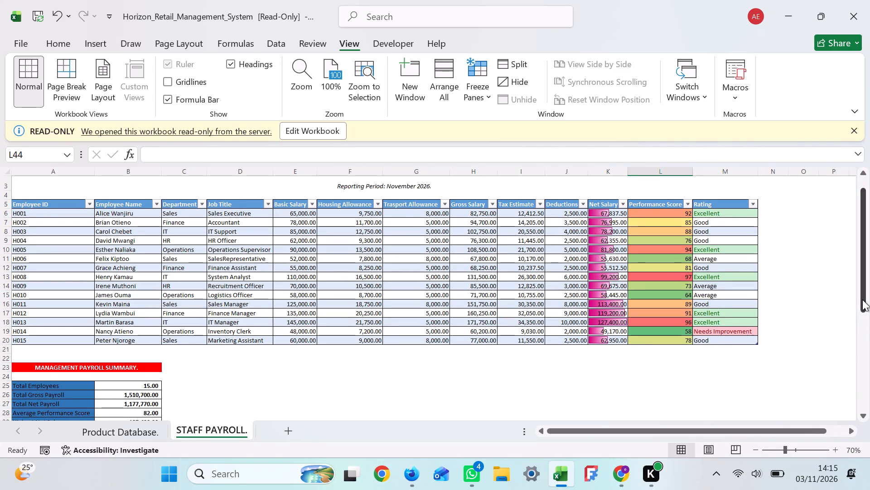
pyautogui.moveTo(862, 299); pyautogui.dragTo(869, 272)
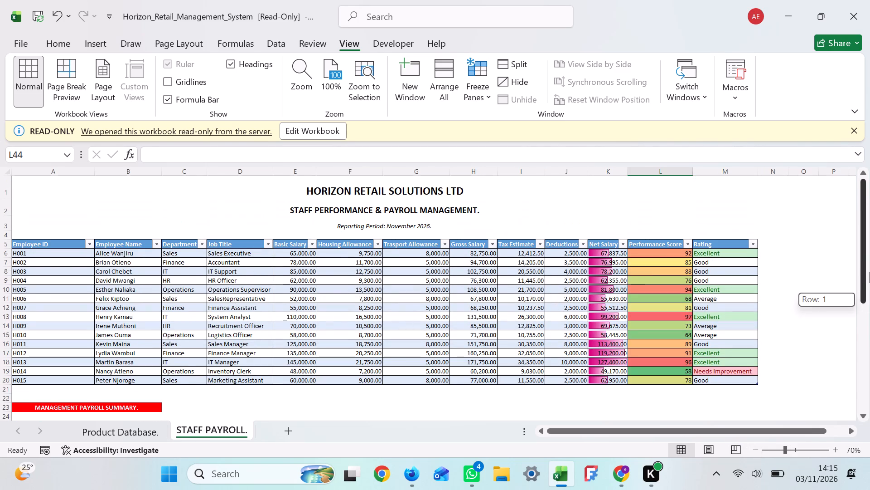
pyautogui.moveTo(869, 272); pyautogui.dragTo(861, 381)
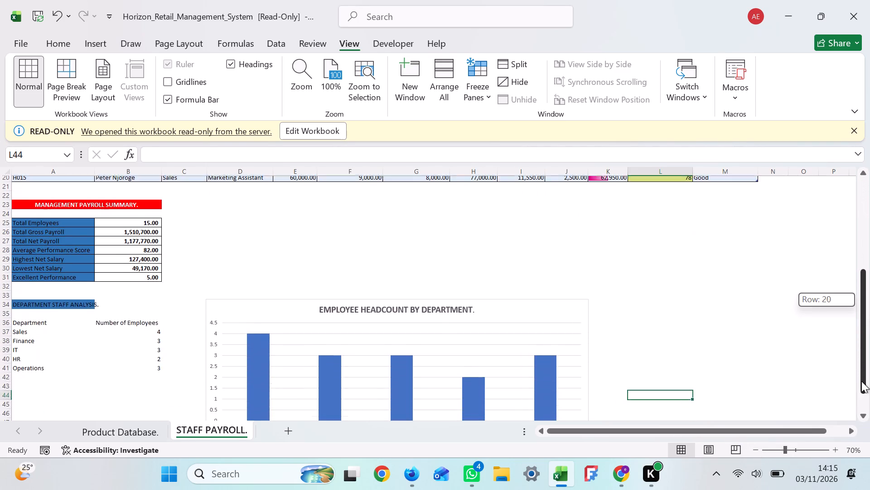
pyautogui.moveTo(861, 381); pyautogui.dragTo(862, 381)
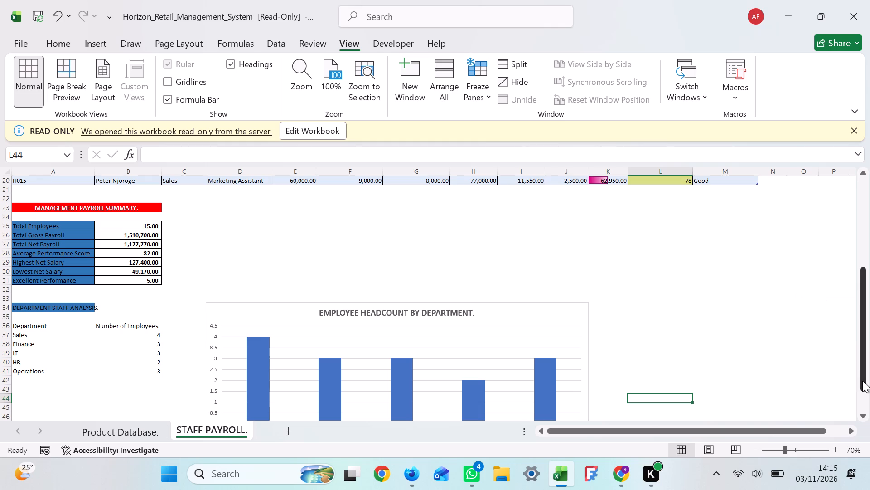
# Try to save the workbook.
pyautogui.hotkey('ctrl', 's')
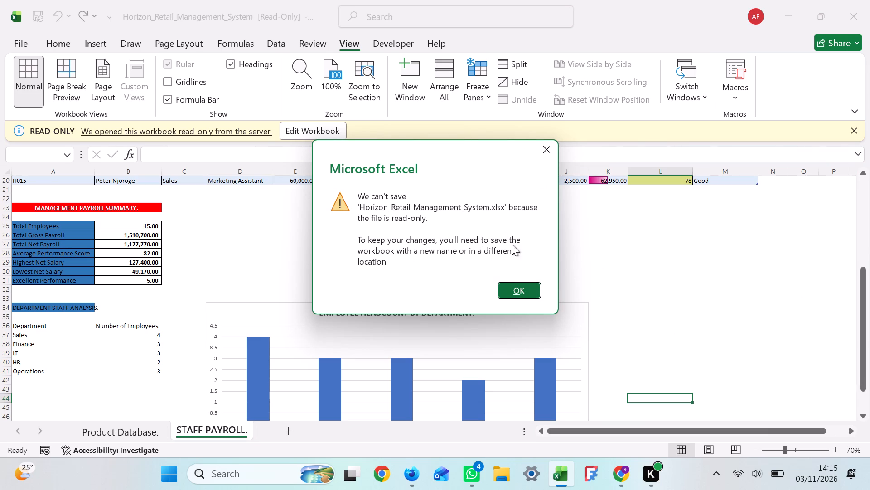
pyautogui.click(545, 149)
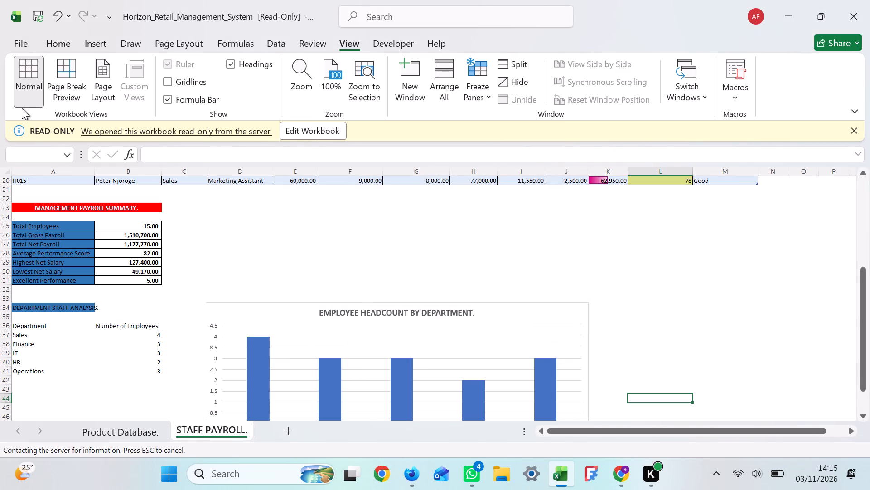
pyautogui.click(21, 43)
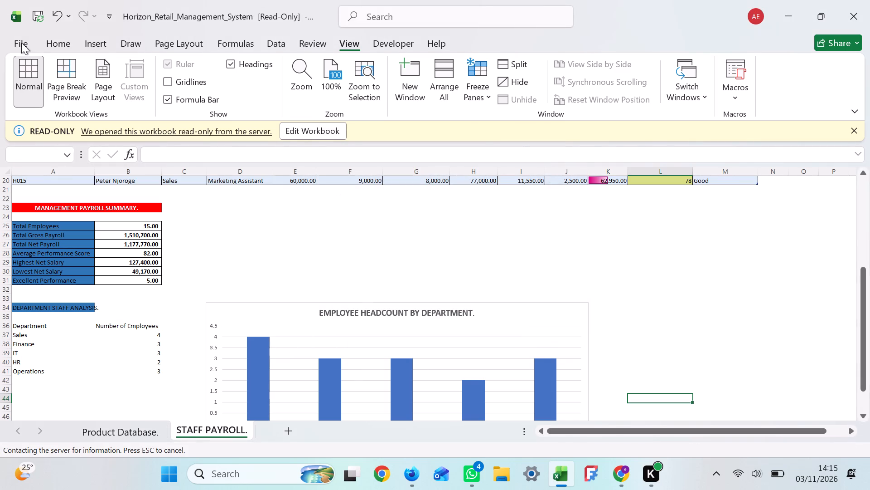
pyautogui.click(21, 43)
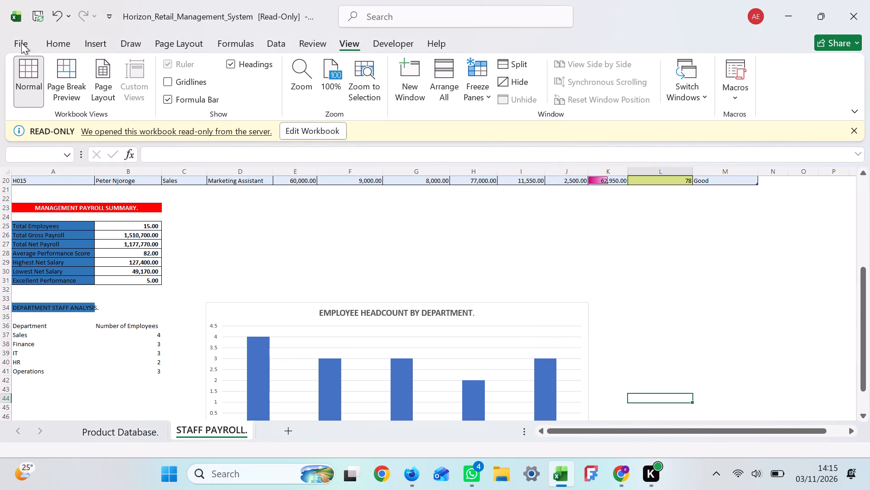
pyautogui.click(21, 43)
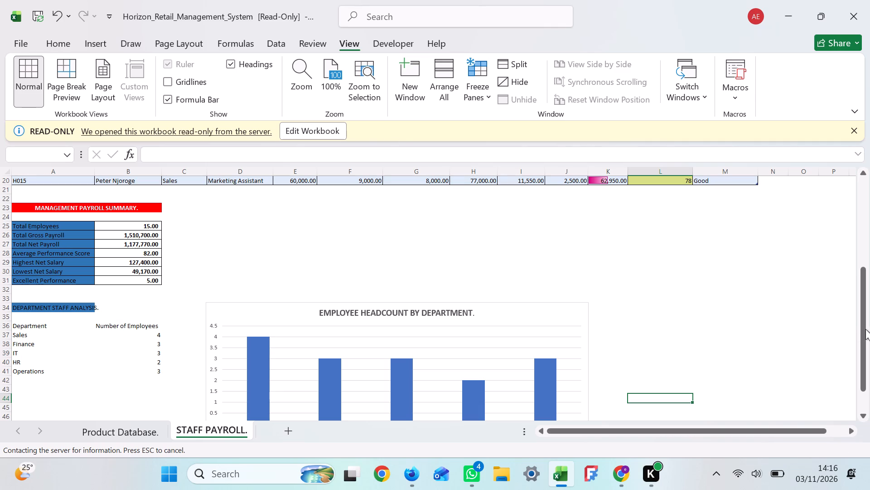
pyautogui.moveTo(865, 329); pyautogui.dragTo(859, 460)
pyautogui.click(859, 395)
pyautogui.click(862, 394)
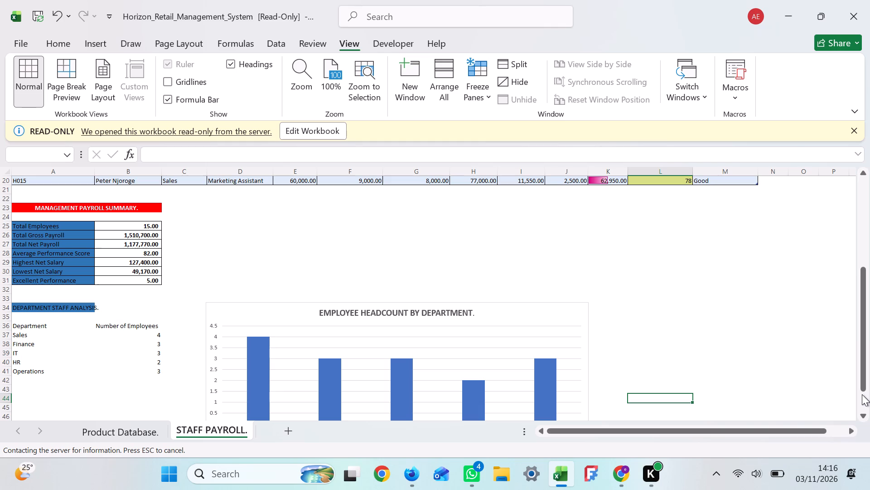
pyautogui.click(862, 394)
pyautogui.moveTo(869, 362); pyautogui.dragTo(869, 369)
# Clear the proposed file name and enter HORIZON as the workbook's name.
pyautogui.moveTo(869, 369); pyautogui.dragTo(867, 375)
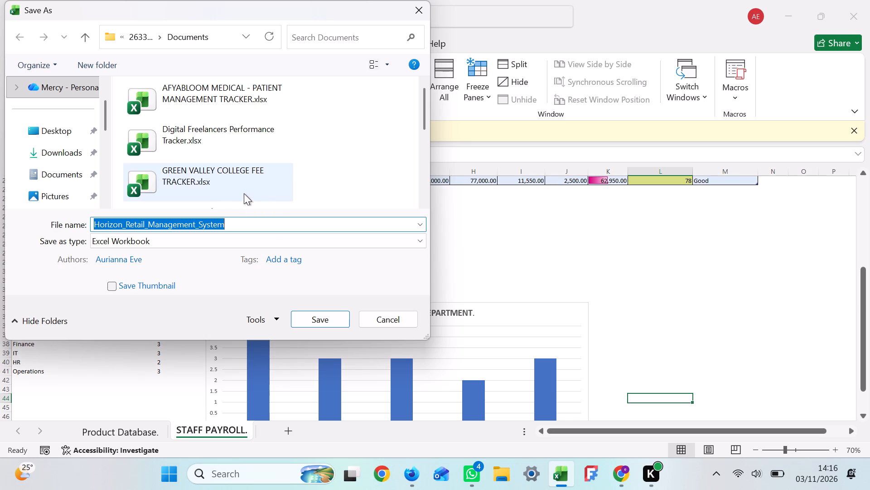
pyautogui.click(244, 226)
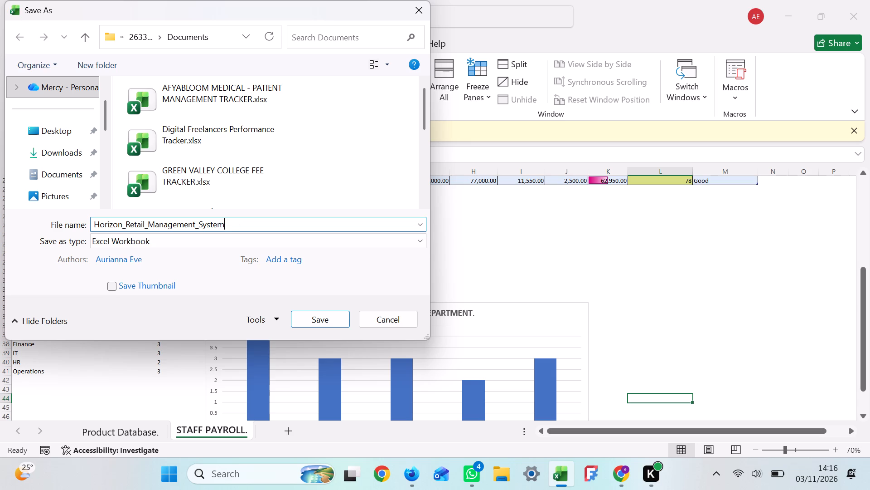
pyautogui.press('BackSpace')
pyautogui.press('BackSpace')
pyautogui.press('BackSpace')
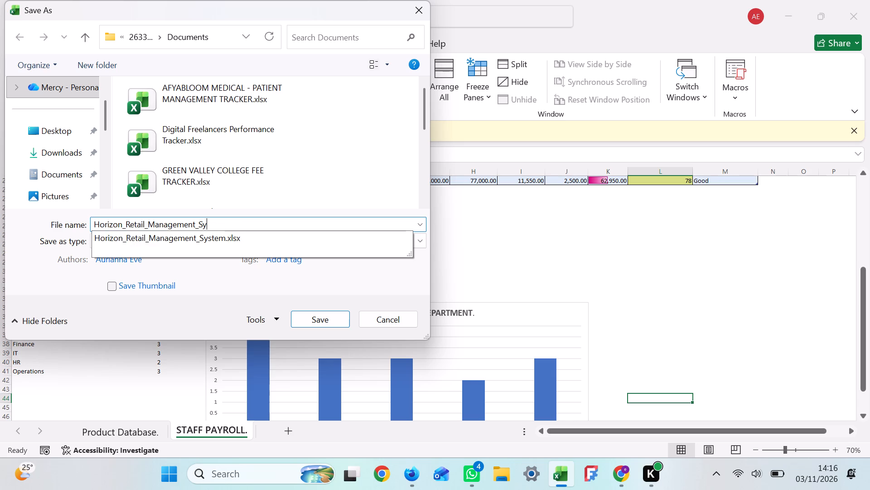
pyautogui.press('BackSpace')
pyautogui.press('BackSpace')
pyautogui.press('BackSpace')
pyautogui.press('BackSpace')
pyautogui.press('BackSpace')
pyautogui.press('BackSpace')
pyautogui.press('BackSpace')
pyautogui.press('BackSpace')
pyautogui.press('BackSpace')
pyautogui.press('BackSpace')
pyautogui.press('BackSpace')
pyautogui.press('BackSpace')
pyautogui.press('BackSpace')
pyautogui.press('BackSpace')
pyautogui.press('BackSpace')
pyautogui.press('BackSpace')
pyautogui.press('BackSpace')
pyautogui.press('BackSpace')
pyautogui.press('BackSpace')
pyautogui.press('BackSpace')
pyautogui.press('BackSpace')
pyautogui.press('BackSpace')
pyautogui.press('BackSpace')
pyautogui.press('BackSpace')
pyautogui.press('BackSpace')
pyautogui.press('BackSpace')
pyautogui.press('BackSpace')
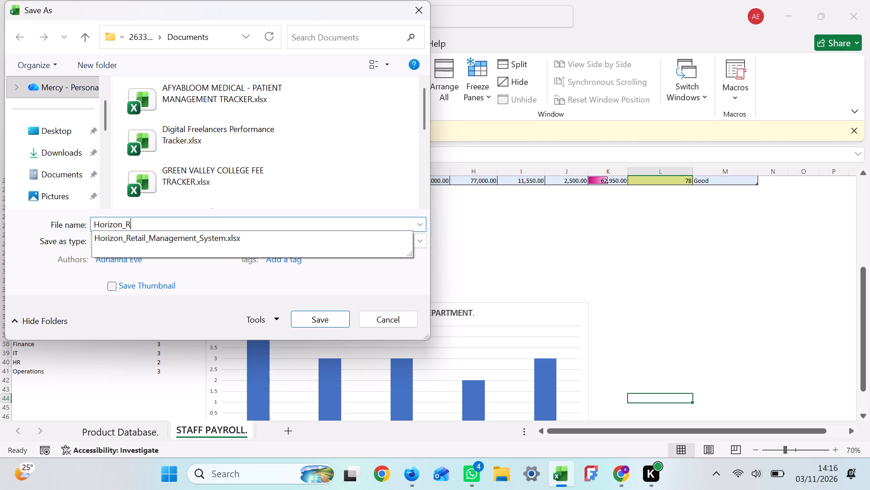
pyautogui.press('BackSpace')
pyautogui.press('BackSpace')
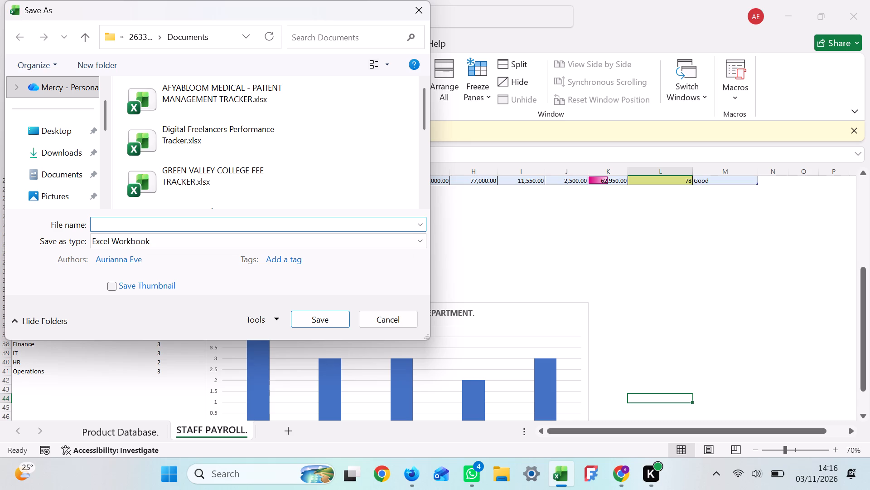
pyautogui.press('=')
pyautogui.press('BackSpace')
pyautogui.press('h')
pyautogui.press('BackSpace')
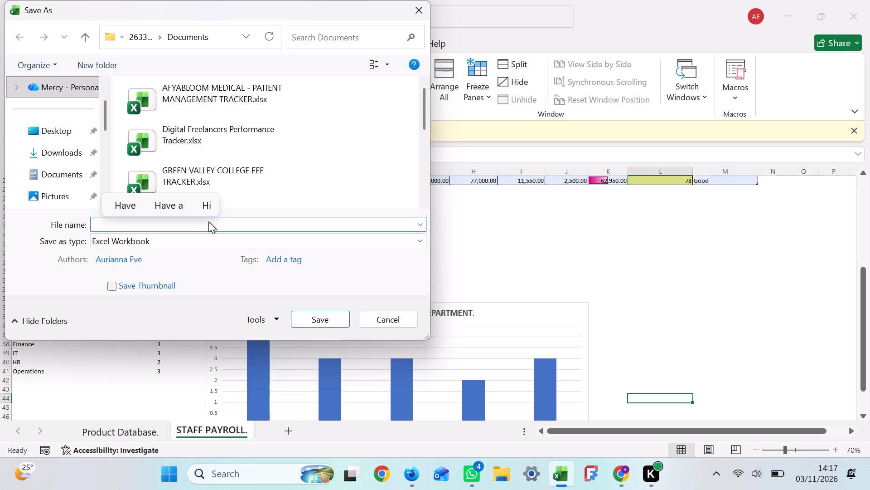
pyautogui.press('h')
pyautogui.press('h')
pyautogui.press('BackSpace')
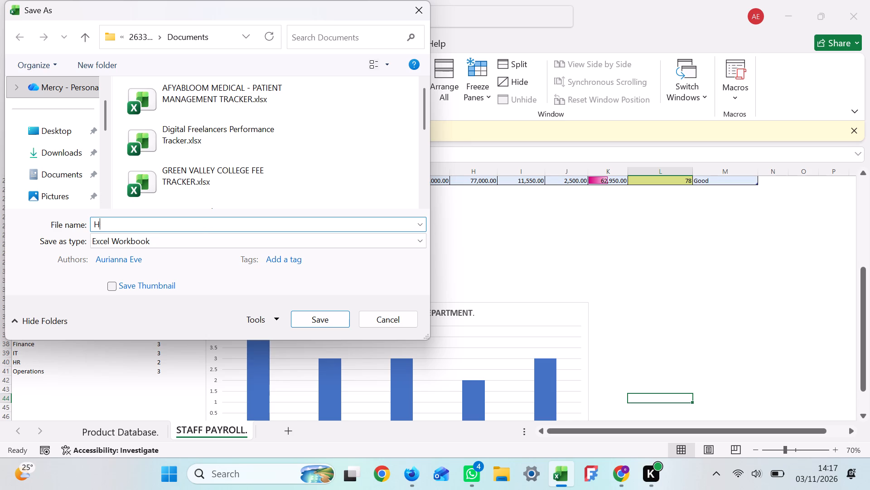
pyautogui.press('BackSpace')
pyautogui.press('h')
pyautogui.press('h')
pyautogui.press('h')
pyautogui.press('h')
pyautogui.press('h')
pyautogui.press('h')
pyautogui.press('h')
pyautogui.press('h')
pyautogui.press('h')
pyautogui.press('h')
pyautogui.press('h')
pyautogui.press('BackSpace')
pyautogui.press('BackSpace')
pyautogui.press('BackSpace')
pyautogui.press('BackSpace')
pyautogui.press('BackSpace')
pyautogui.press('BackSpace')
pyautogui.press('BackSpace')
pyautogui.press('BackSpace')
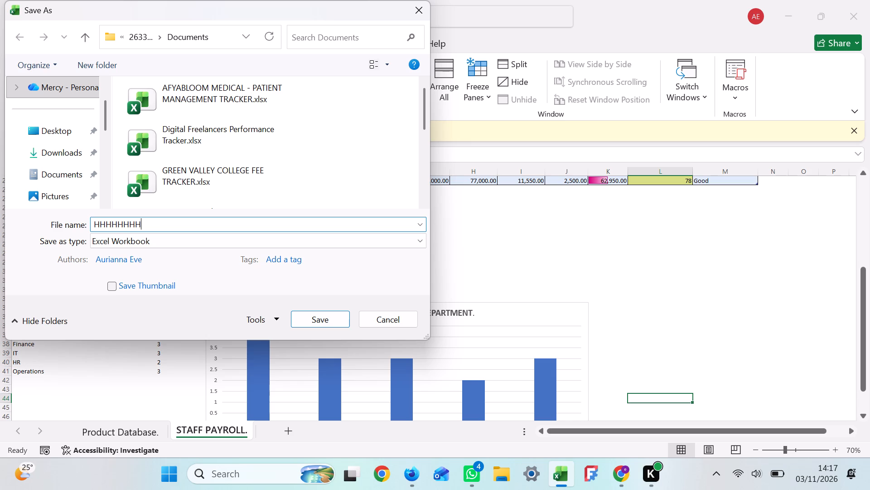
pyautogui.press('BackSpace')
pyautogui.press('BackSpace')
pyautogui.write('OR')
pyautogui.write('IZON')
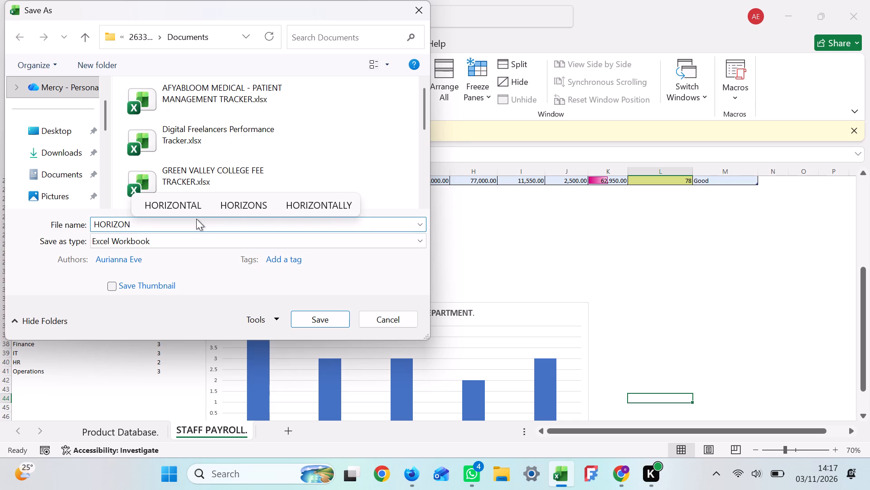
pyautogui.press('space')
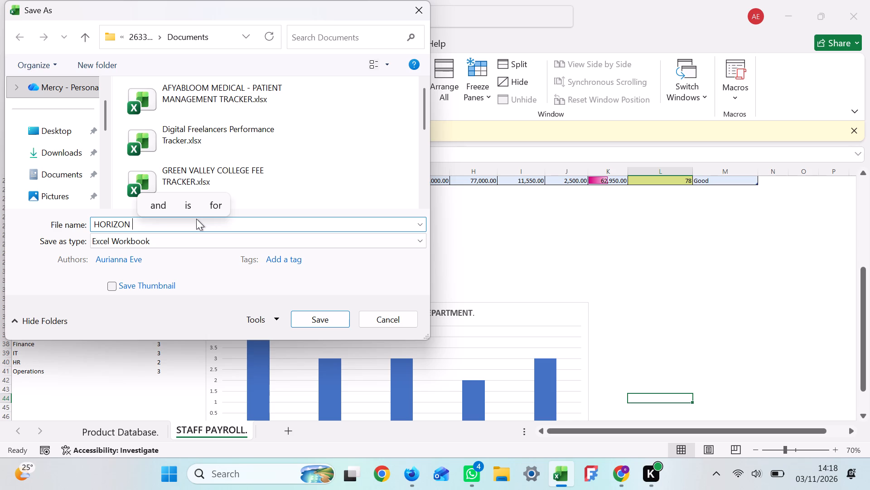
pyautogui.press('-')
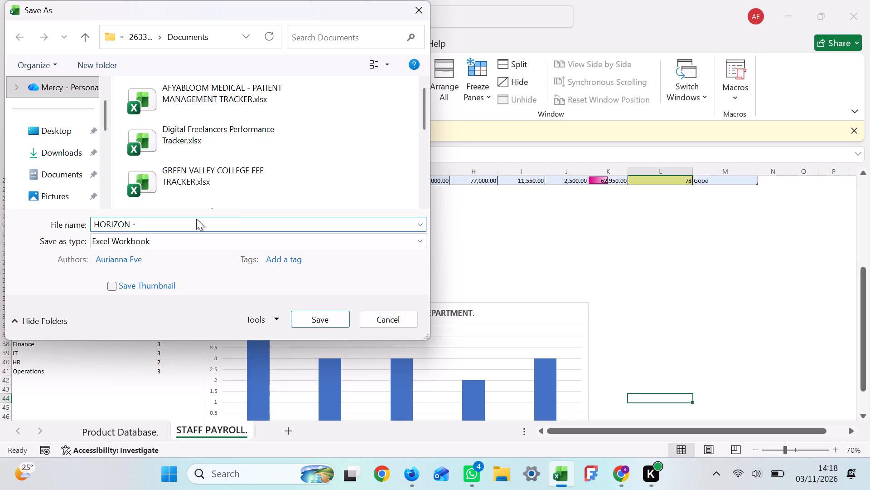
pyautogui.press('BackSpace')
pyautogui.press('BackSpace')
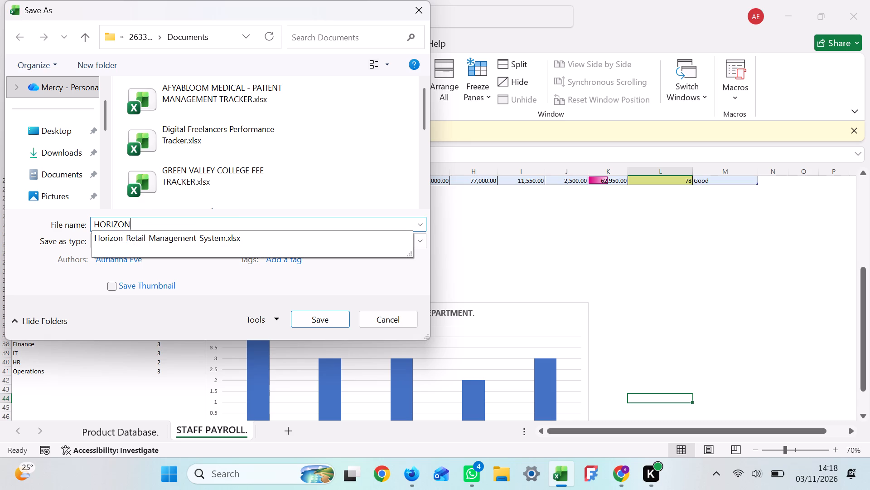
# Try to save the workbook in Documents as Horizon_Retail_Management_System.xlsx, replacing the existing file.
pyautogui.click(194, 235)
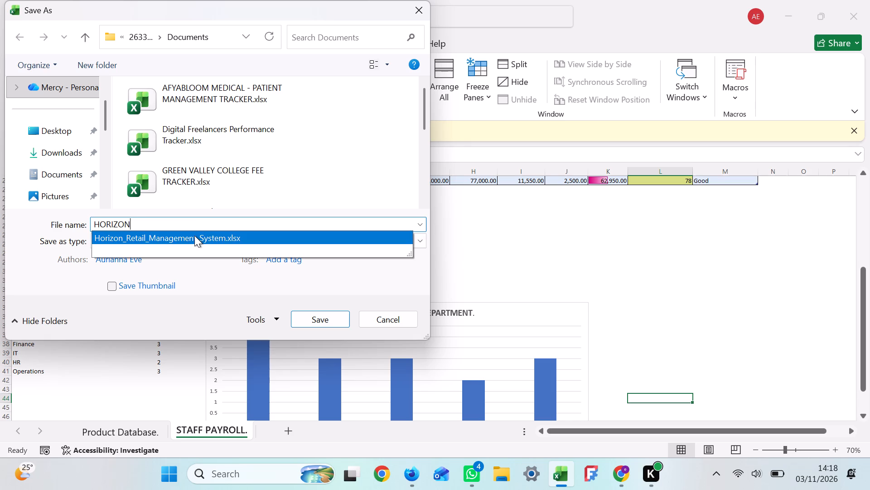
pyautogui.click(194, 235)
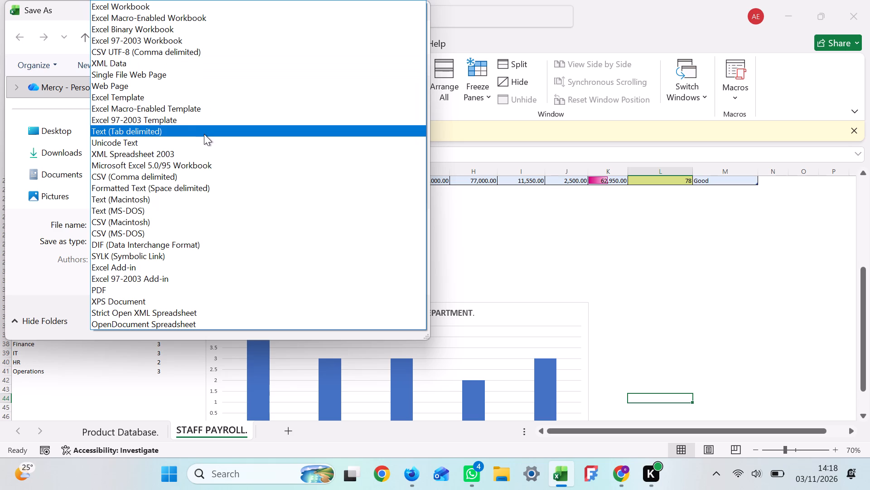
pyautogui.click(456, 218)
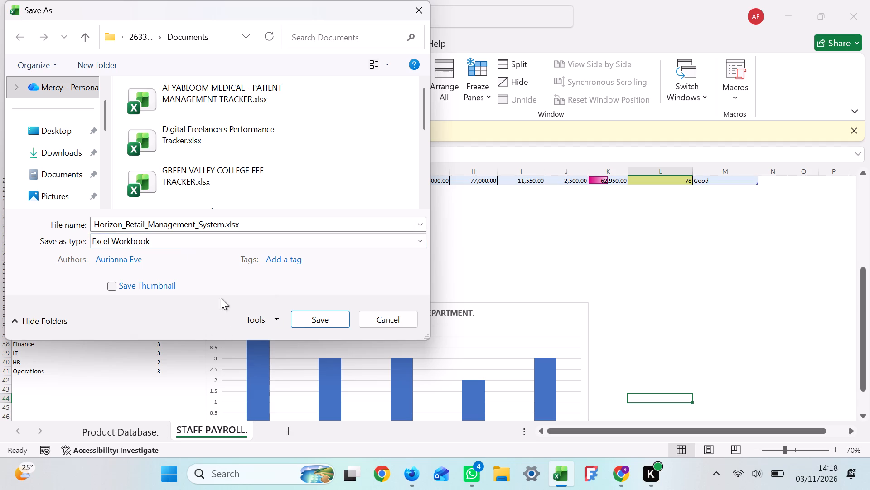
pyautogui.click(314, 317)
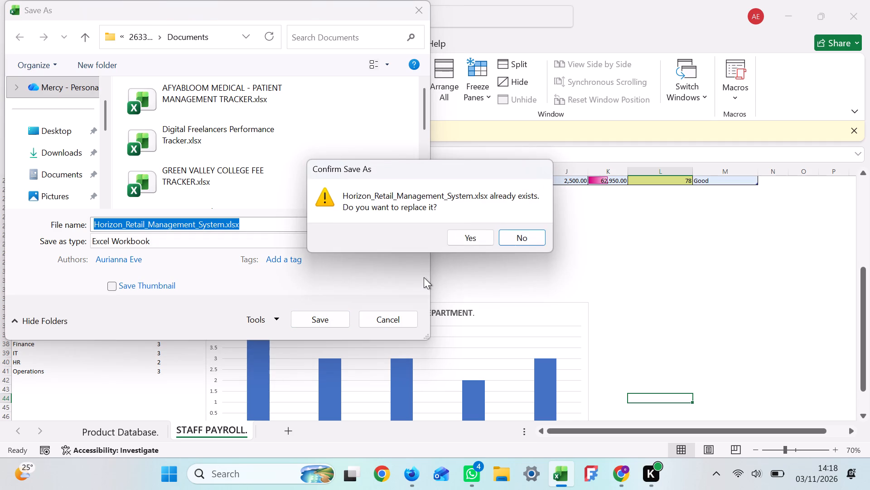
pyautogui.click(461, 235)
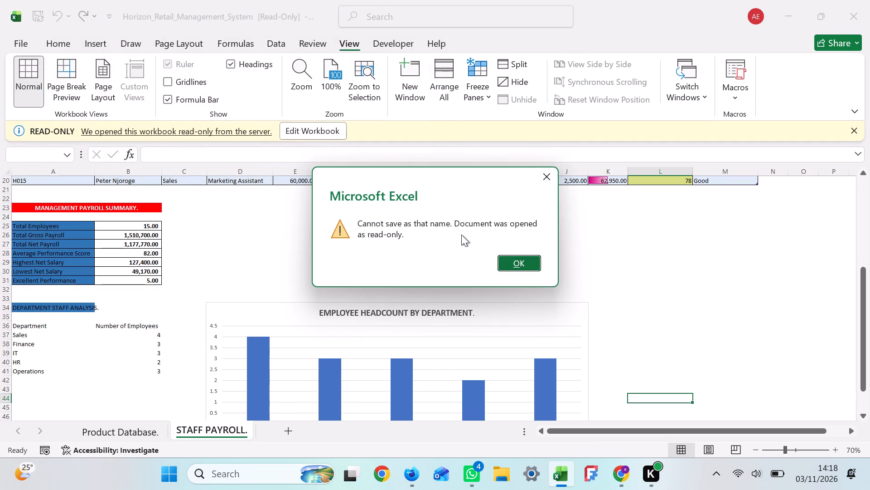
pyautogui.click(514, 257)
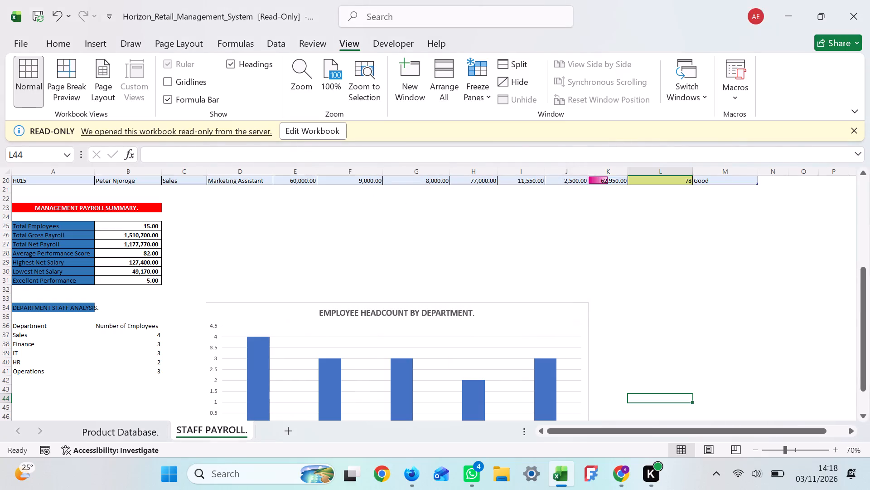
# Start saving a copy of the workbook in the OneDrive Documents folder, extending its file name to Horizon_Retail_Management_System Staff Payroll.
pyautogui.click(14, 40)
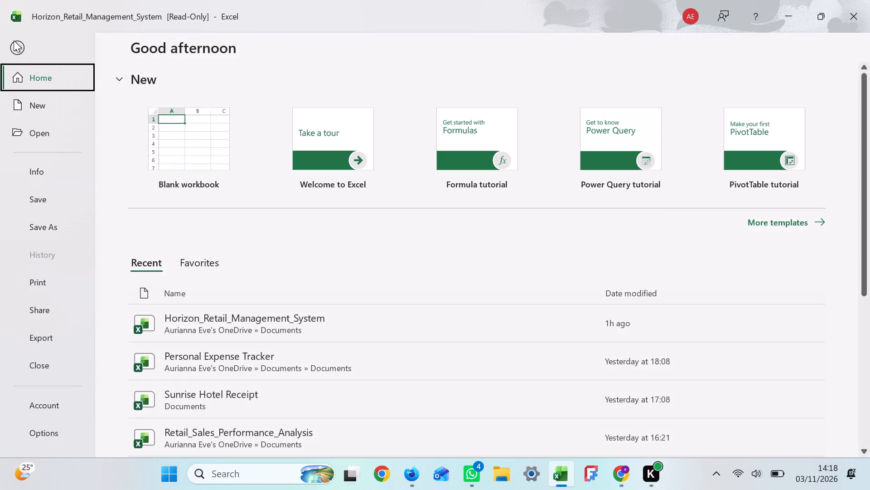
pyautogui.click(52, 226)
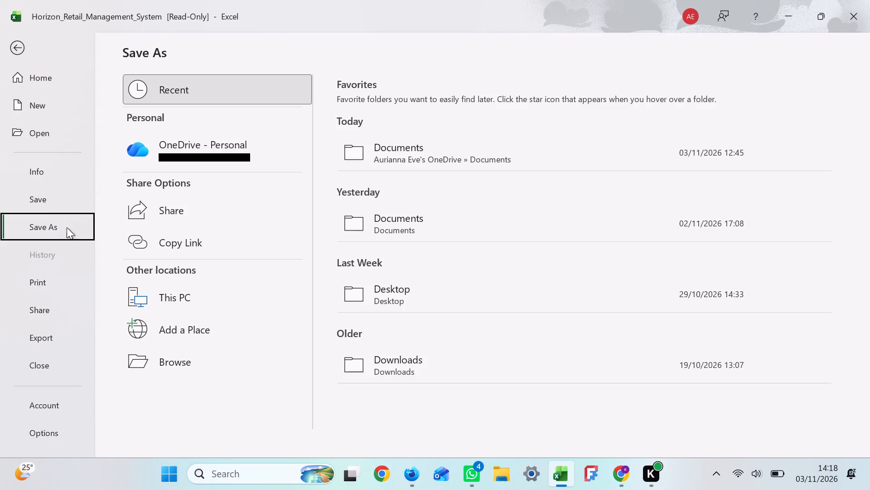
pyautogui.click(221, 353)
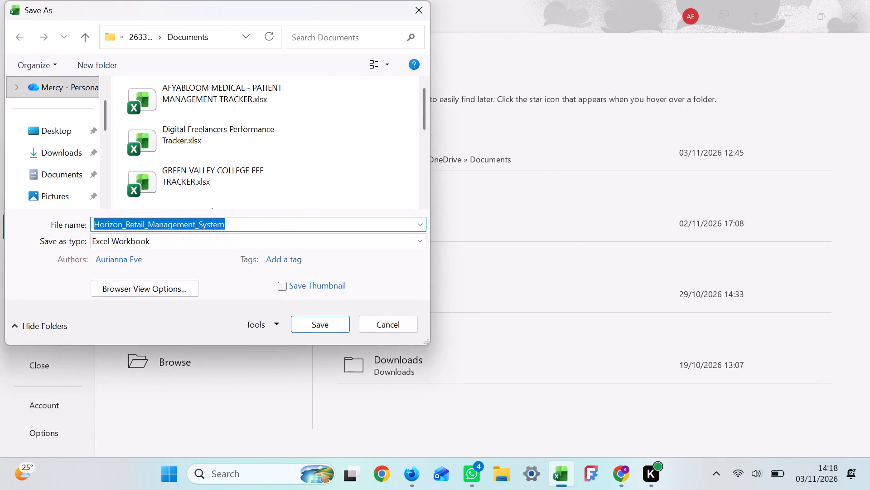
pyautogui.click(275, 226)
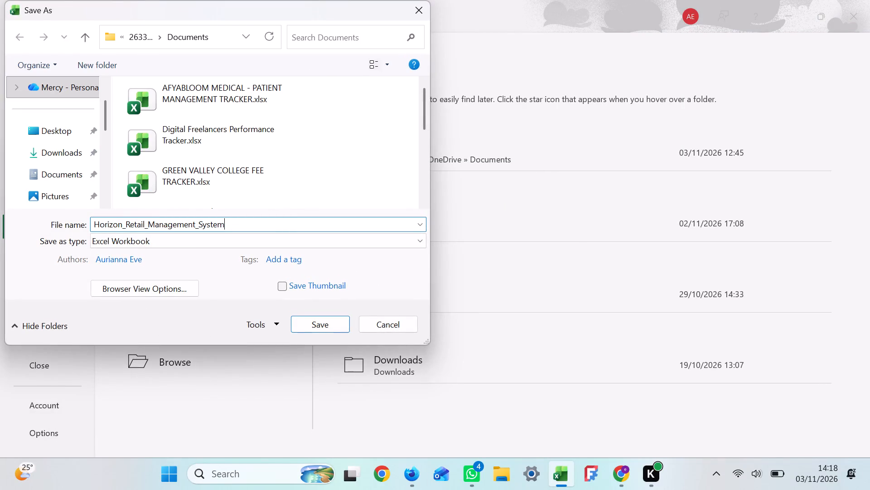
pyautogui.press('space')
pyautogui.write('S')
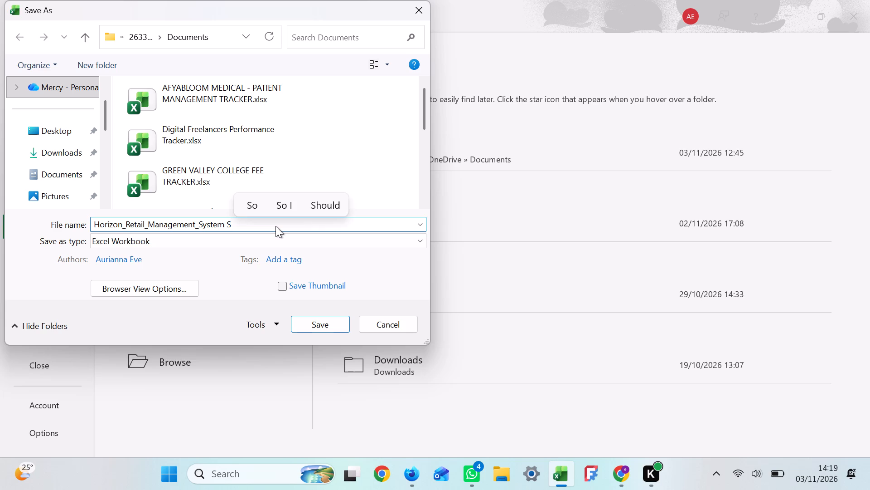
pyautogui.write('ta')
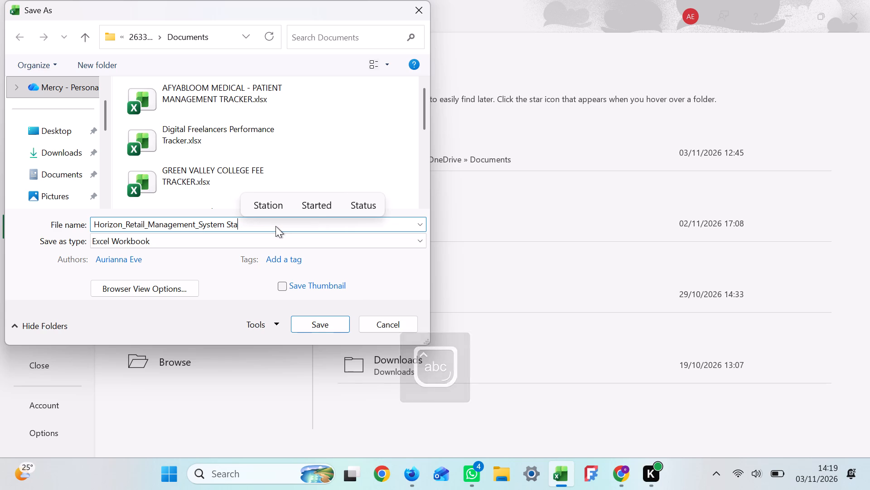
pyautogui.write('ff')
pyautogui.press('space')
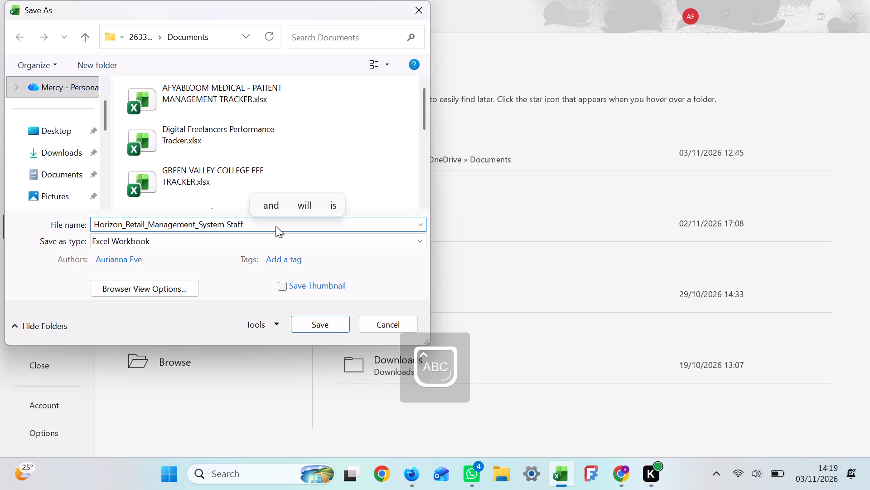
pyautogui.press('p')
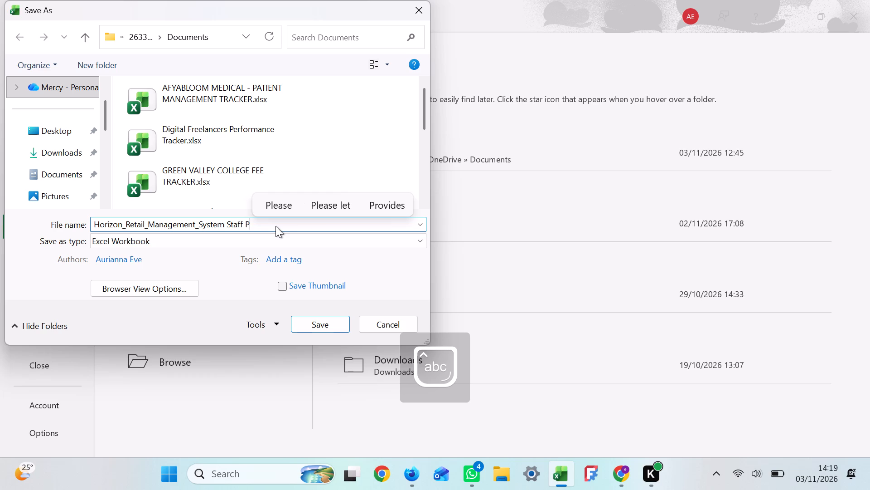
pyautogui.press('a')
pyautogui.write('yro')
pyautogui.write('ll')
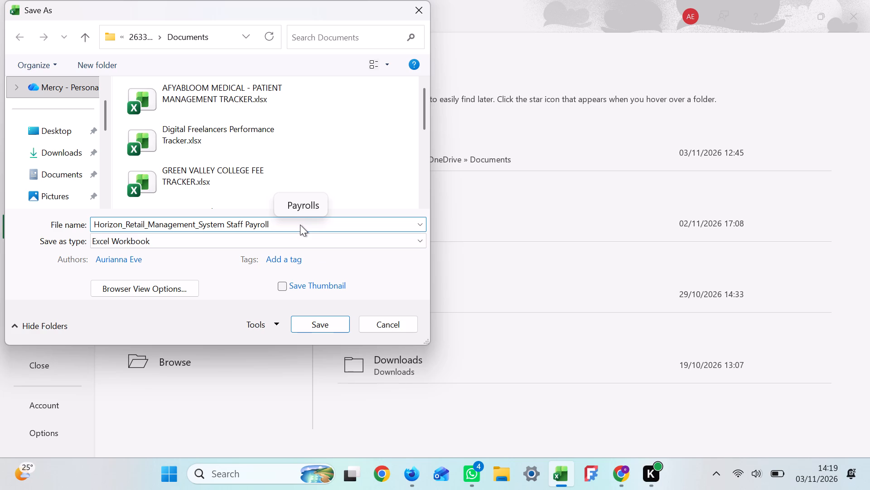
# Add the .xlsx extension to the end of the new file name.
pyautogui.click(420, 229)
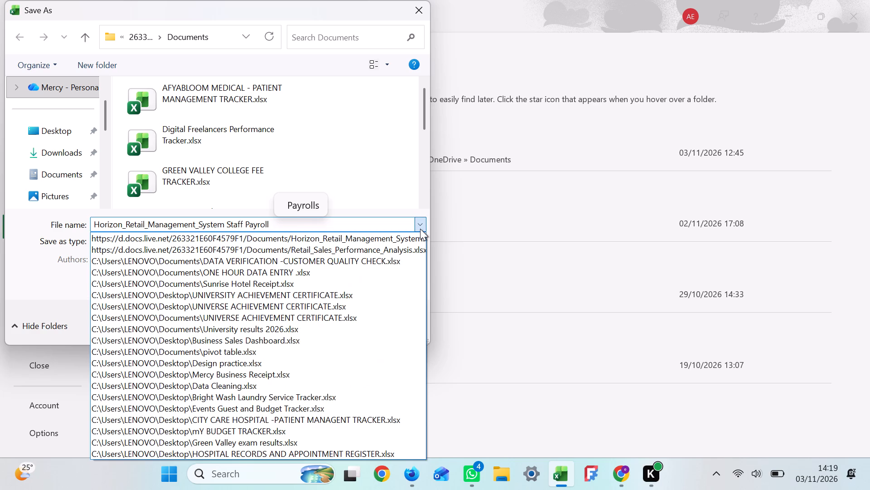
pyautogui.click(420, 229)
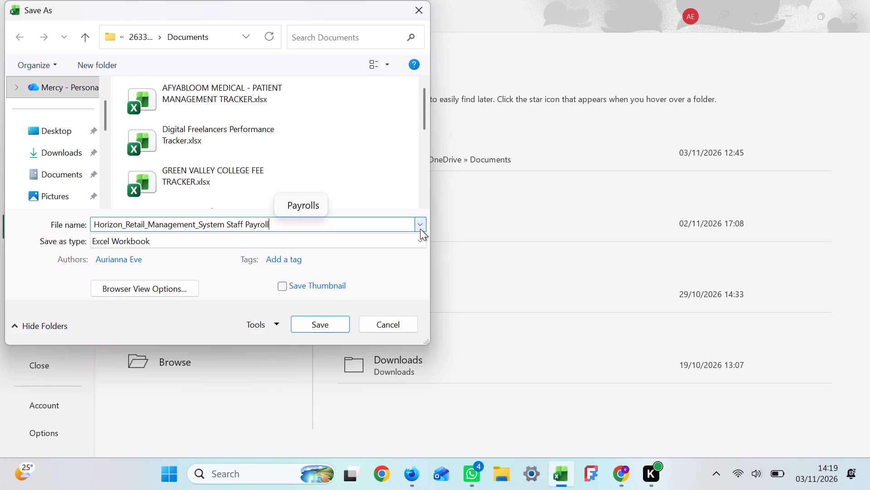
pyautogui.click(276, 223)
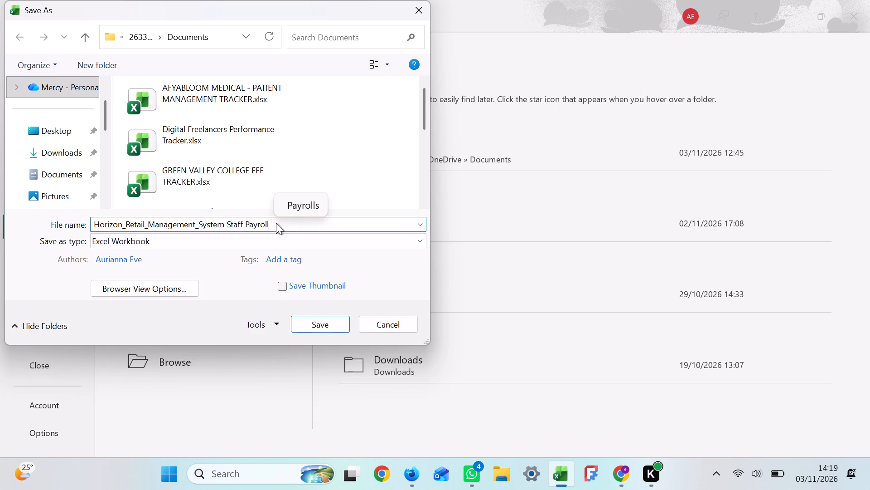
pyautogui.click(276, 223)
pyautogui.press('.')
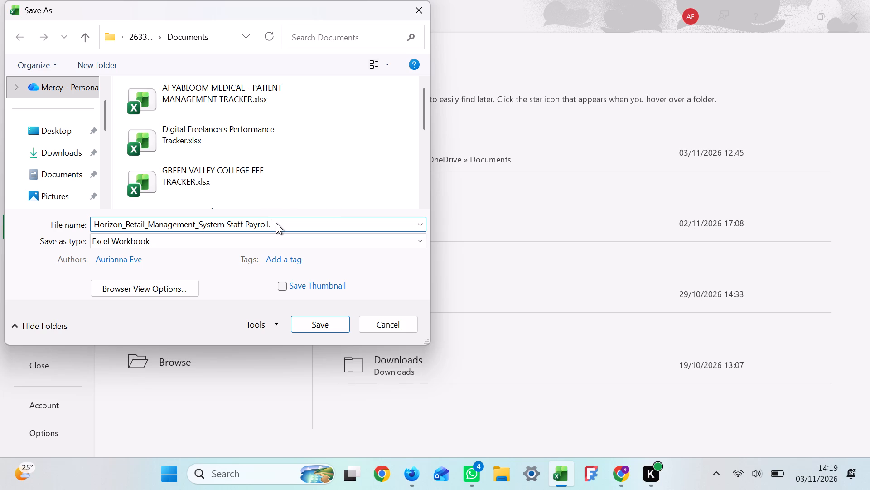
pyautogui.write('xl')
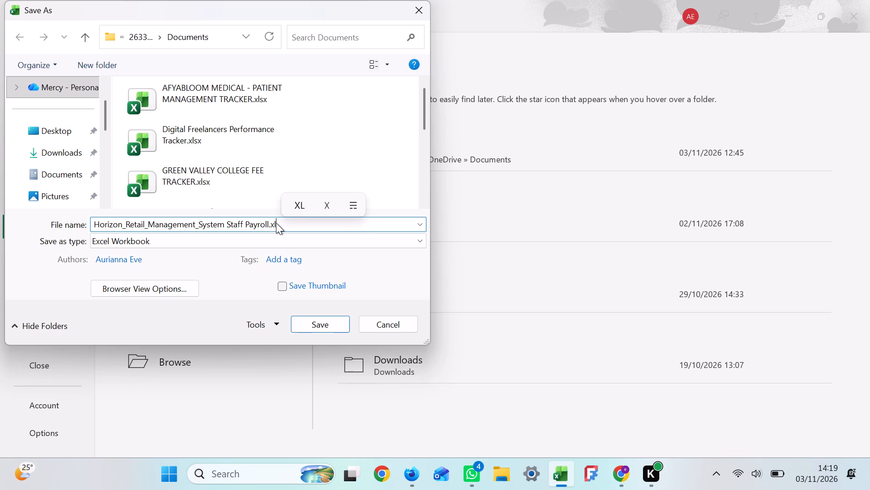
pyautogui.write('sx')
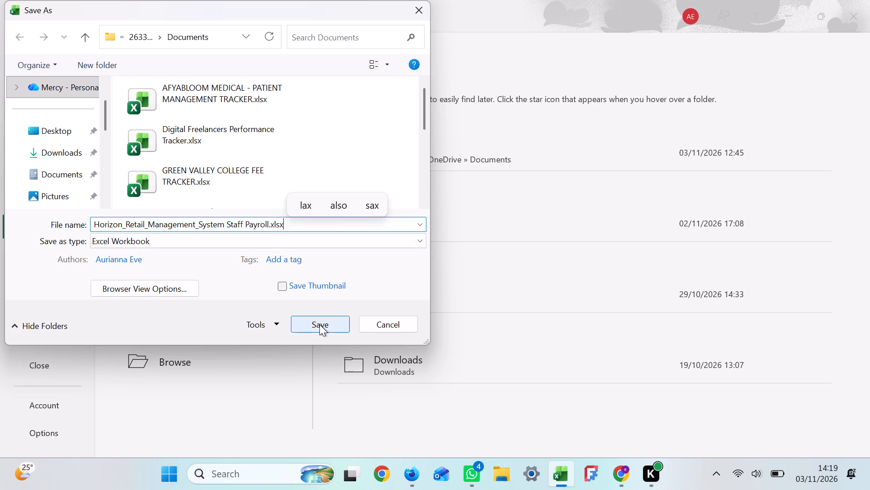
# Save the workbook in Documents as Horizon_Retail_Management_System Staff Payroll.xlsx and close the save dialog.
pyautogui.click(319, 324)
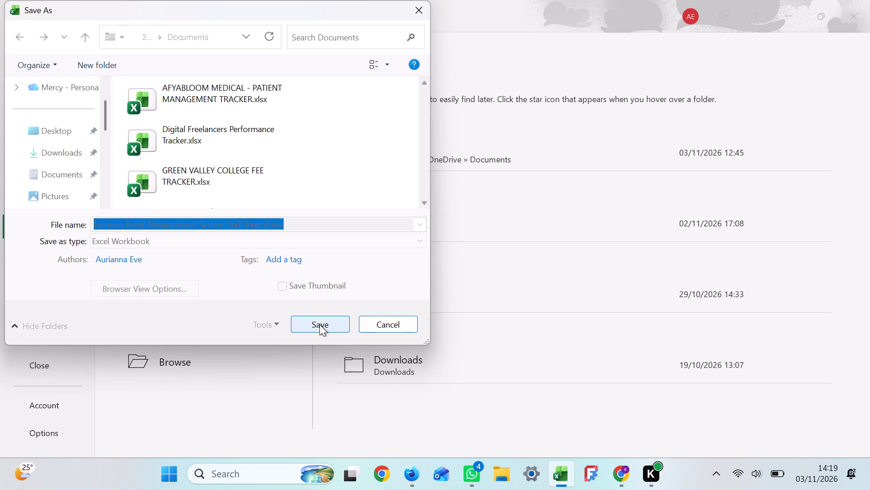
pyautogui.click(319, 324)
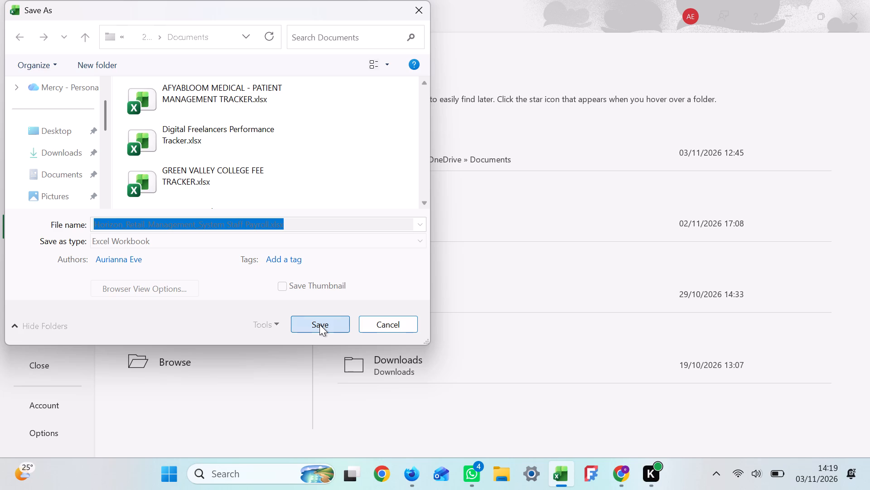
pyautogui.doubleClick(319, 324)
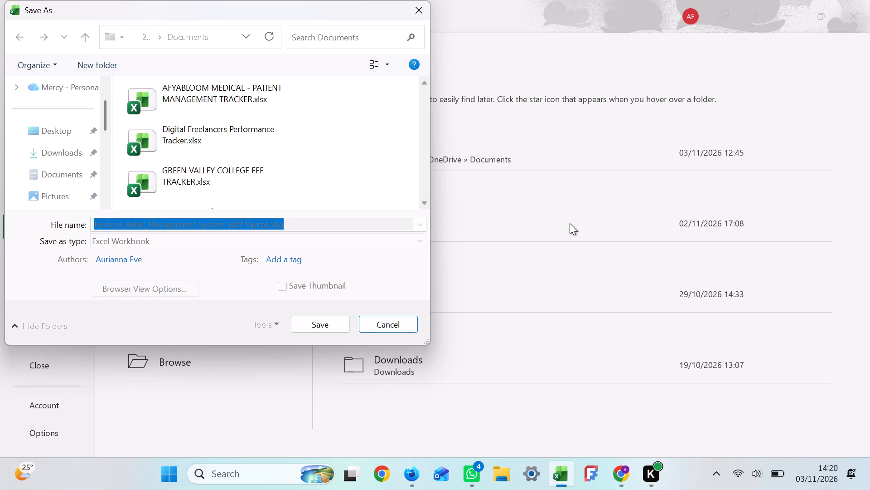
pyautogui.click(336, 321)
pyautogui.click(500, 49)
pyautogui.click(273, 220)
pyautogui.click(396, 325)
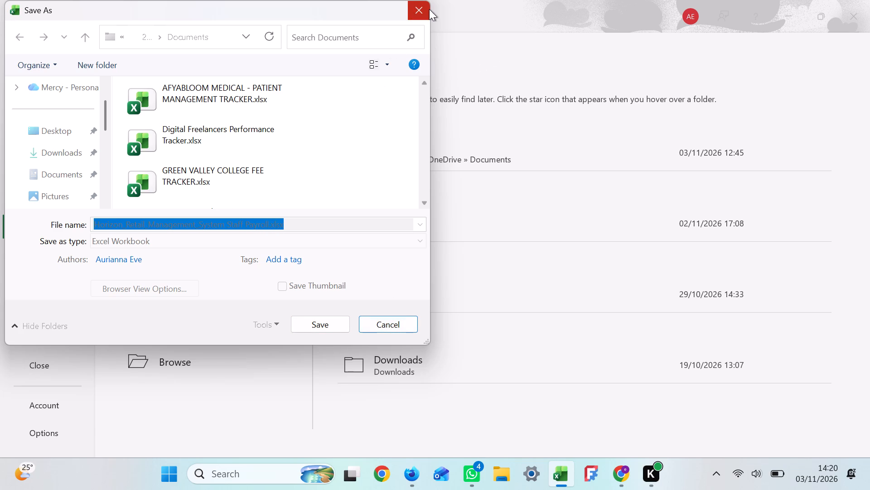
pyautogui.click(419, 10)
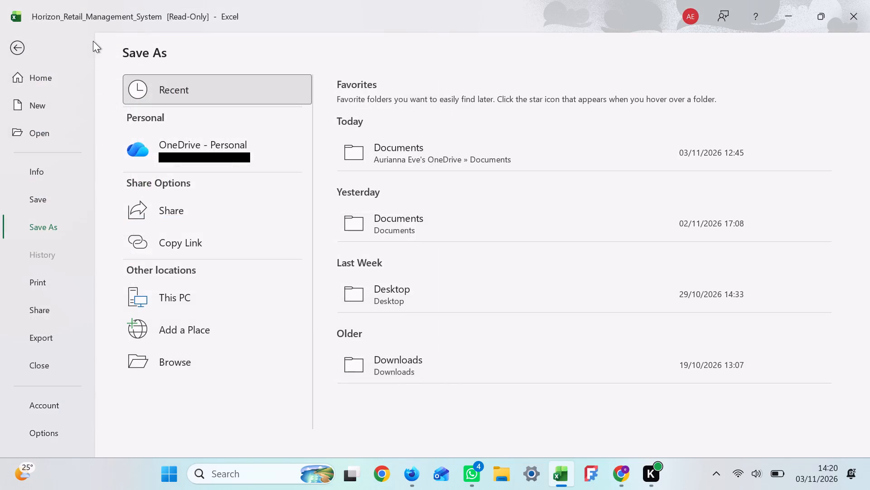
pyautogui.click(53, 221)
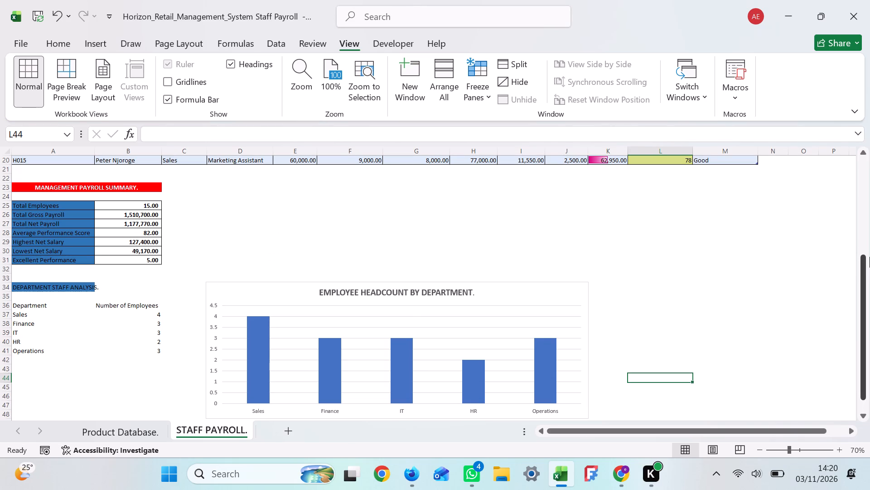
# Apply all borders to the department staff analysis table, from the Department header through the Operations row (A36:B41).
pyautogui.moveTo(863, 281); pyautogui.dragTo(869, 136)
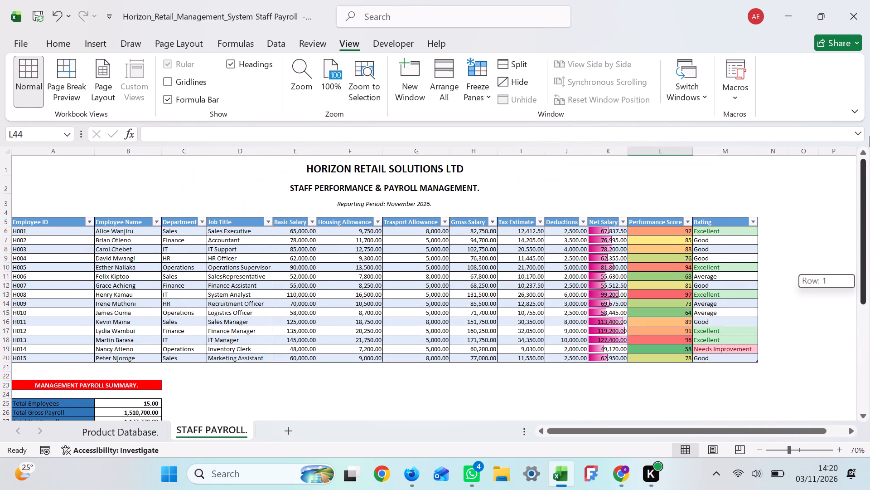
pyautogui.moveTo(869, 136); pyautogui.dragTo(869, 340)
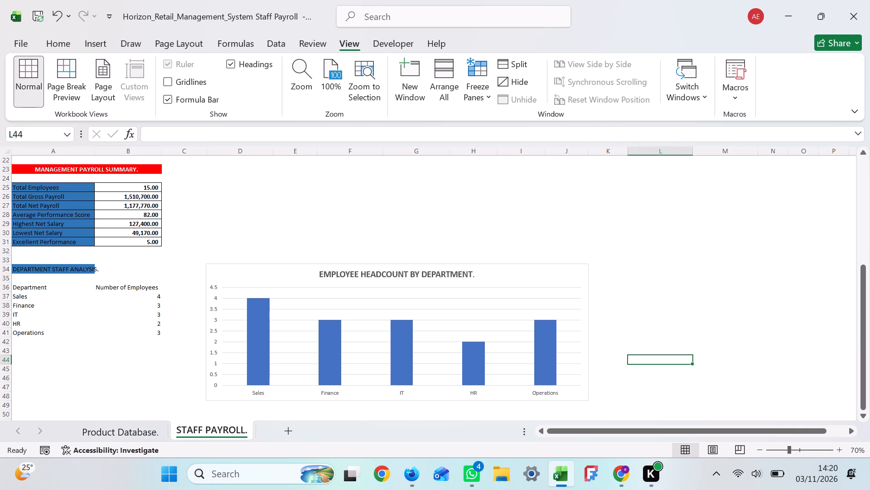
pyautogui.click(59, 290)
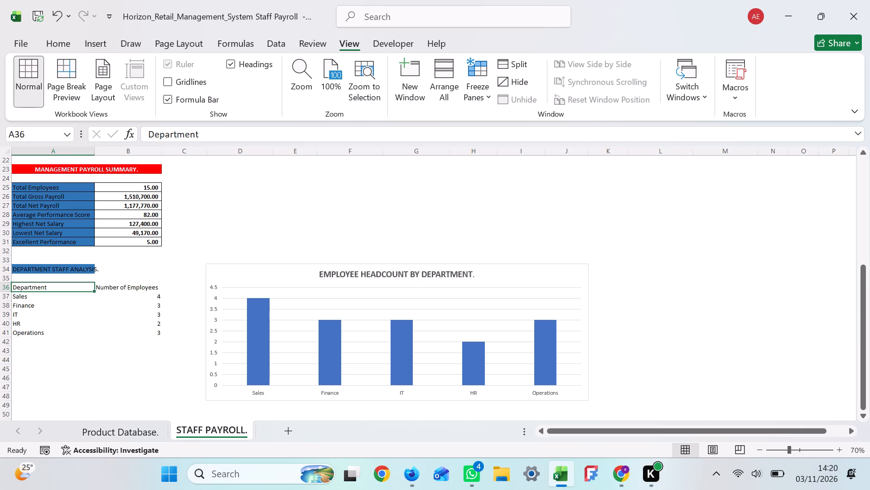
pyautogui.keyDown('shift'); pyautogui.click(153, 336); pyautogui.keyUp('shift')
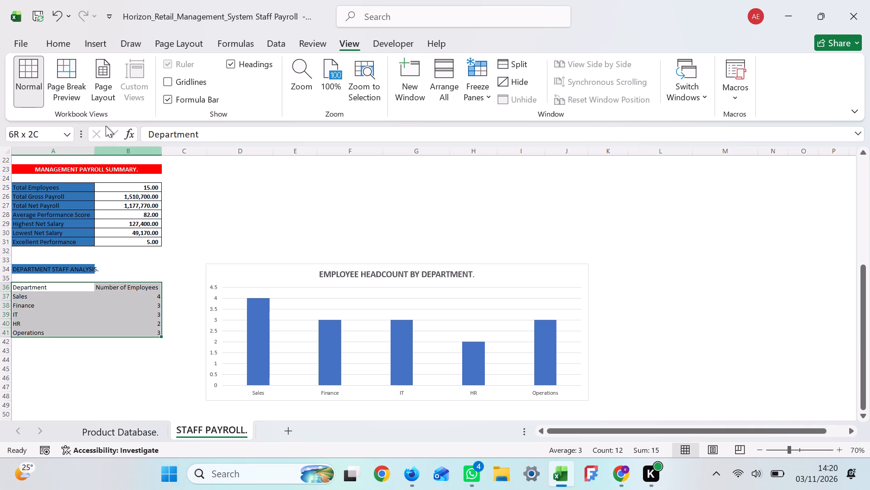
pyautogui.click(70, 41)
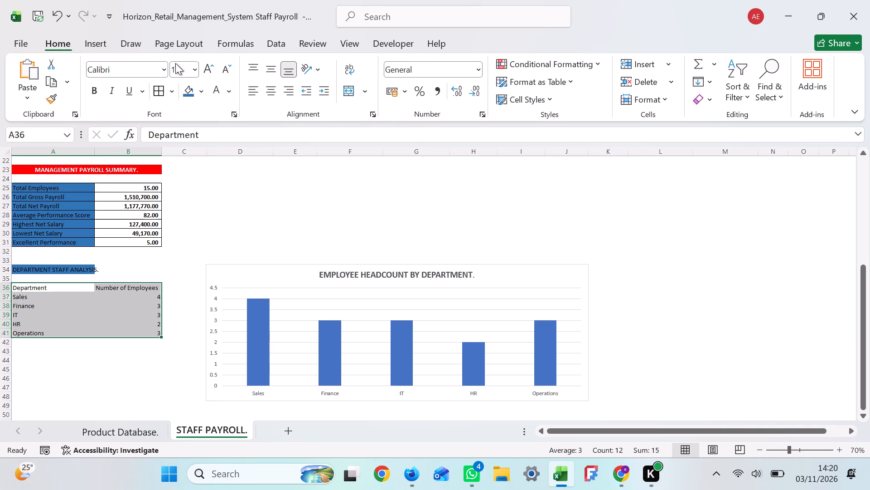
pyautogui.click(174, 89)
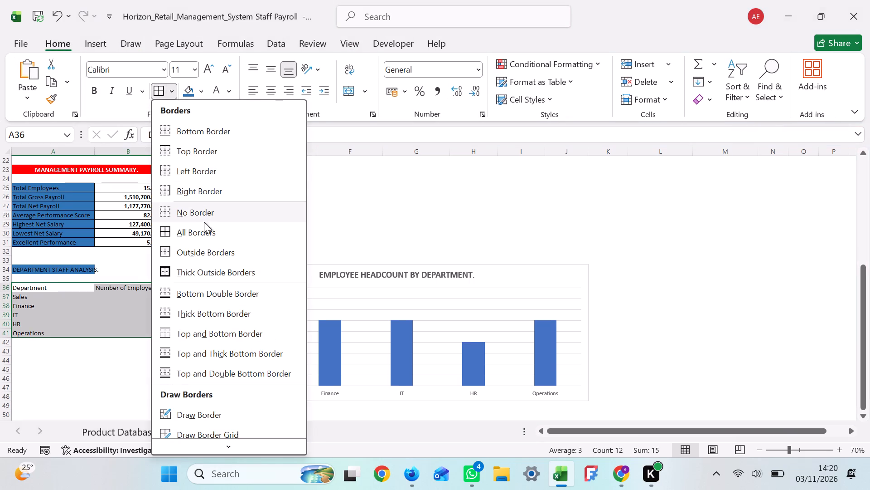
pyautogui.click(213, 233)
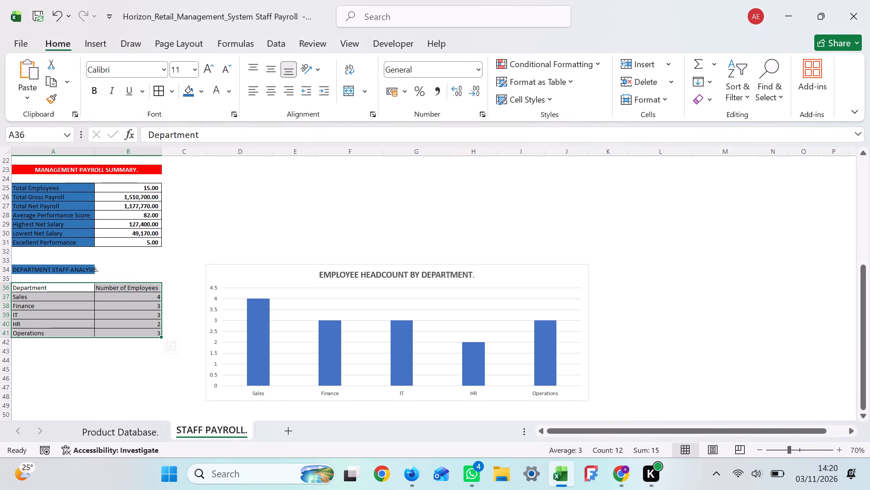
pyautogui.click(231, 239)
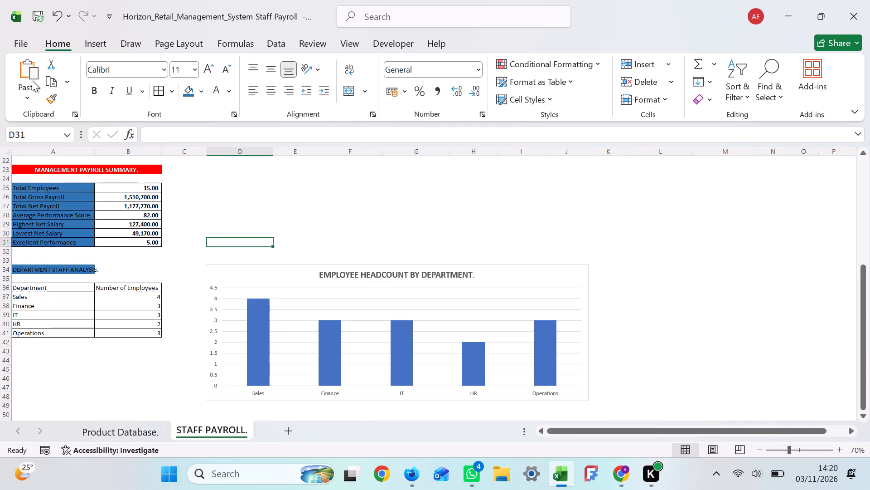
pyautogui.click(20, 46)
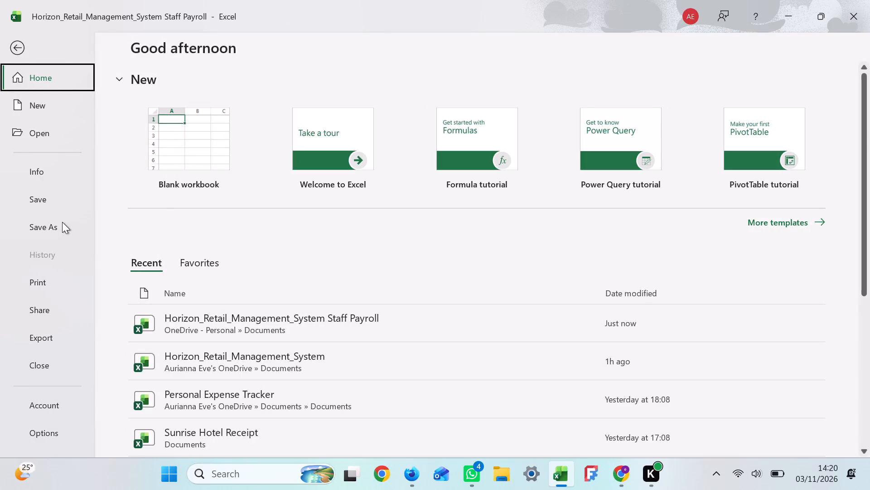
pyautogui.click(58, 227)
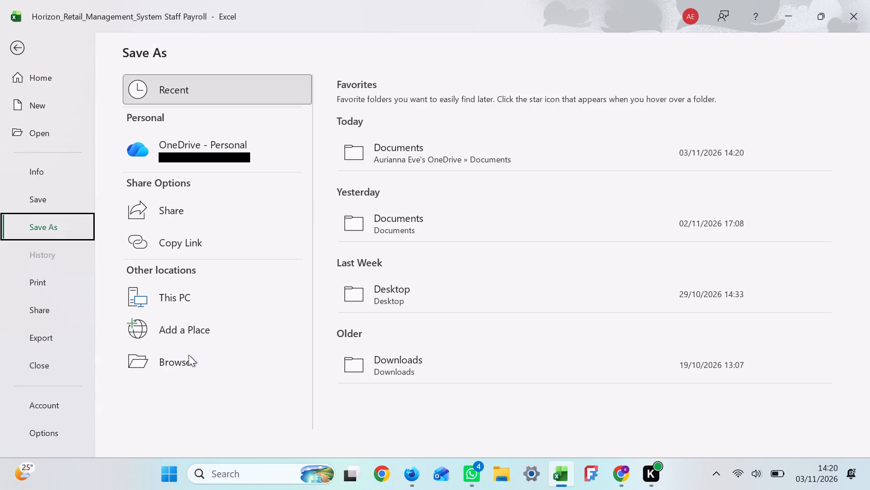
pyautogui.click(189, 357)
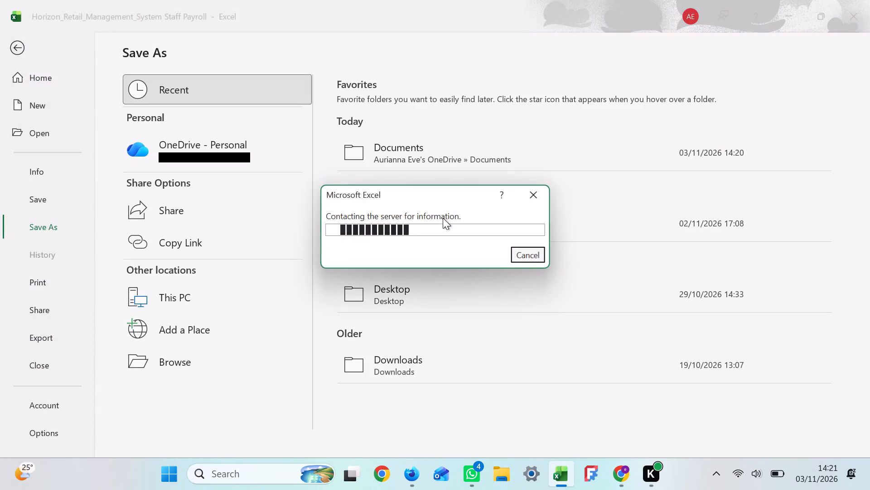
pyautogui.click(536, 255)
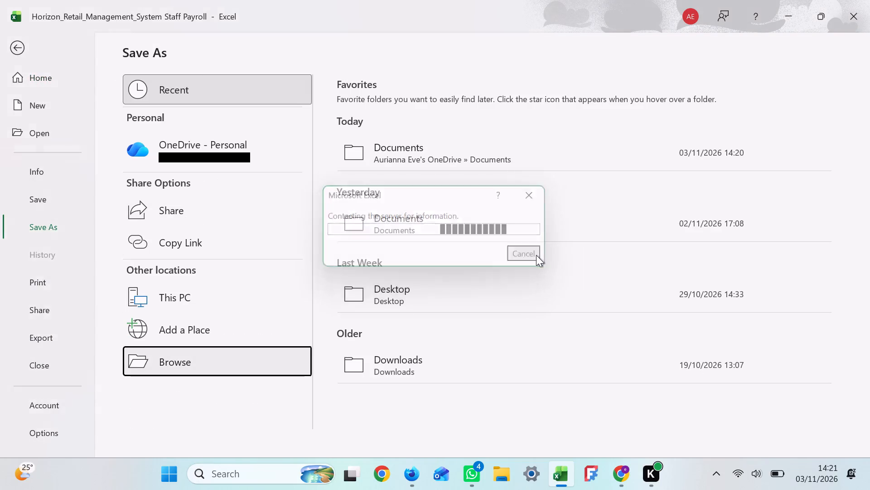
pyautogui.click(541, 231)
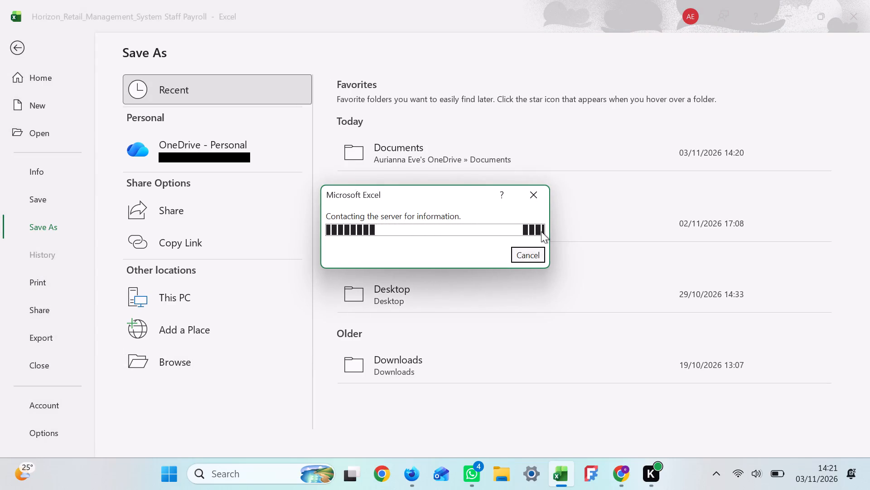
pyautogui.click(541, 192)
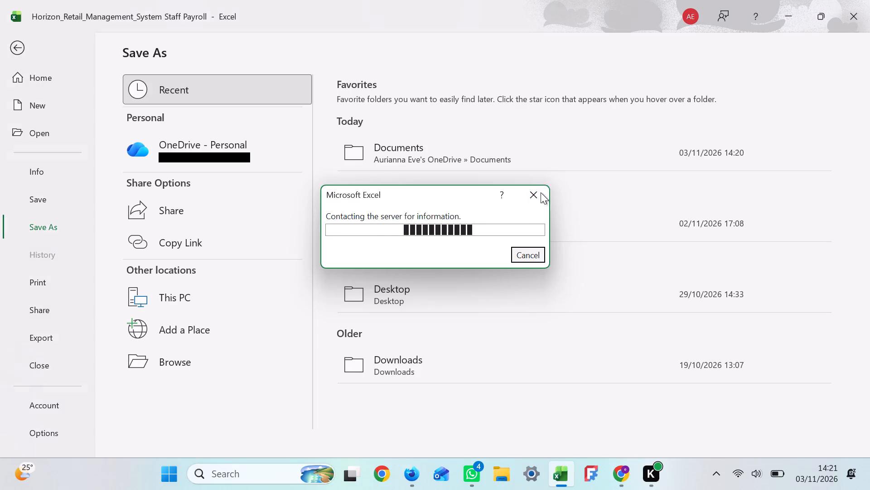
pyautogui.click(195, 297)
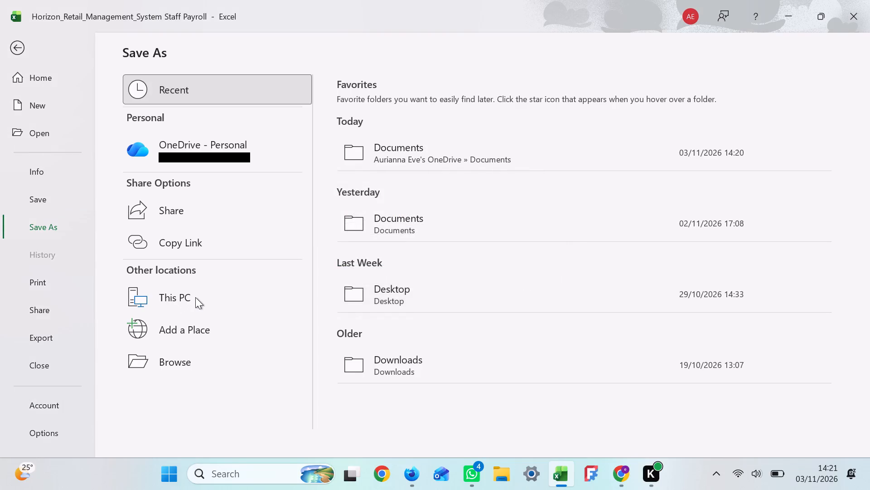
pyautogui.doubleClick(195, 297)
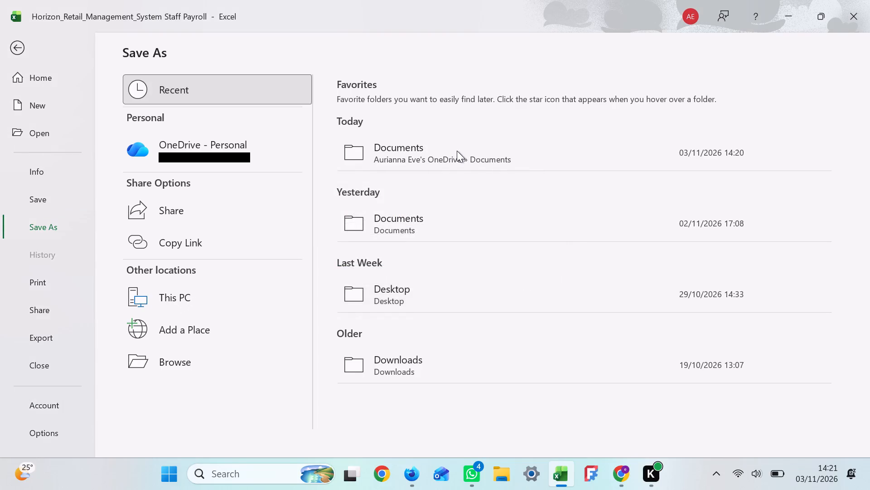
# Save the workbook in the OneDrive Documents folder as Horizon_Retail_Management_System Staff Payroll, replacing the existing file of that name.
pyautogui.click(458, 153)
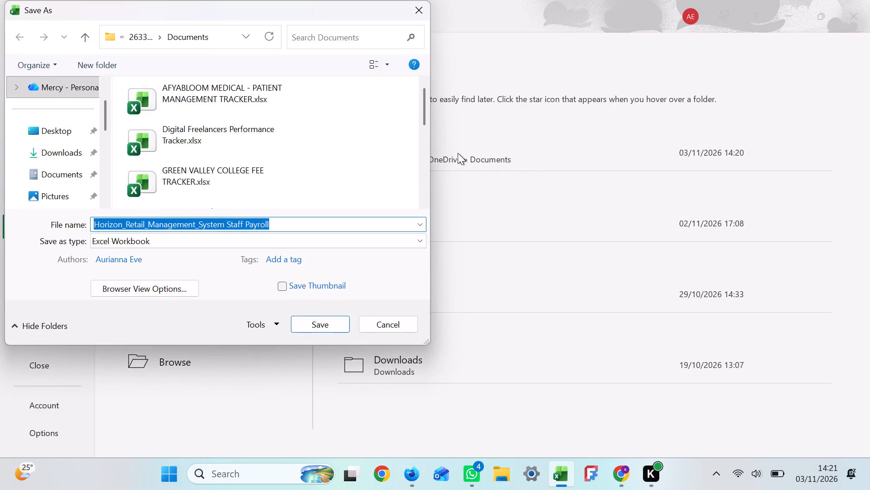
pyautogui.click(329, 326)
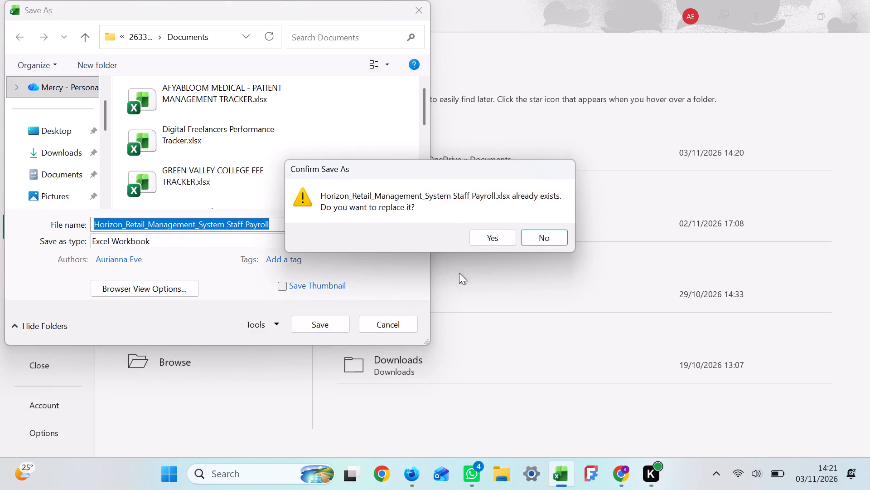
pyautogui.click(488, 240)
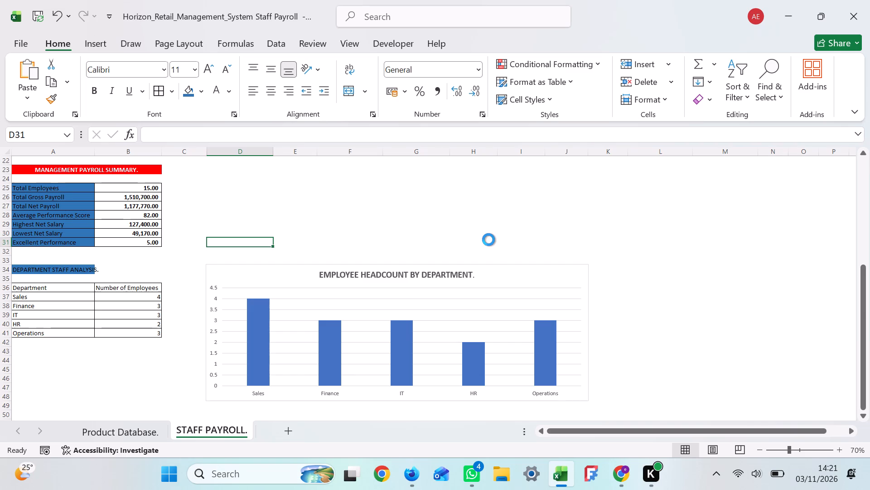